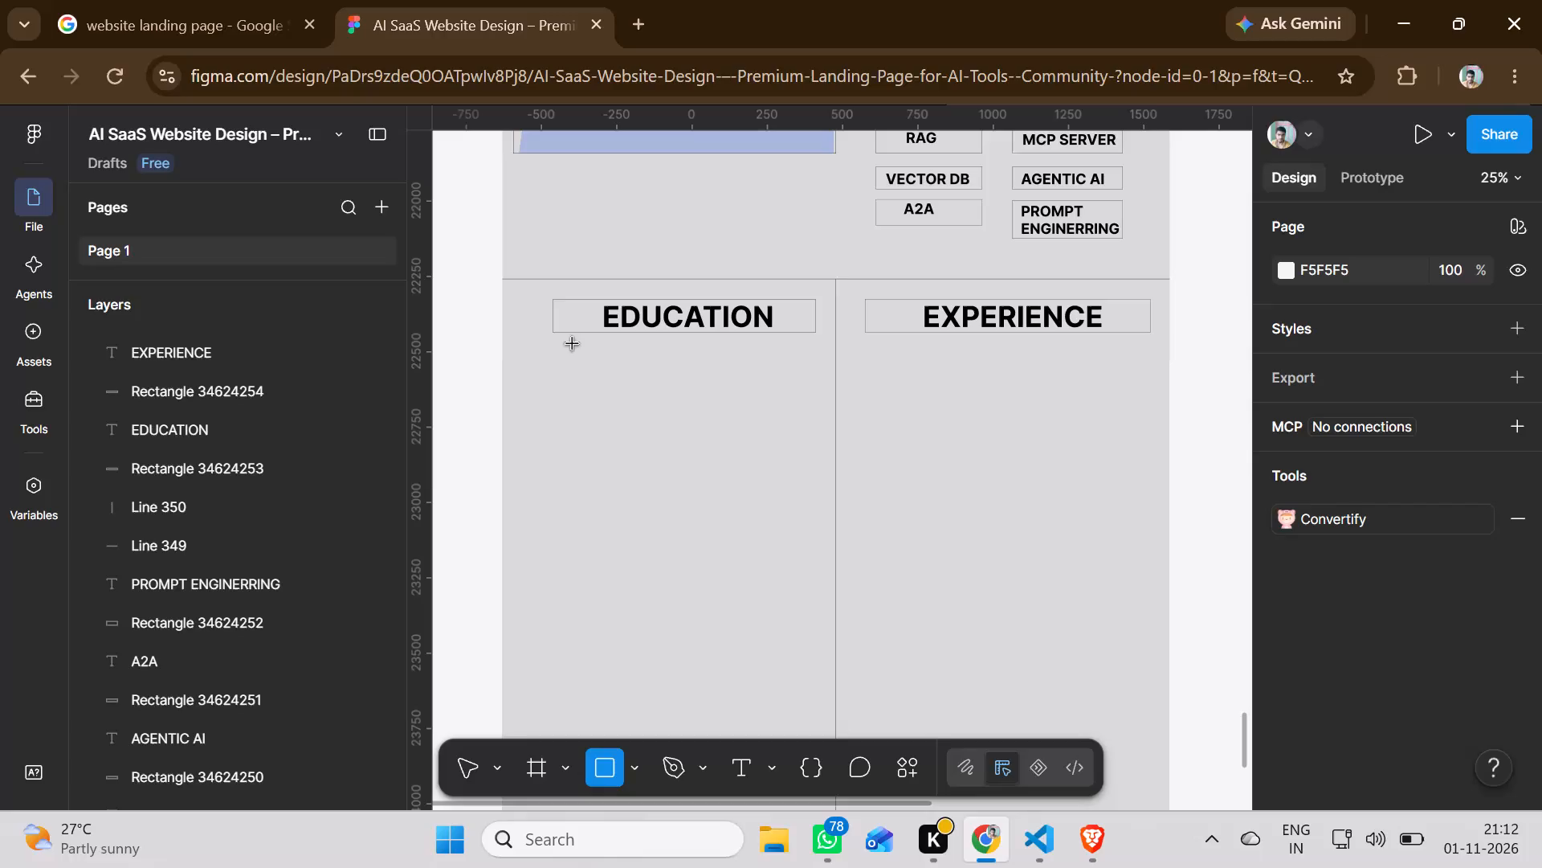
Draw a rectangle about 312 × 104 below the EDUCATION heading, starting at the heading box's left edge.
left_click_drag(548, 360, 647, 391)
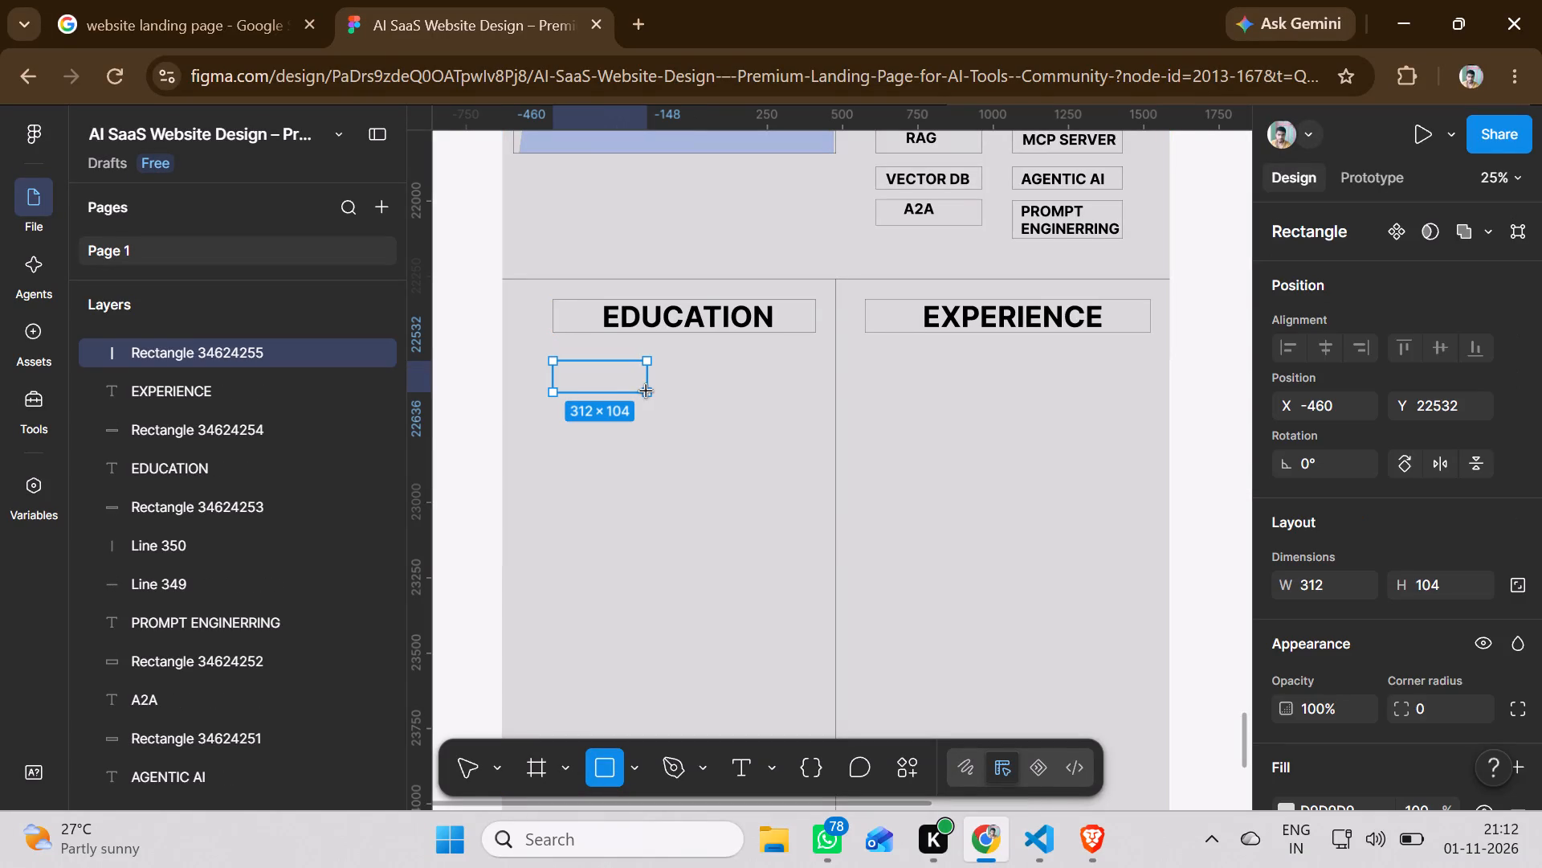
left_click(596, 382)
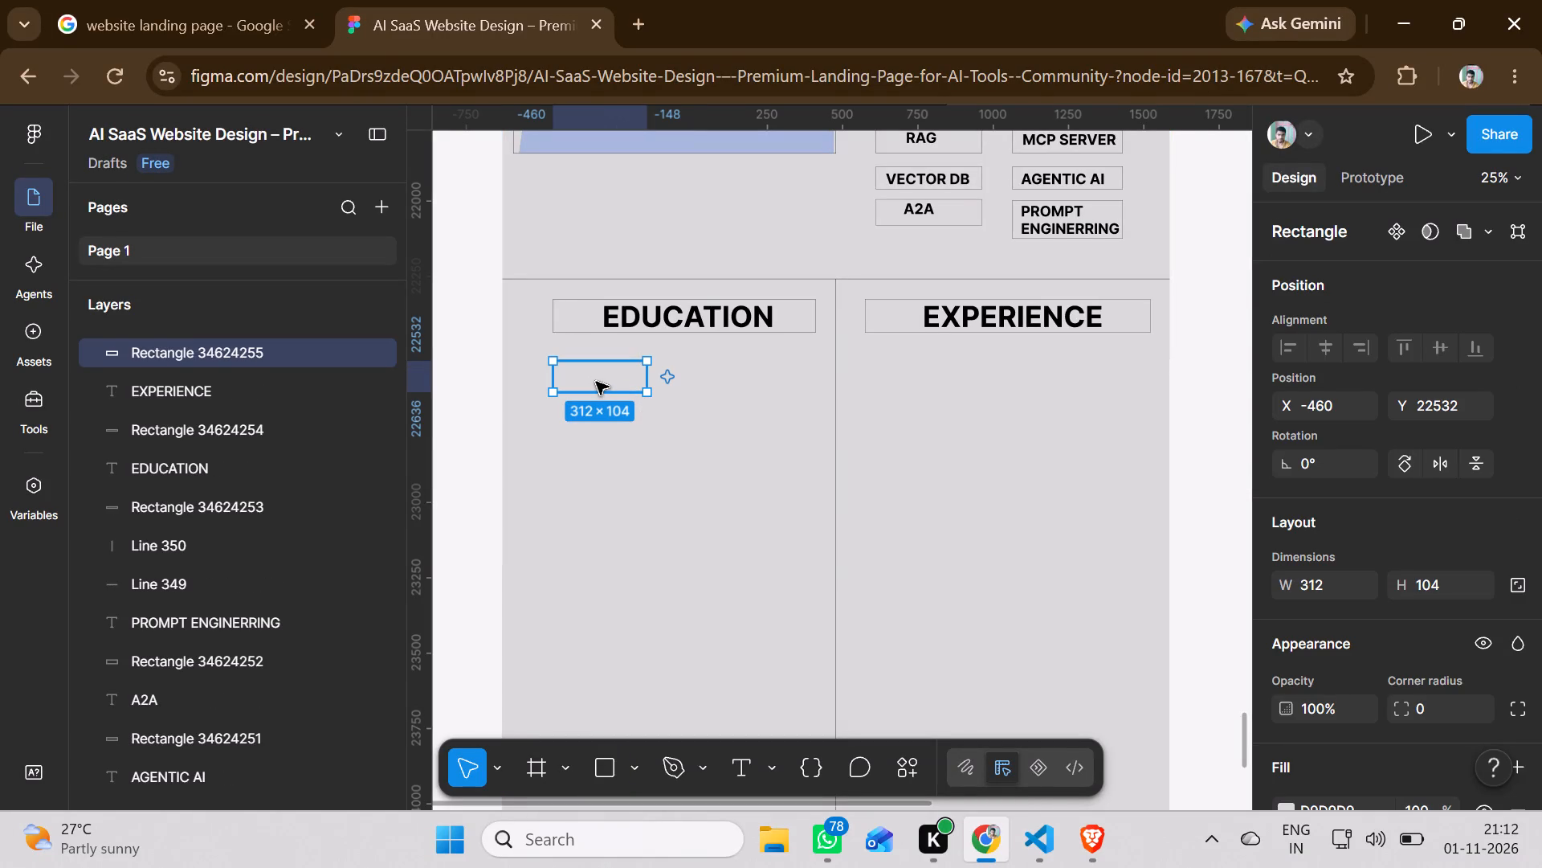
Add a text box of about 312 × 104 over the new rectangle, containing "10Th".
left_click(742, 767)
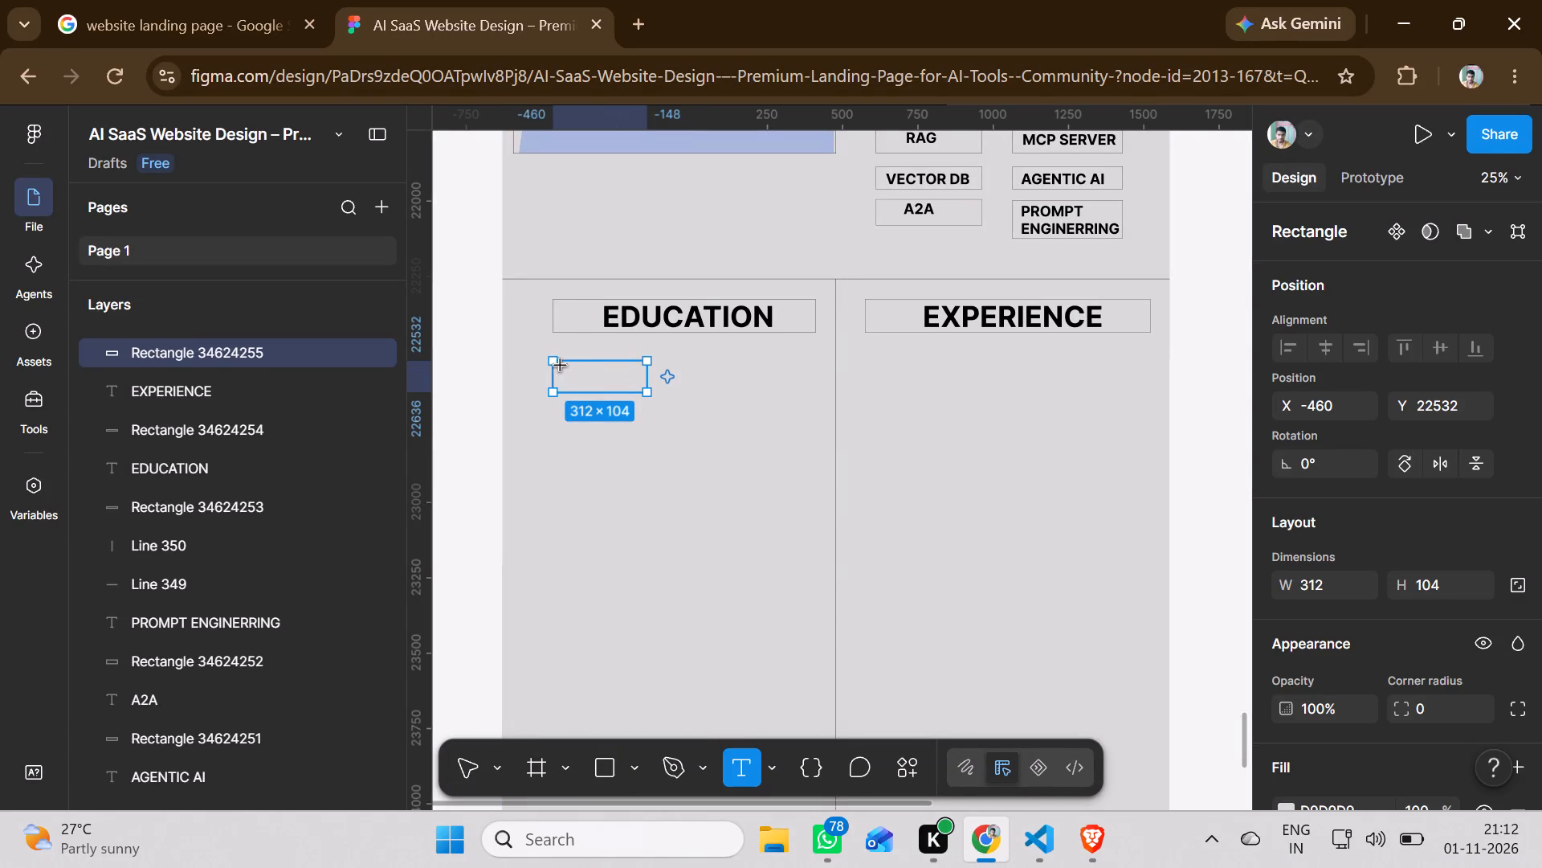
left_click_drag(557, 361, 650, 389)
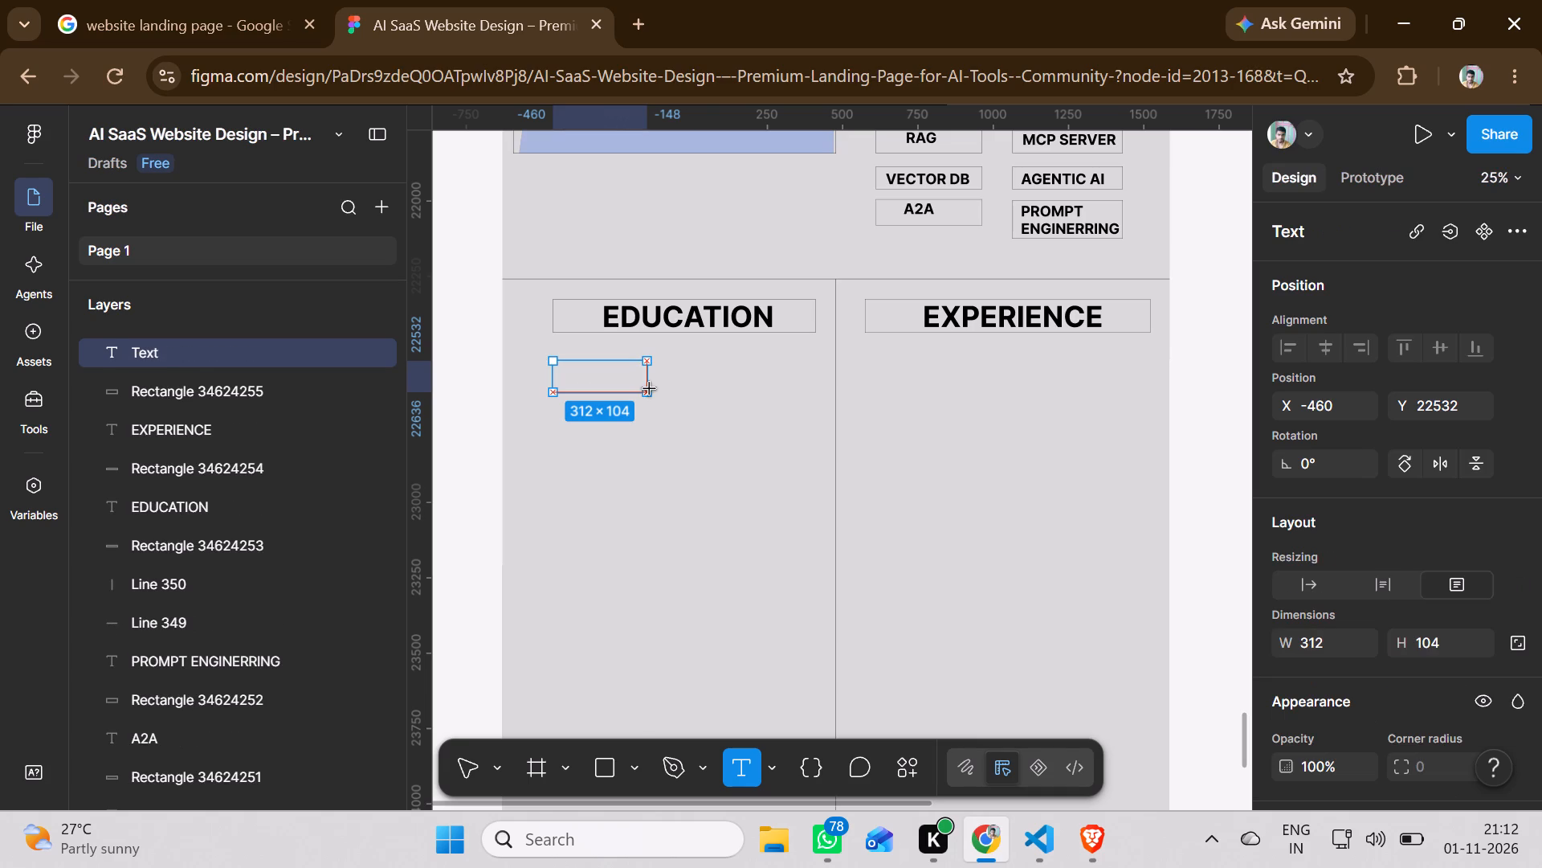
left_click_drag(650, 389, 651, 388)
left_click(588, 369)
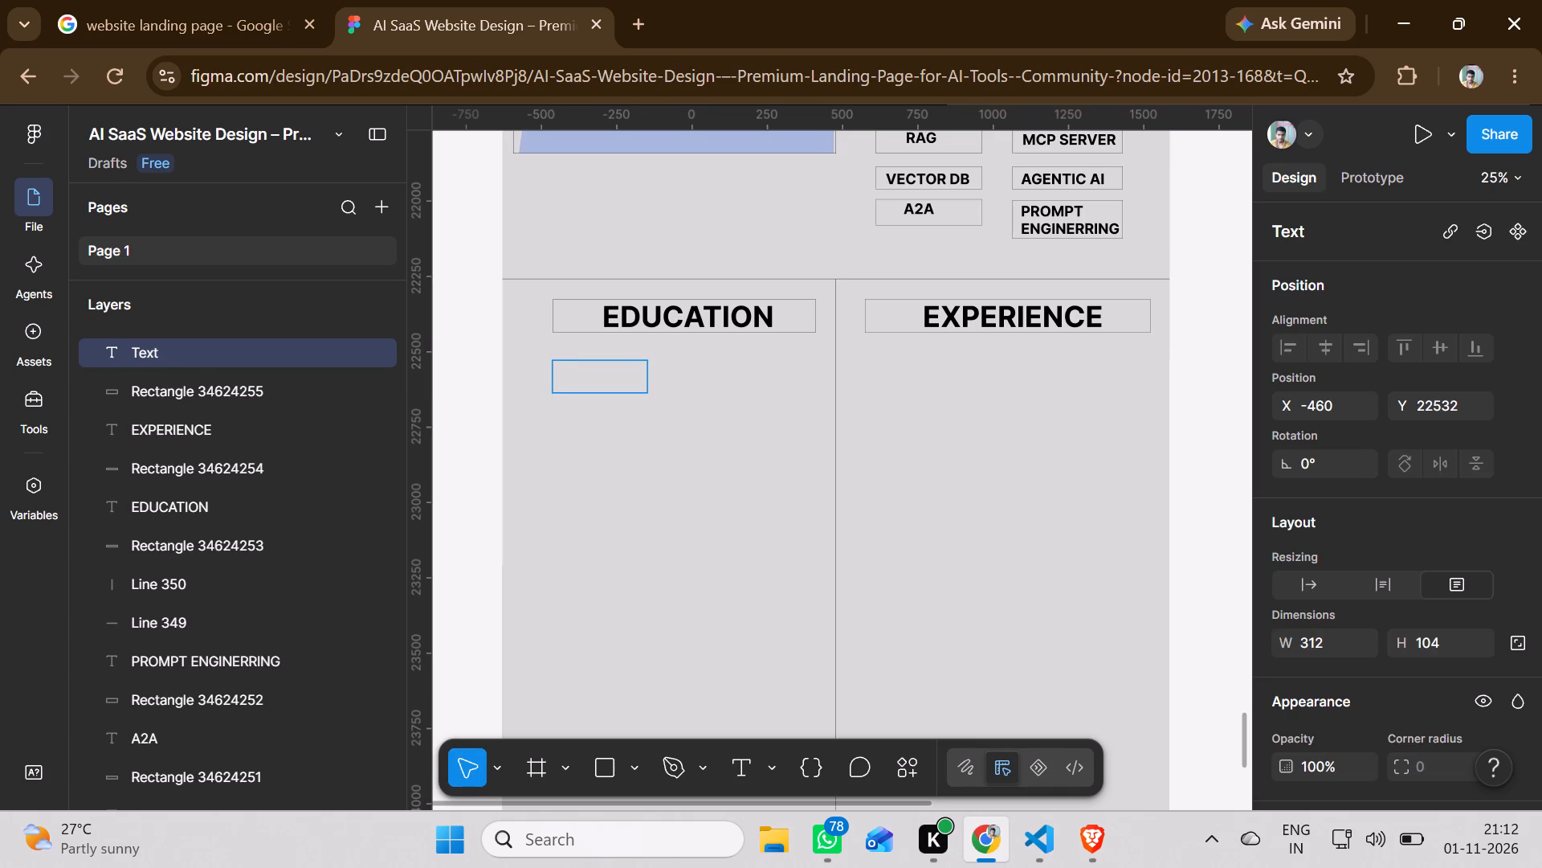
type("10")
type("Th")
Set the font size of the "10Th" text to 64.
left_click_drag(569, 357, 545, 360)
left_click_drag(570, 366, 541, 366)
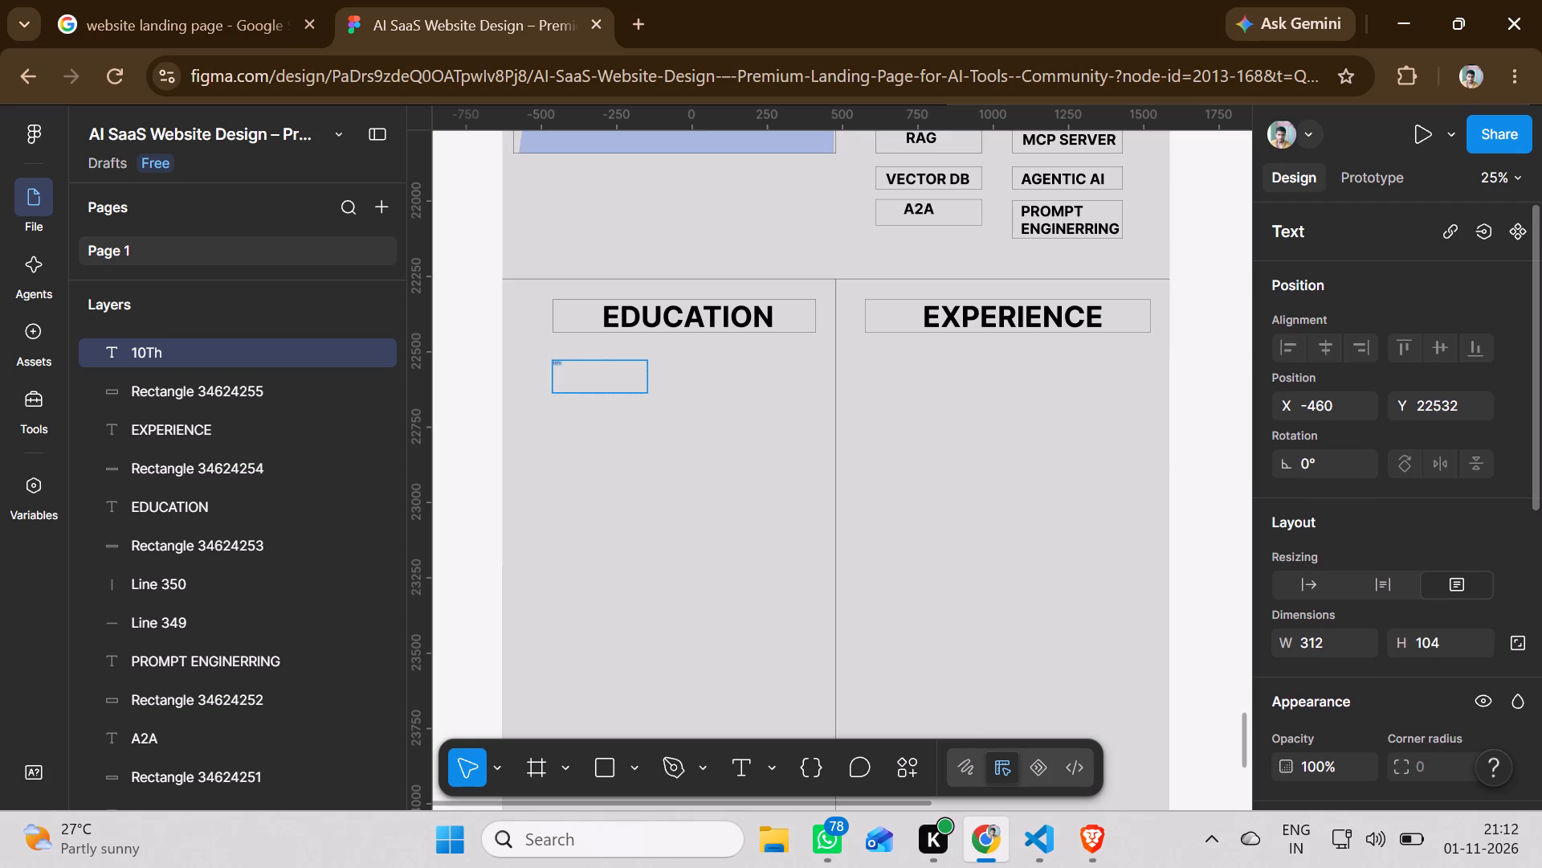
scroll(1454, 627, "down", 1)
scroll(1429, 523, "down", 5)
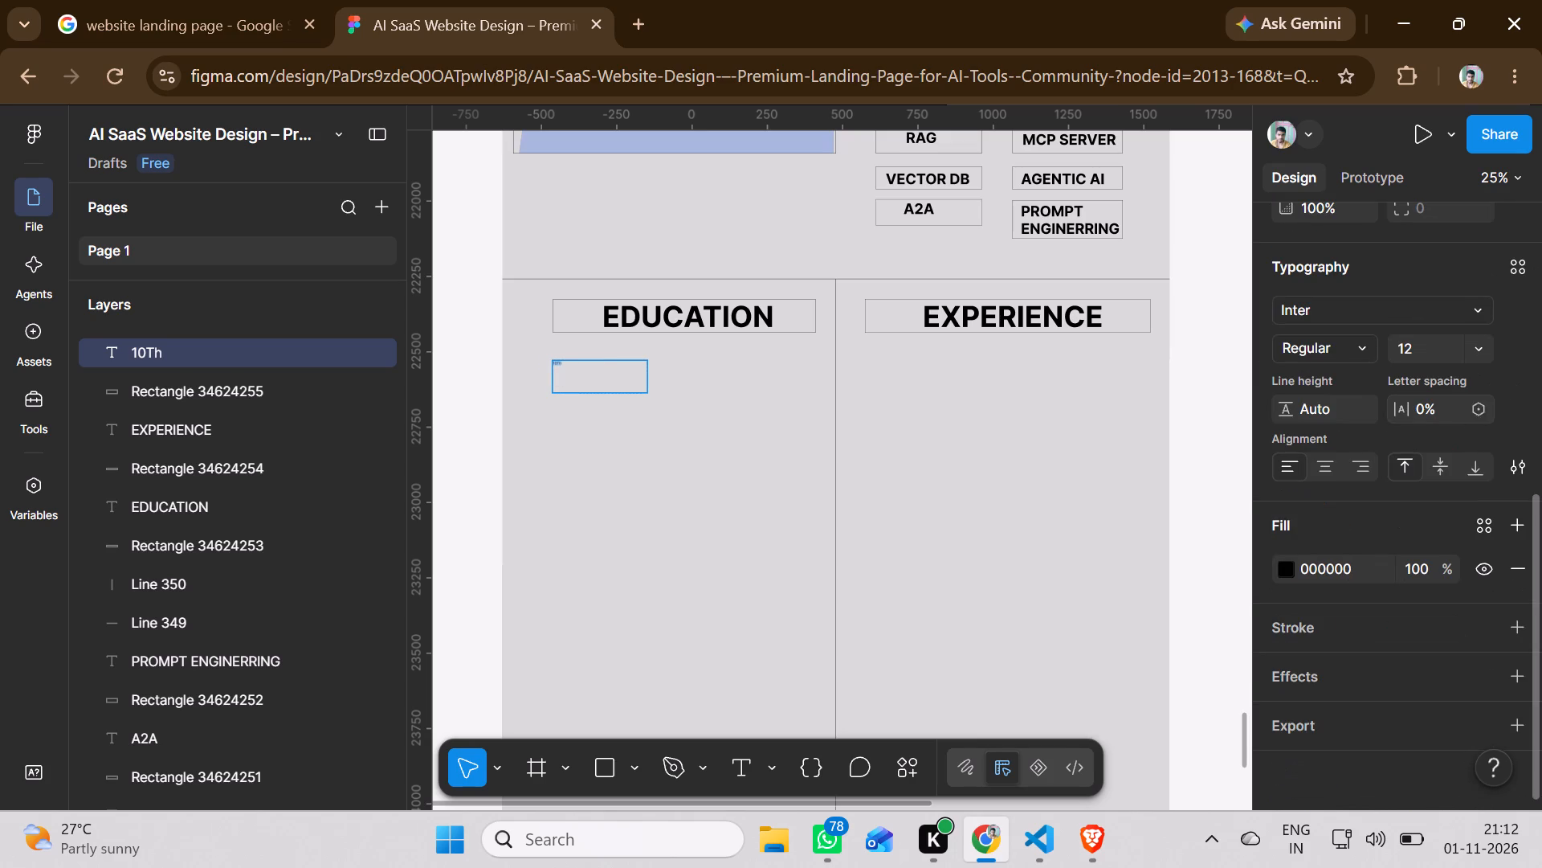
left_click(1467, 337)
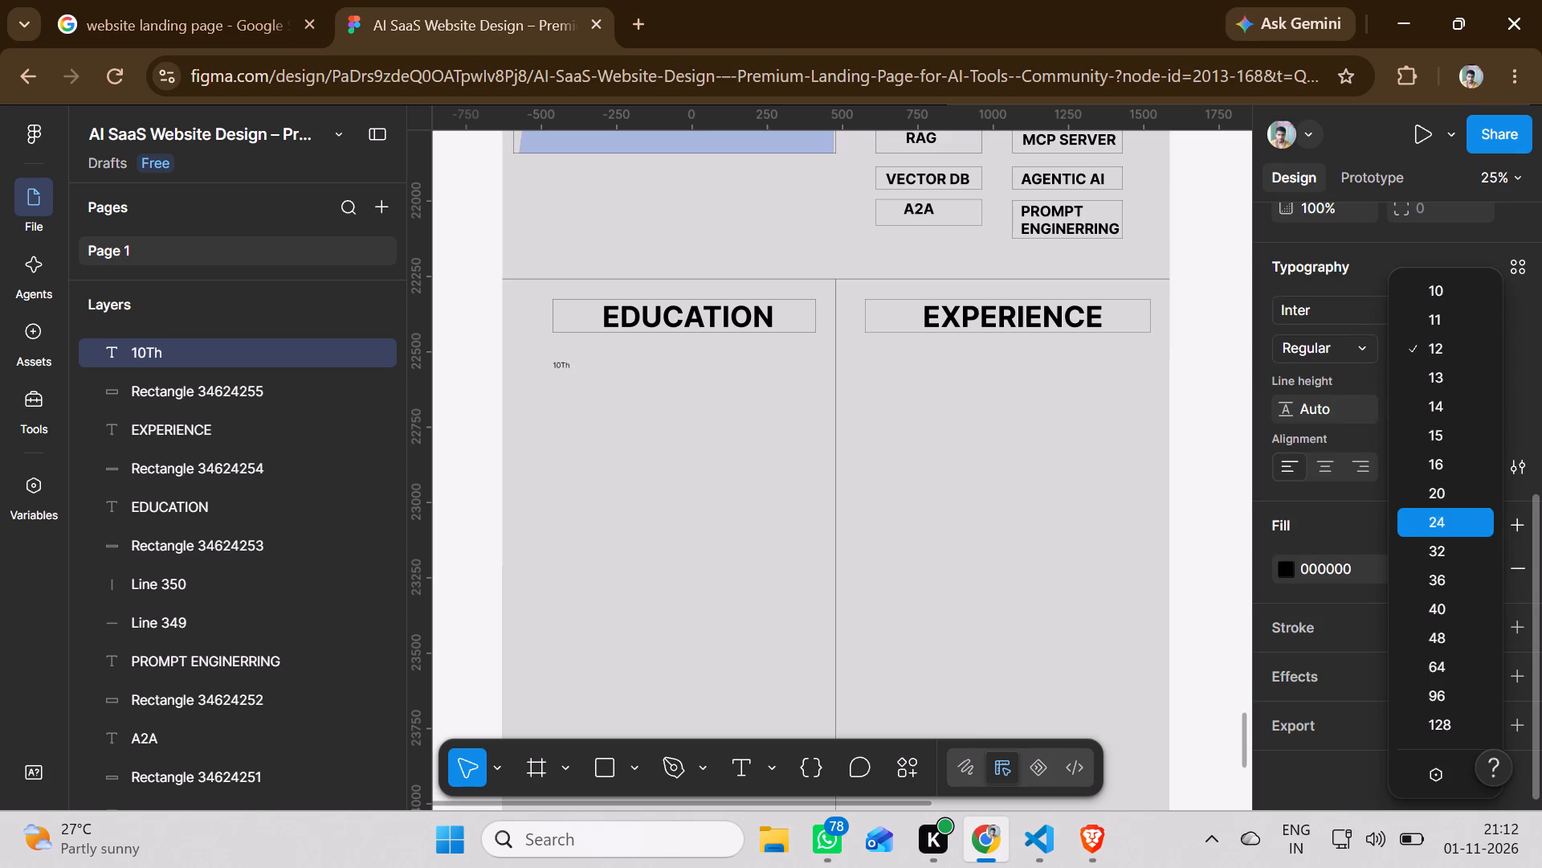
left_click(1456, 675)
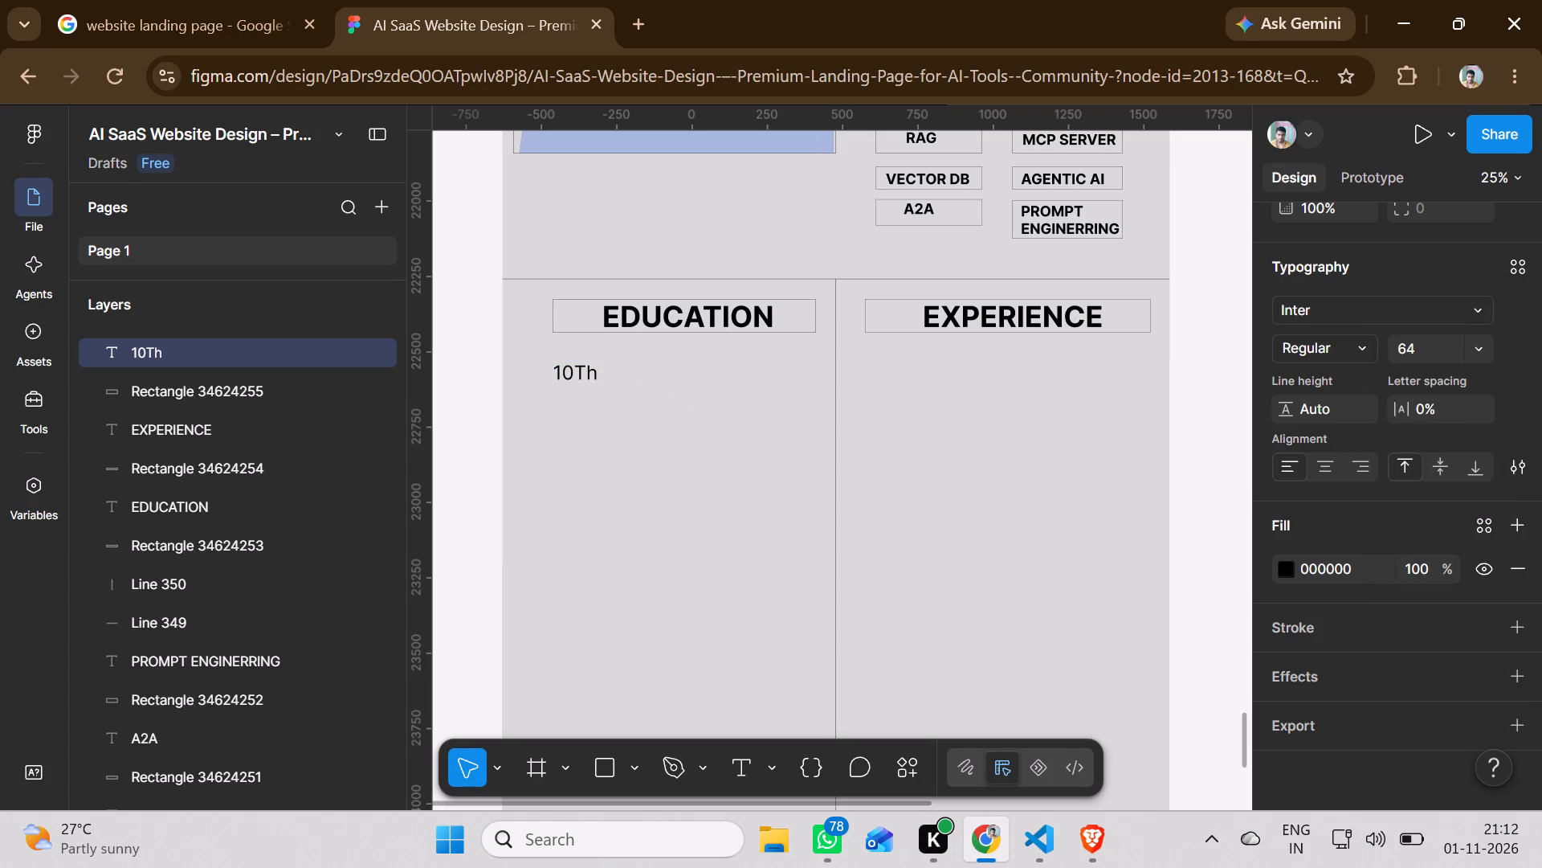
Delete "Th" from the text so that it reads "10".
left_click(602, 375)
key("BackSpace")
key("BackSpace")
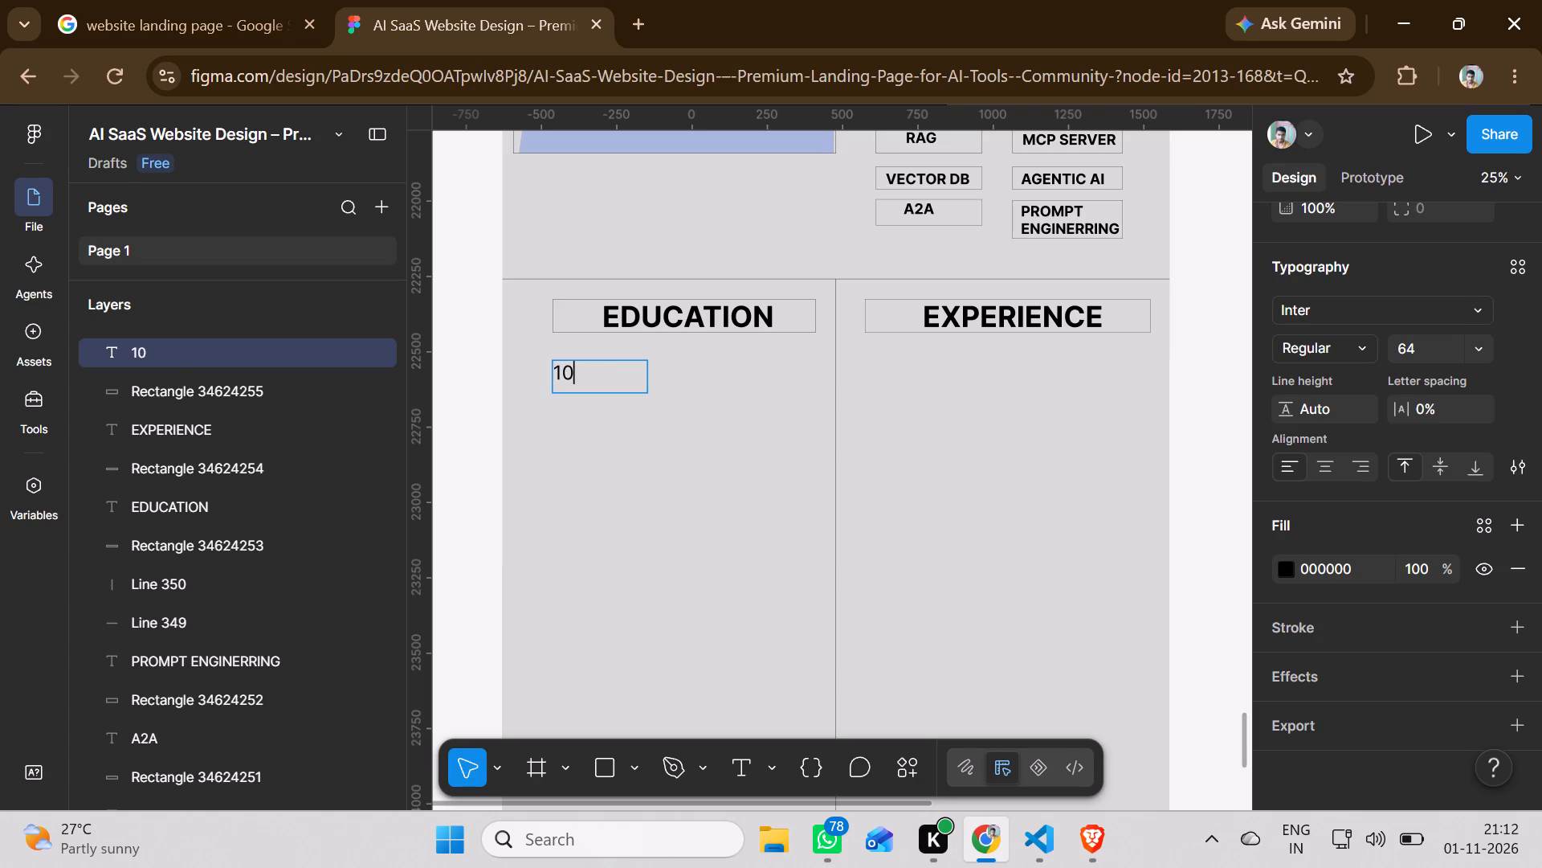
left_click(626, 376)
Add a dark grey stroke, hex 262525, to the "10" text.
left_click(1283, 626)
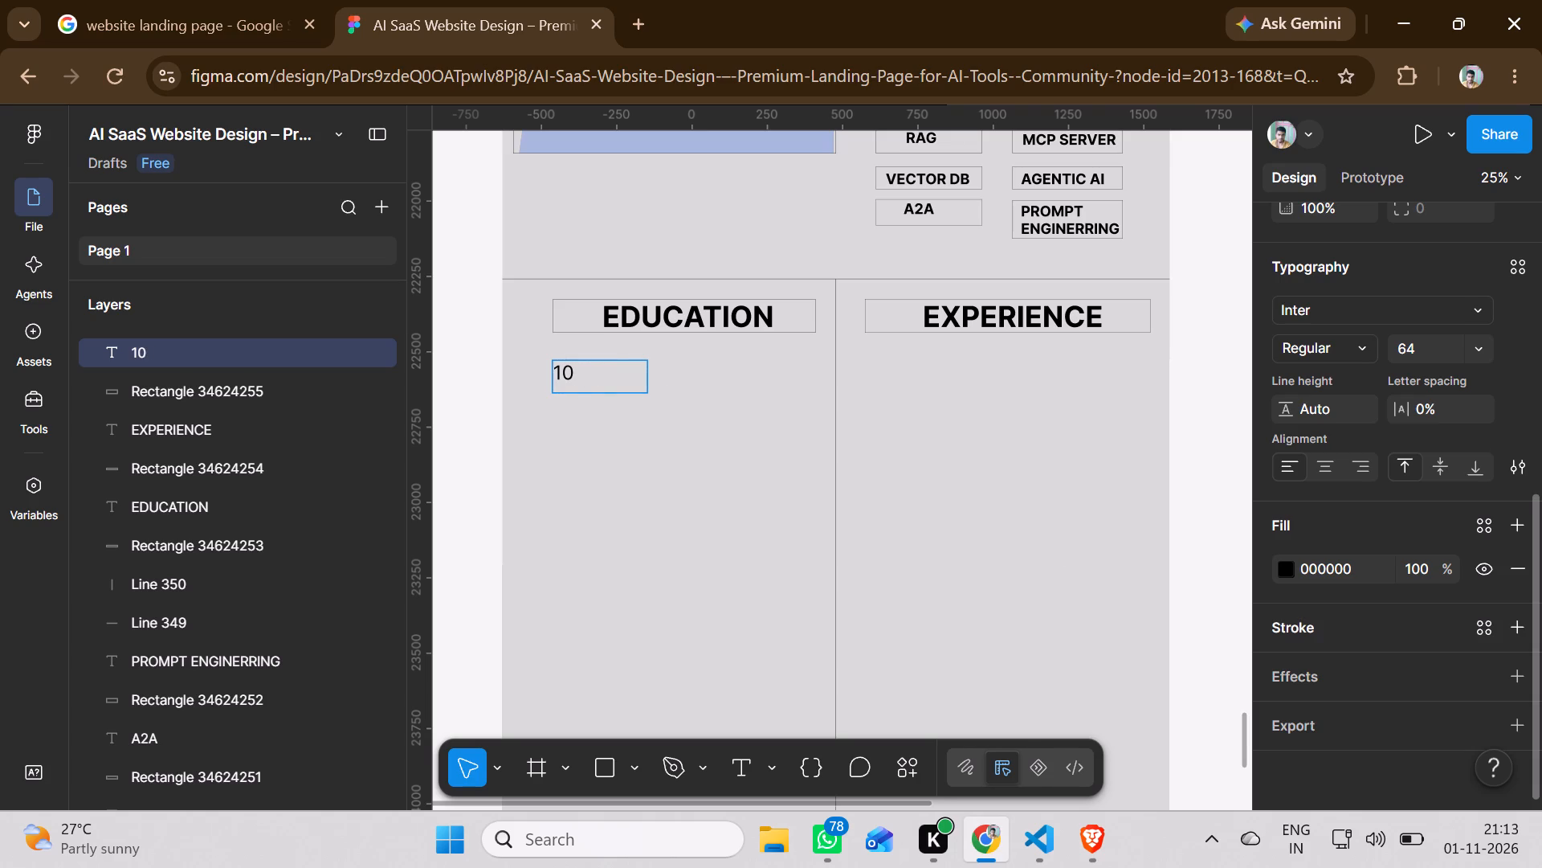
left_click(989, 556)
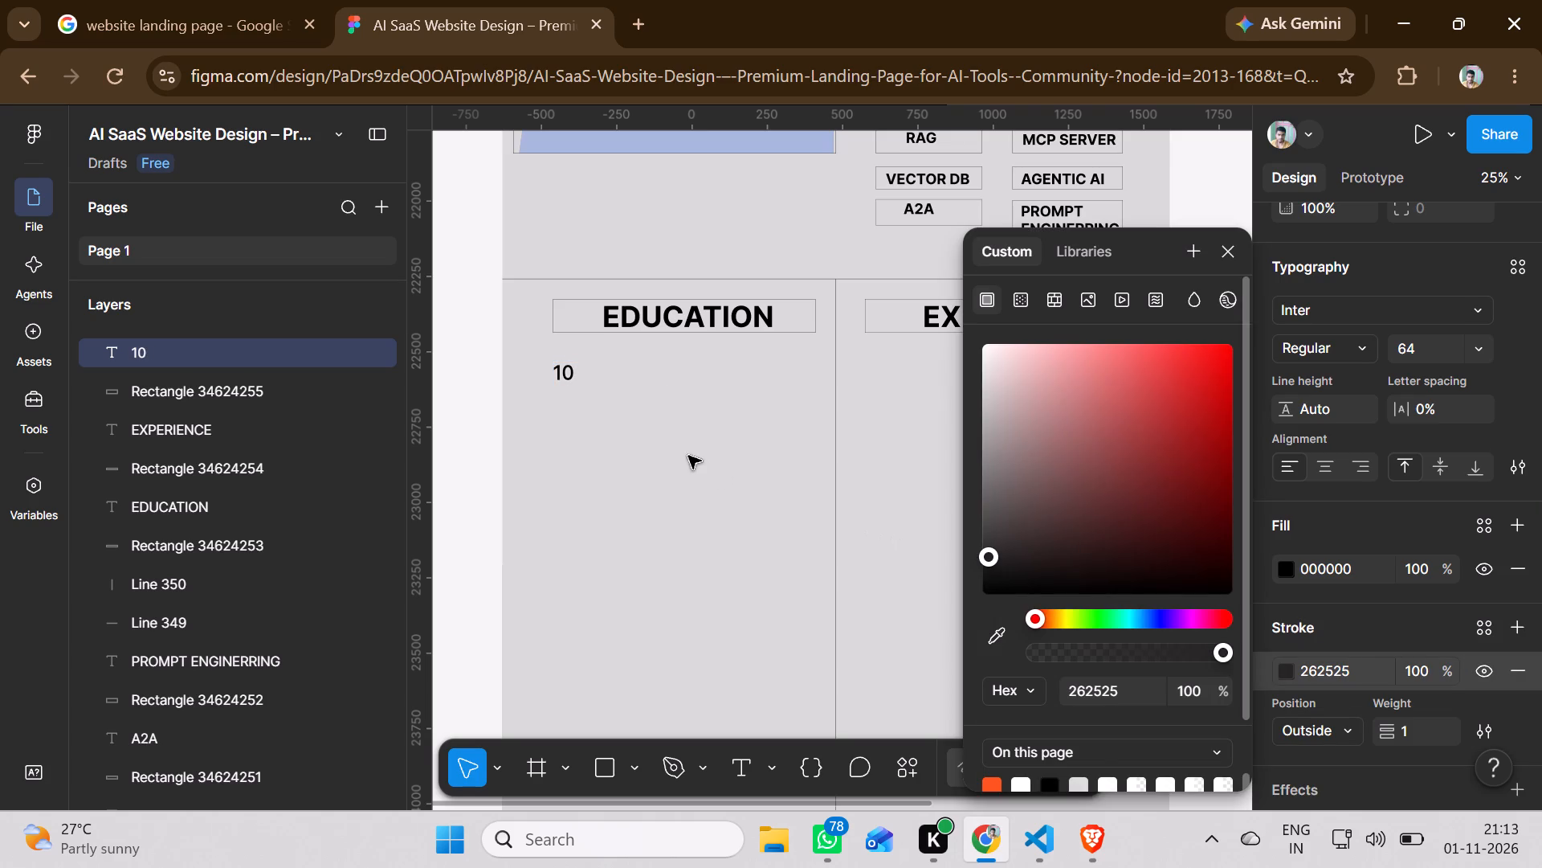
left_click(686, 453)
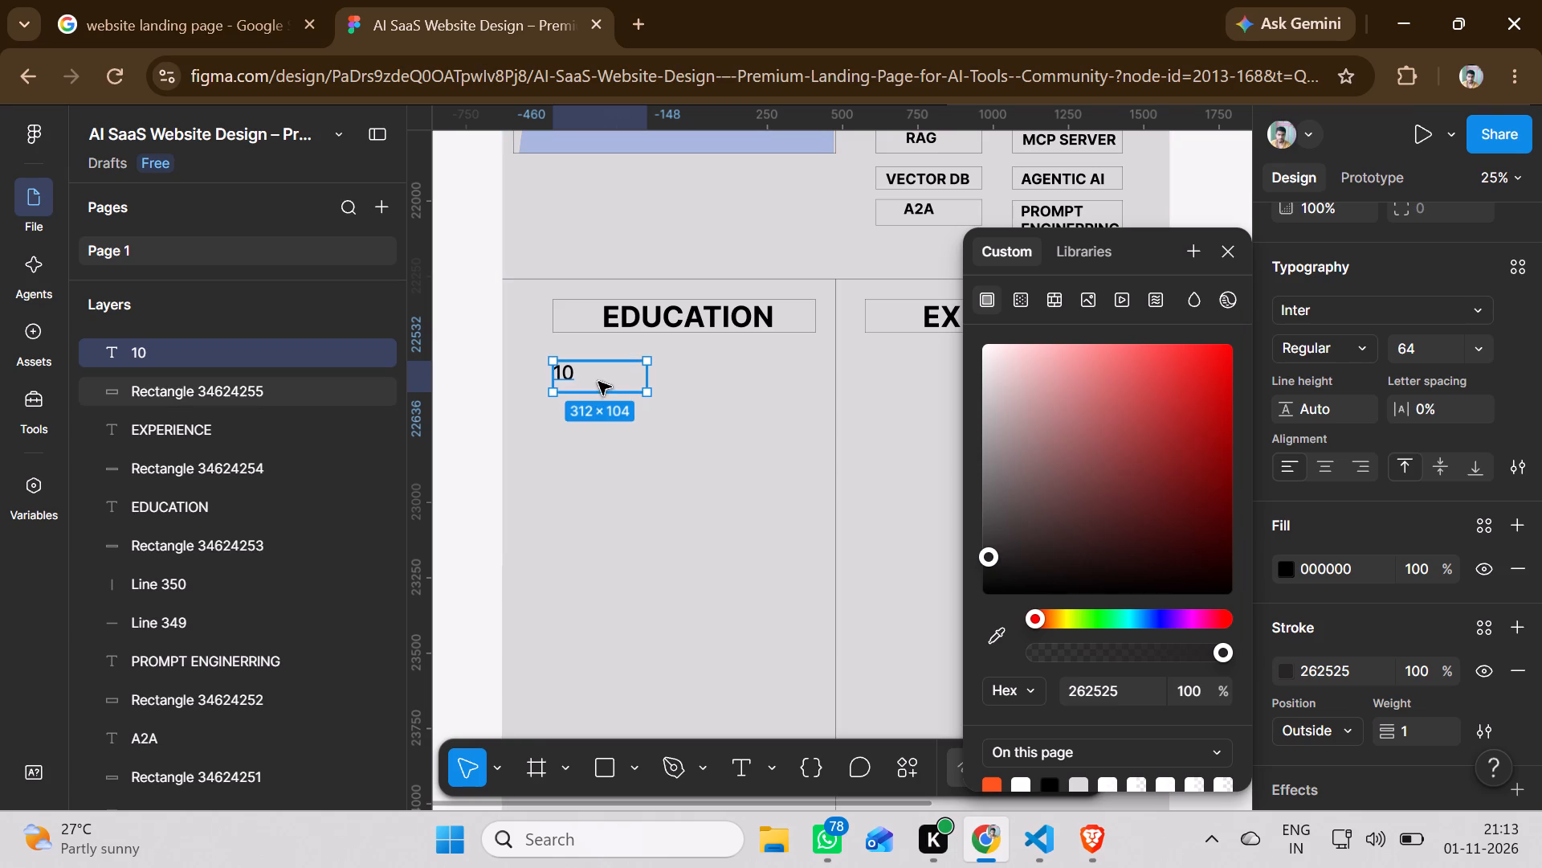
Add a dark grey stroke, hex 262424, to the rectangle behind the "10" text.
left_click(577, 384)
left_click(241, 386)
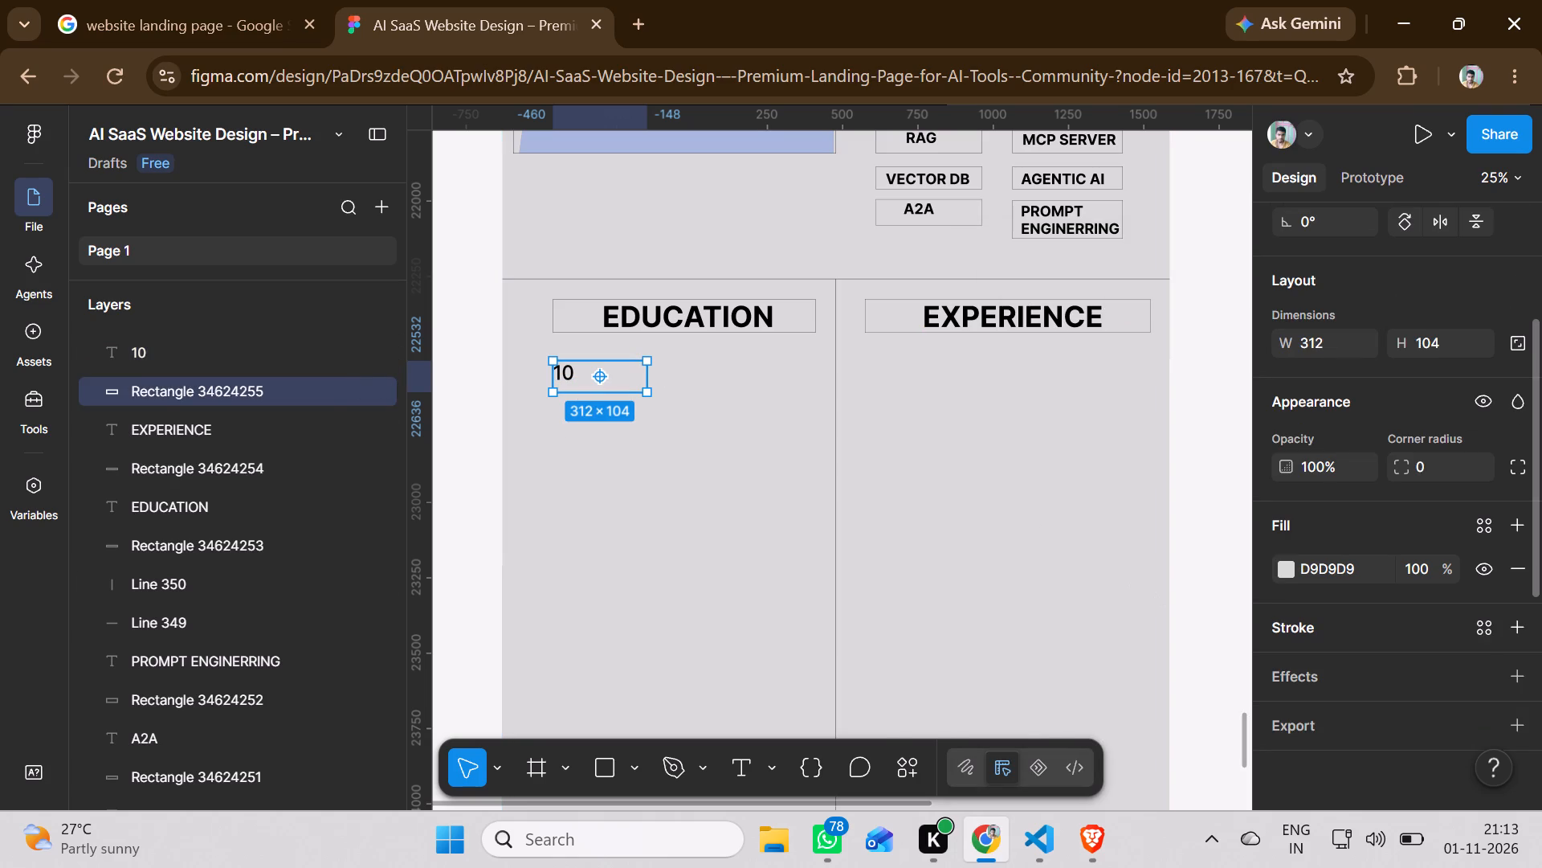
left_click(1356, 636)
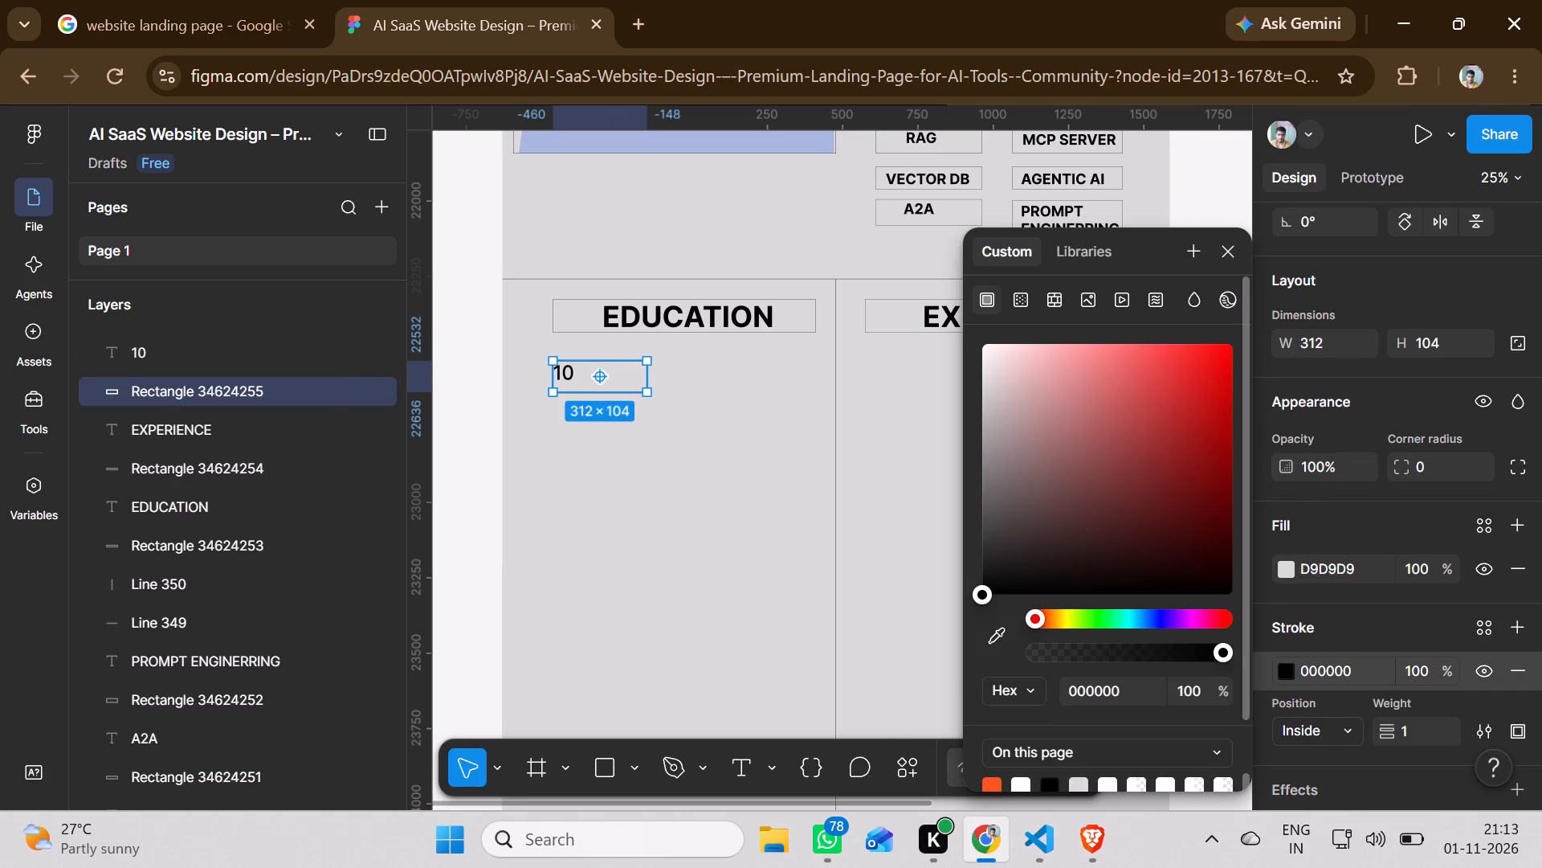
left_click(992, 557)
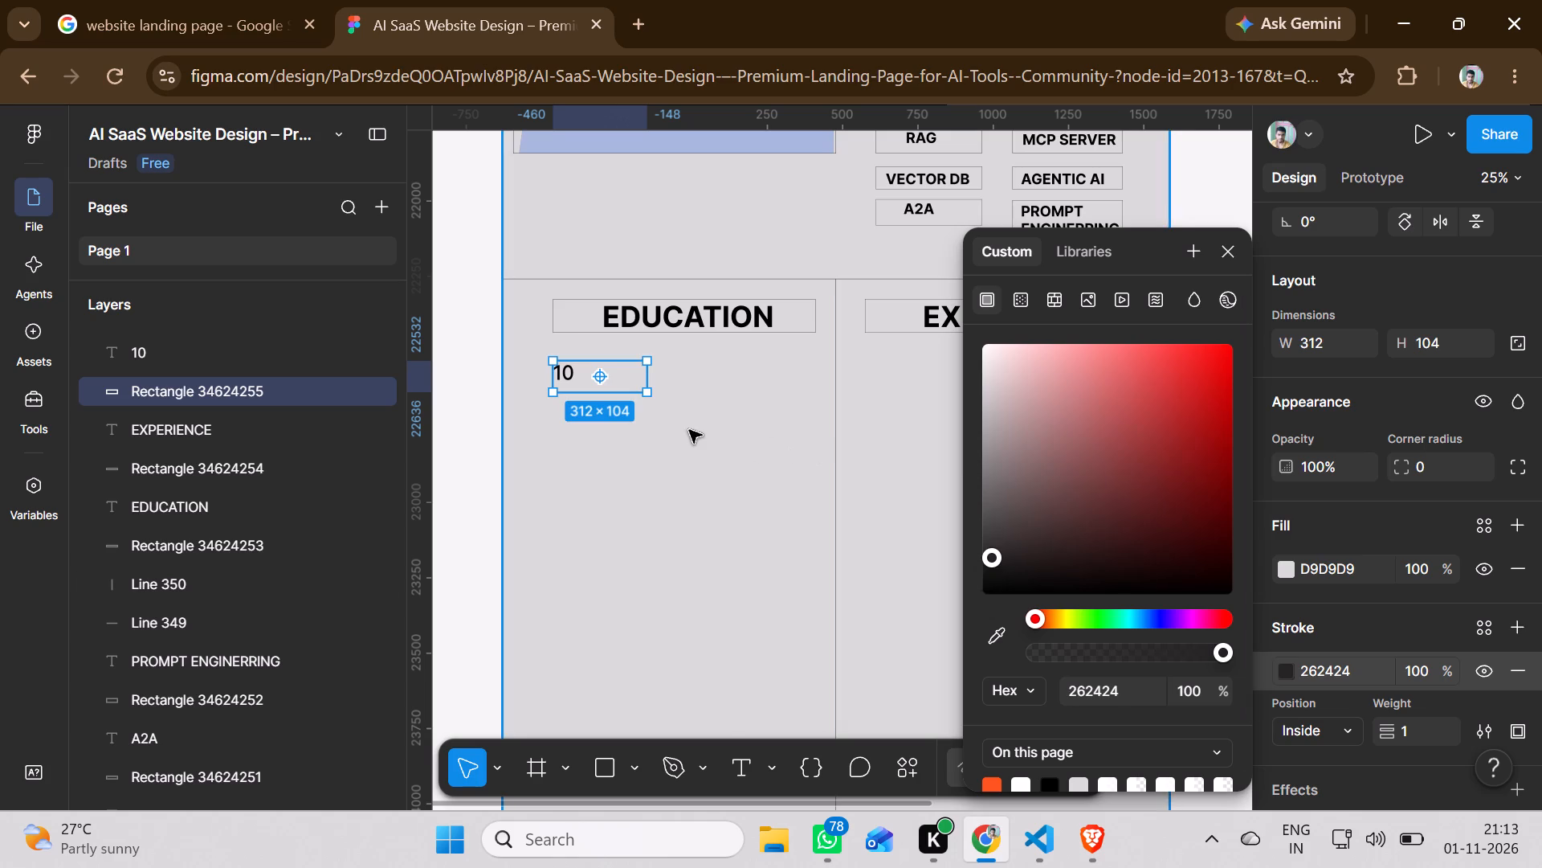
left_click(689, 430)
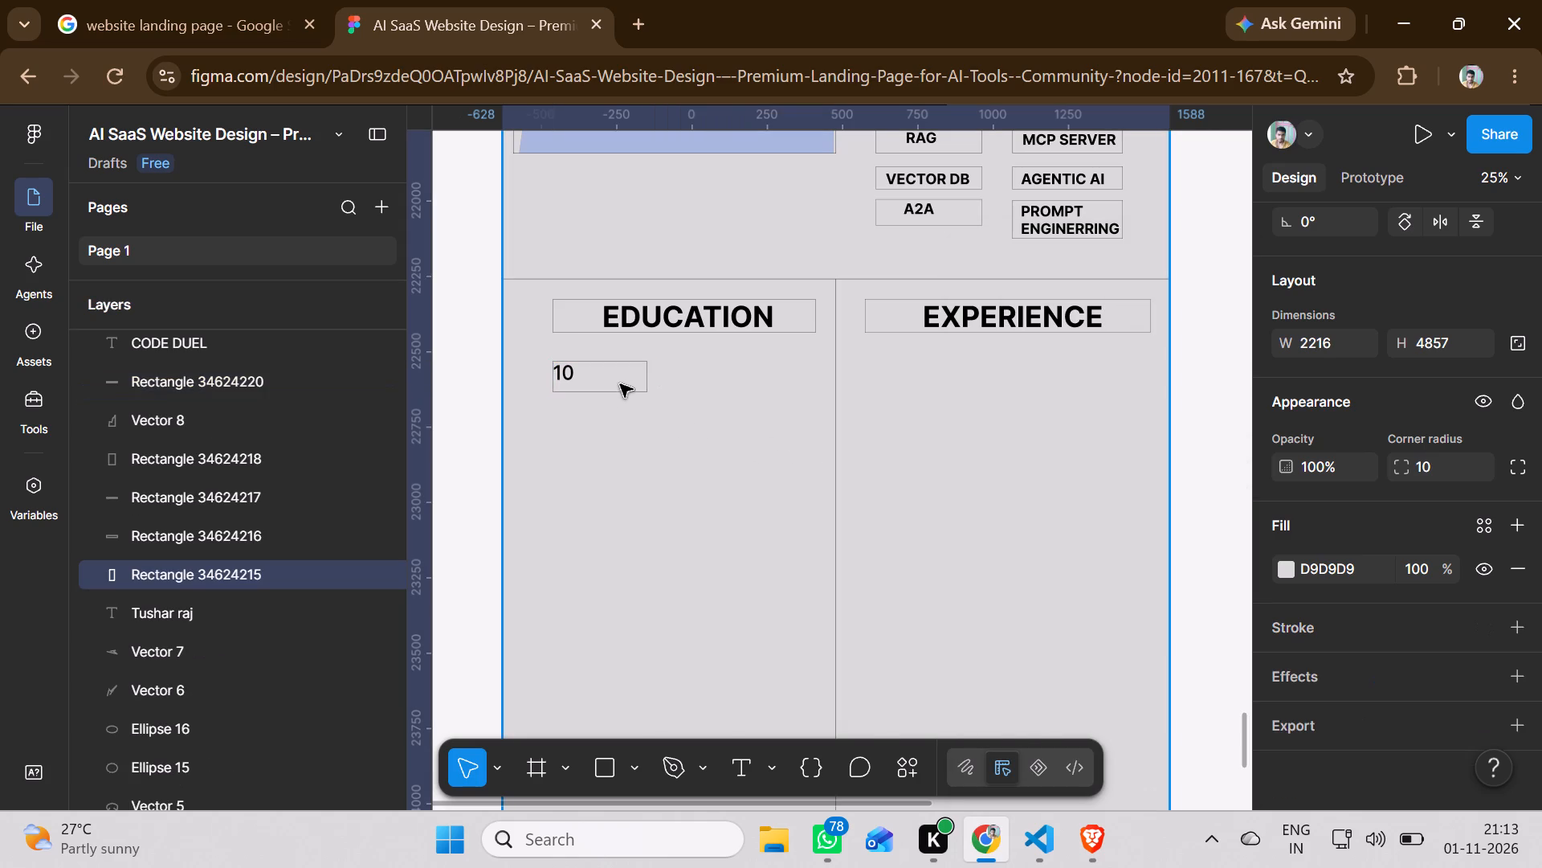
Shrink the rectangle to fit closely around the "10" text, about 70 wide and slightly shorter.
left_click(620, 383)
left_click_drag(644, 378, 594, 375)
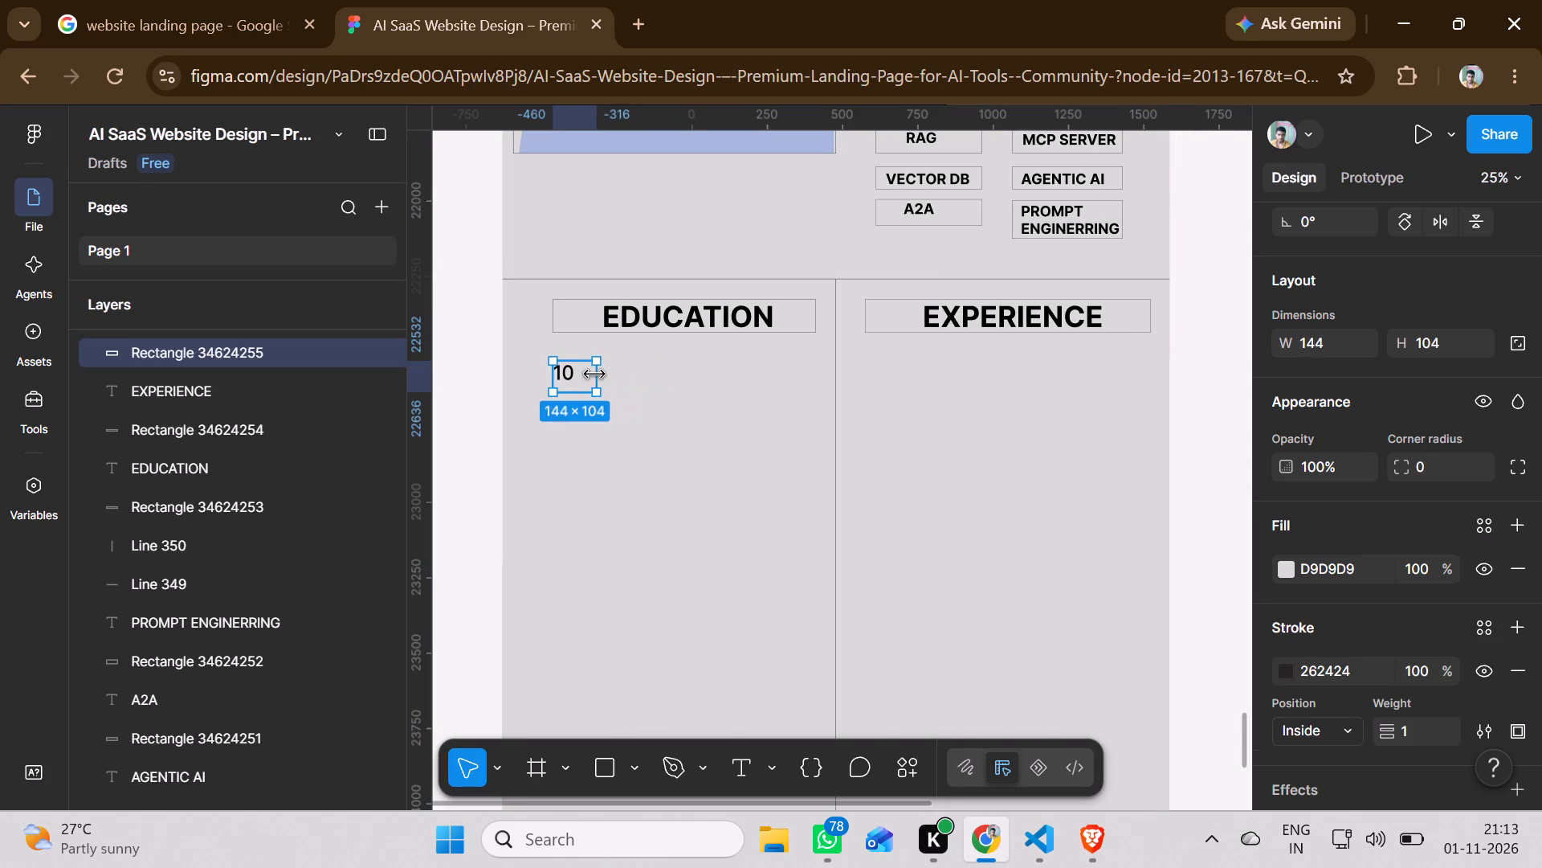
left_click_drag(594, 375, 577, 373)
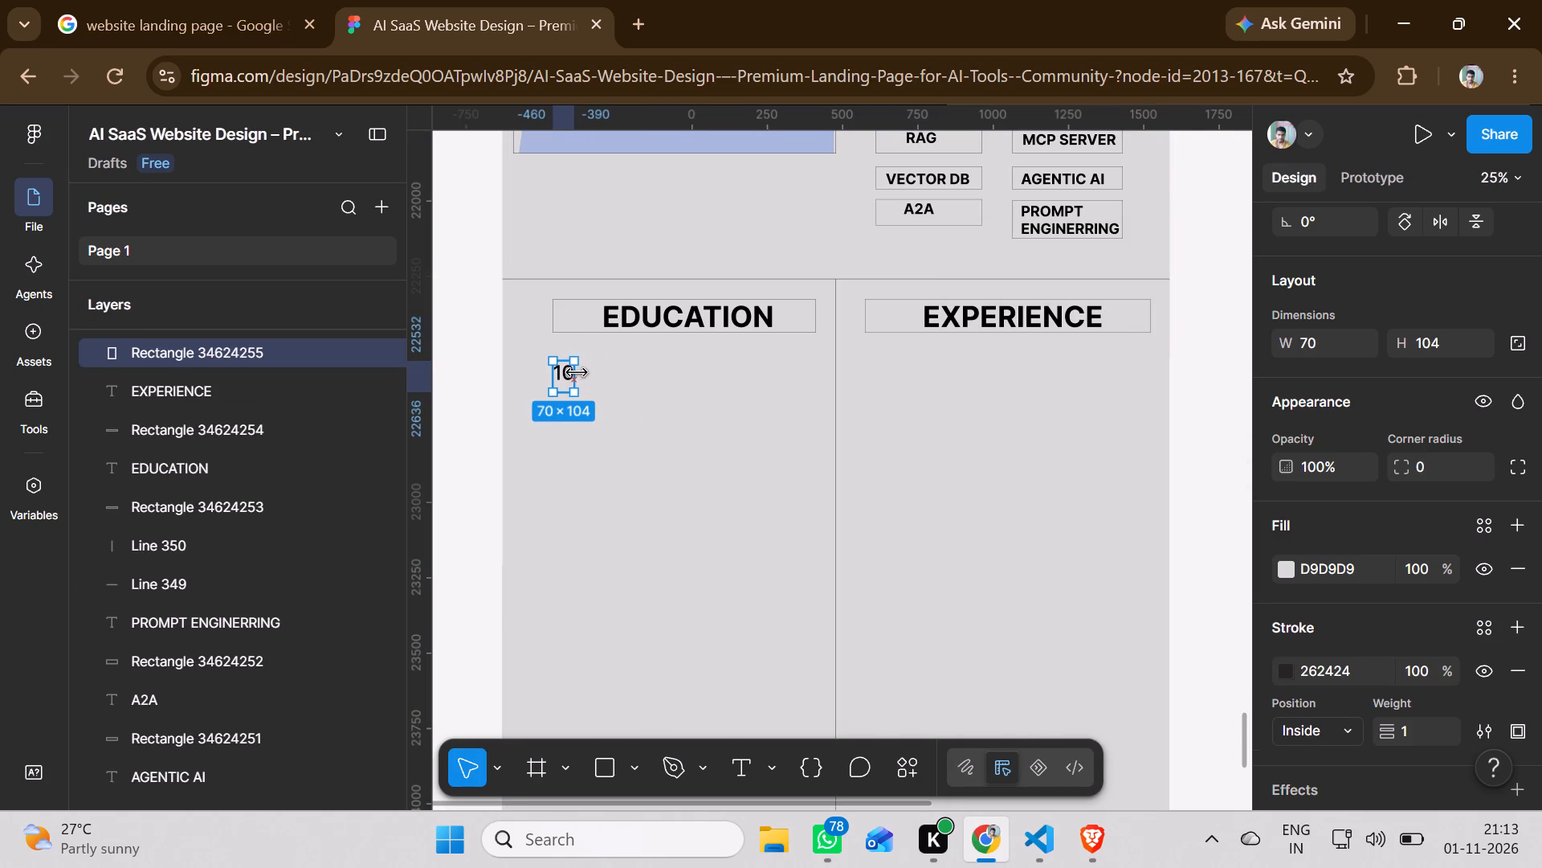
left_click_drag(577, 373, 576, 373)
left_click_drag(567, 393, 565, 386)
left_click(568, 440)
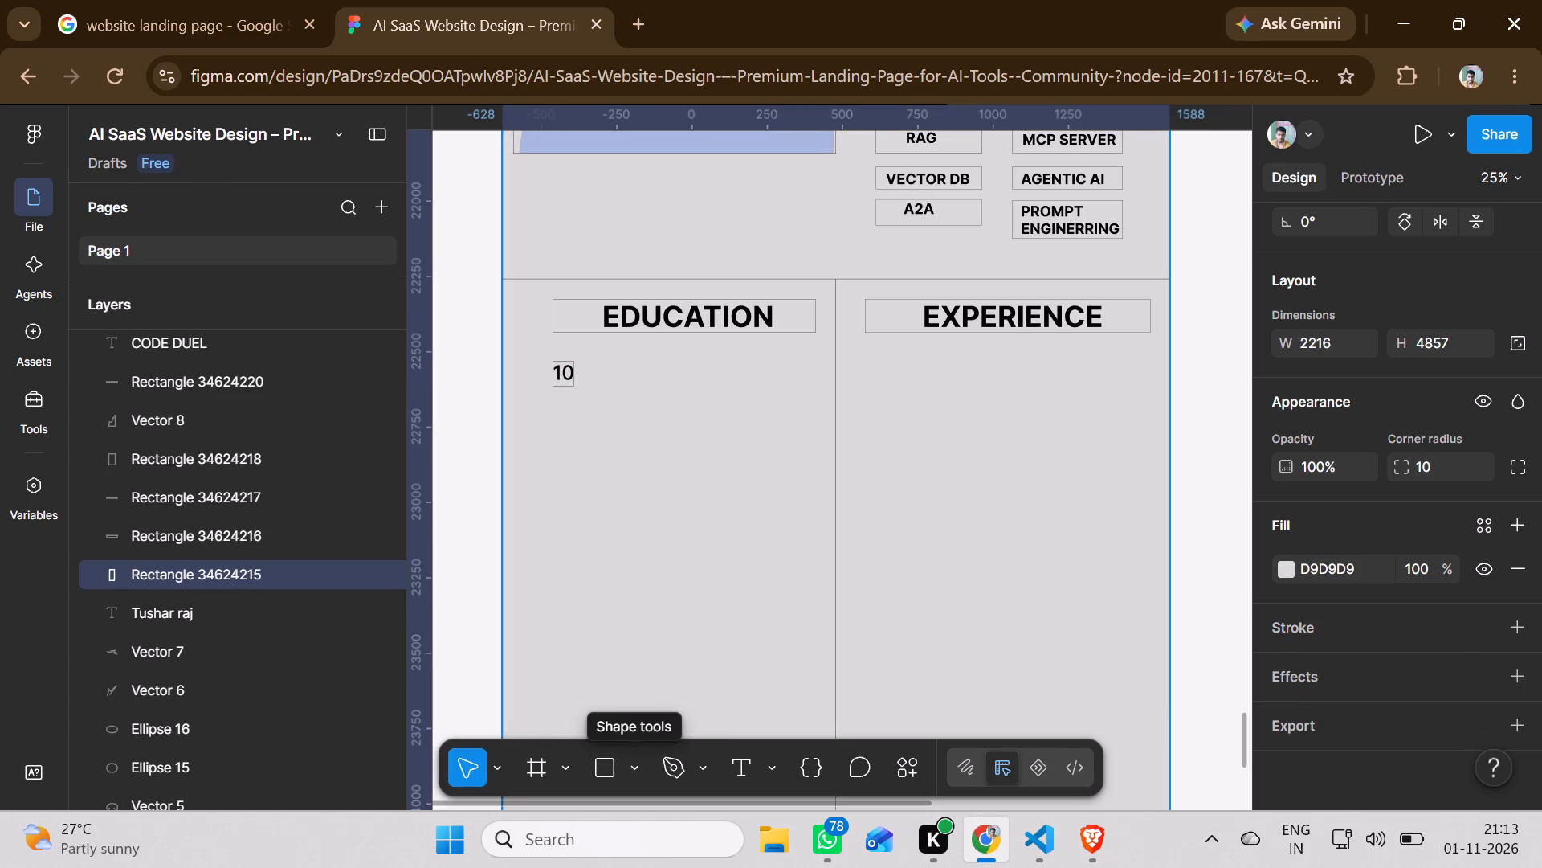
Add a small text box, about 64 × 32, in the empty area of the Education column, containing "th".
left_click(732, 775)
left_click_drag(642, 562, 649, 563)
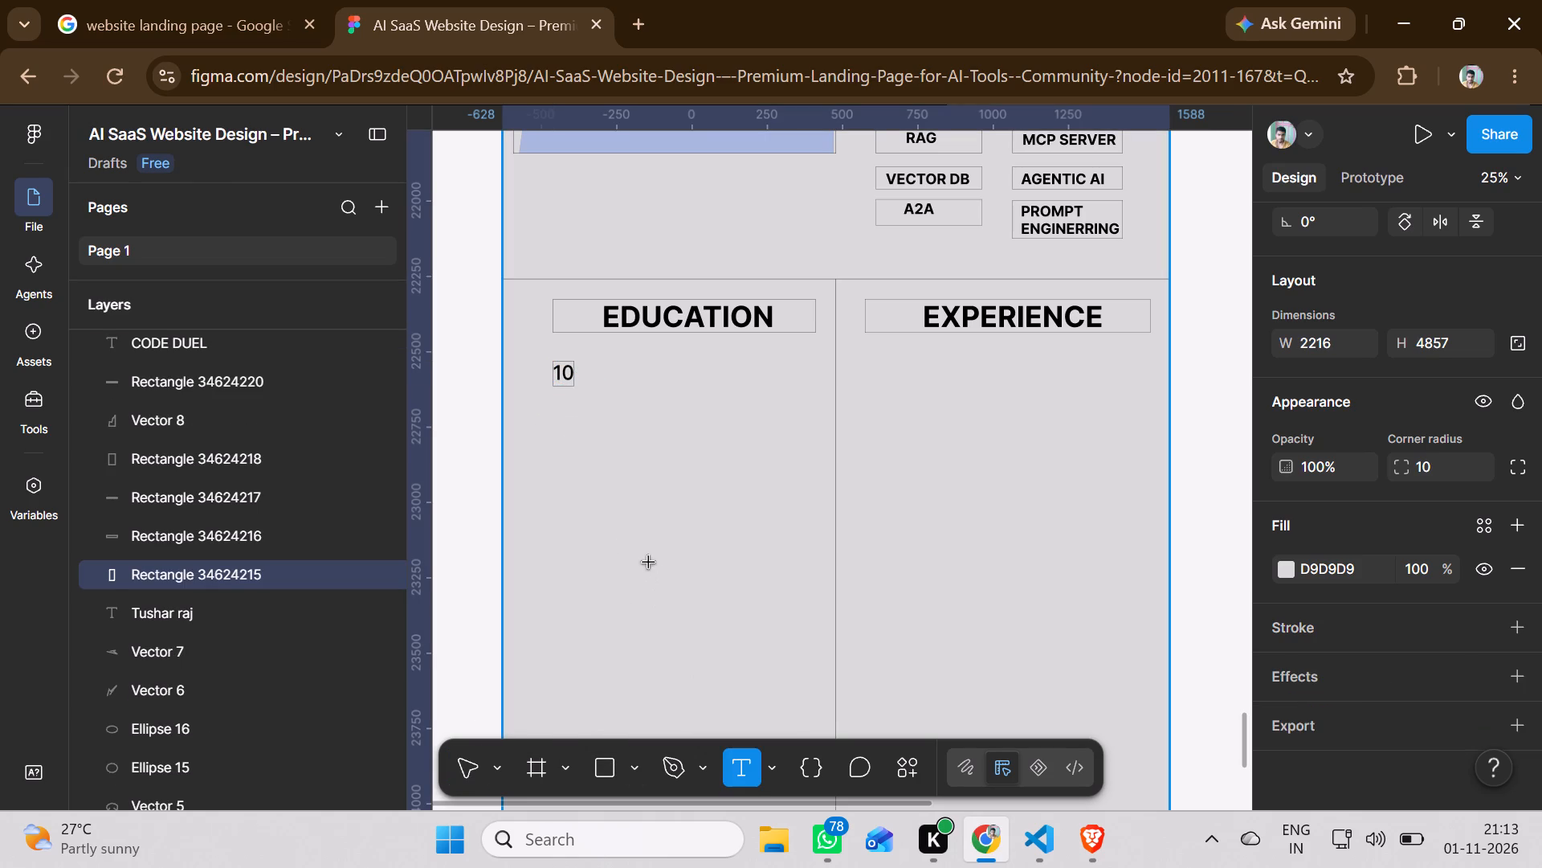
left_click_drag(649, 563, 667, 571)
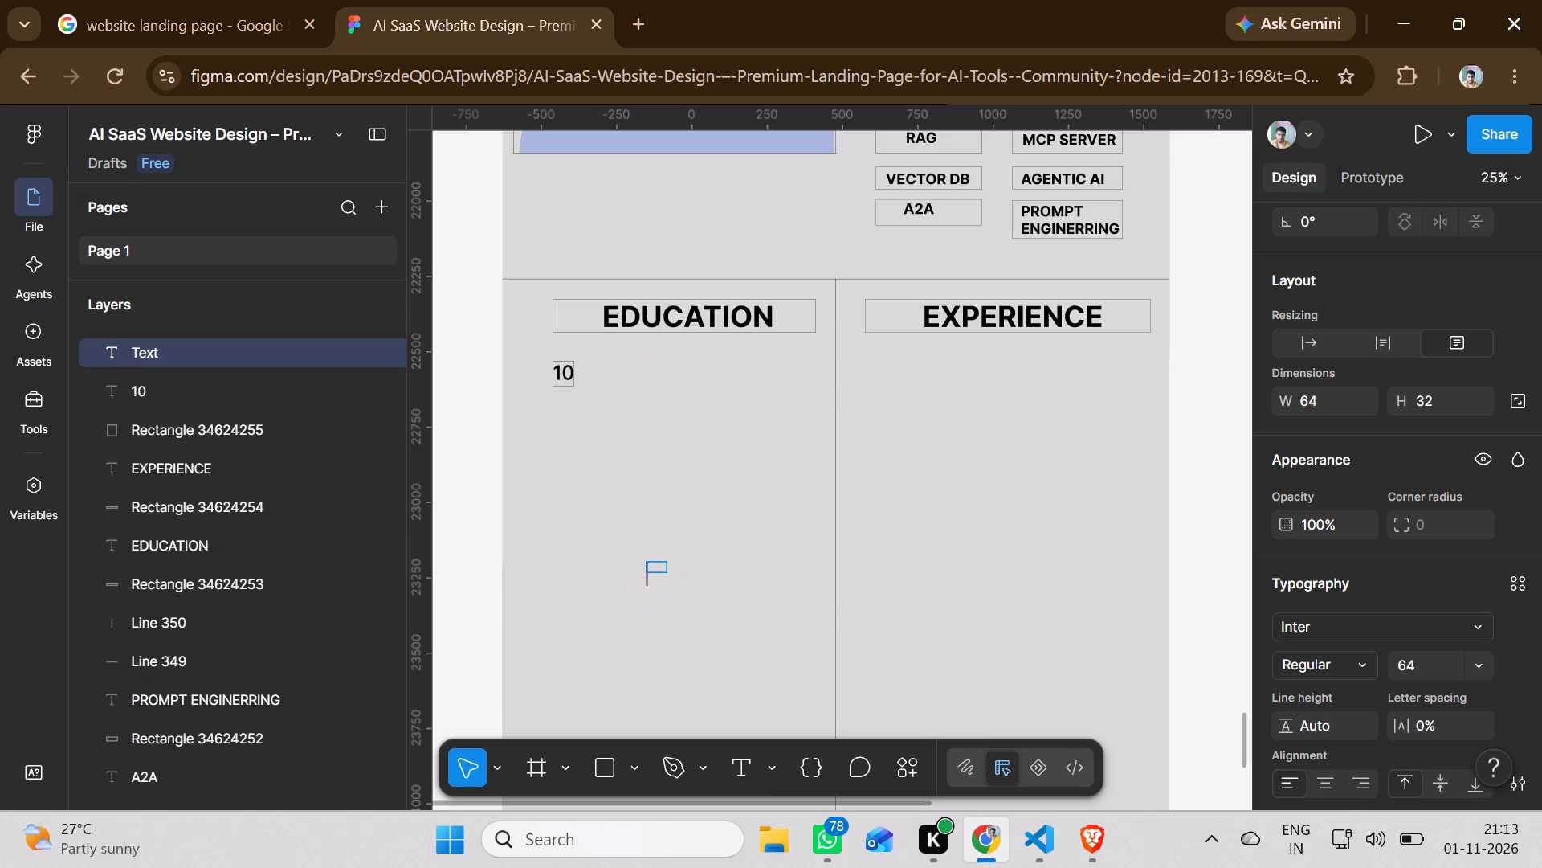
type("th")
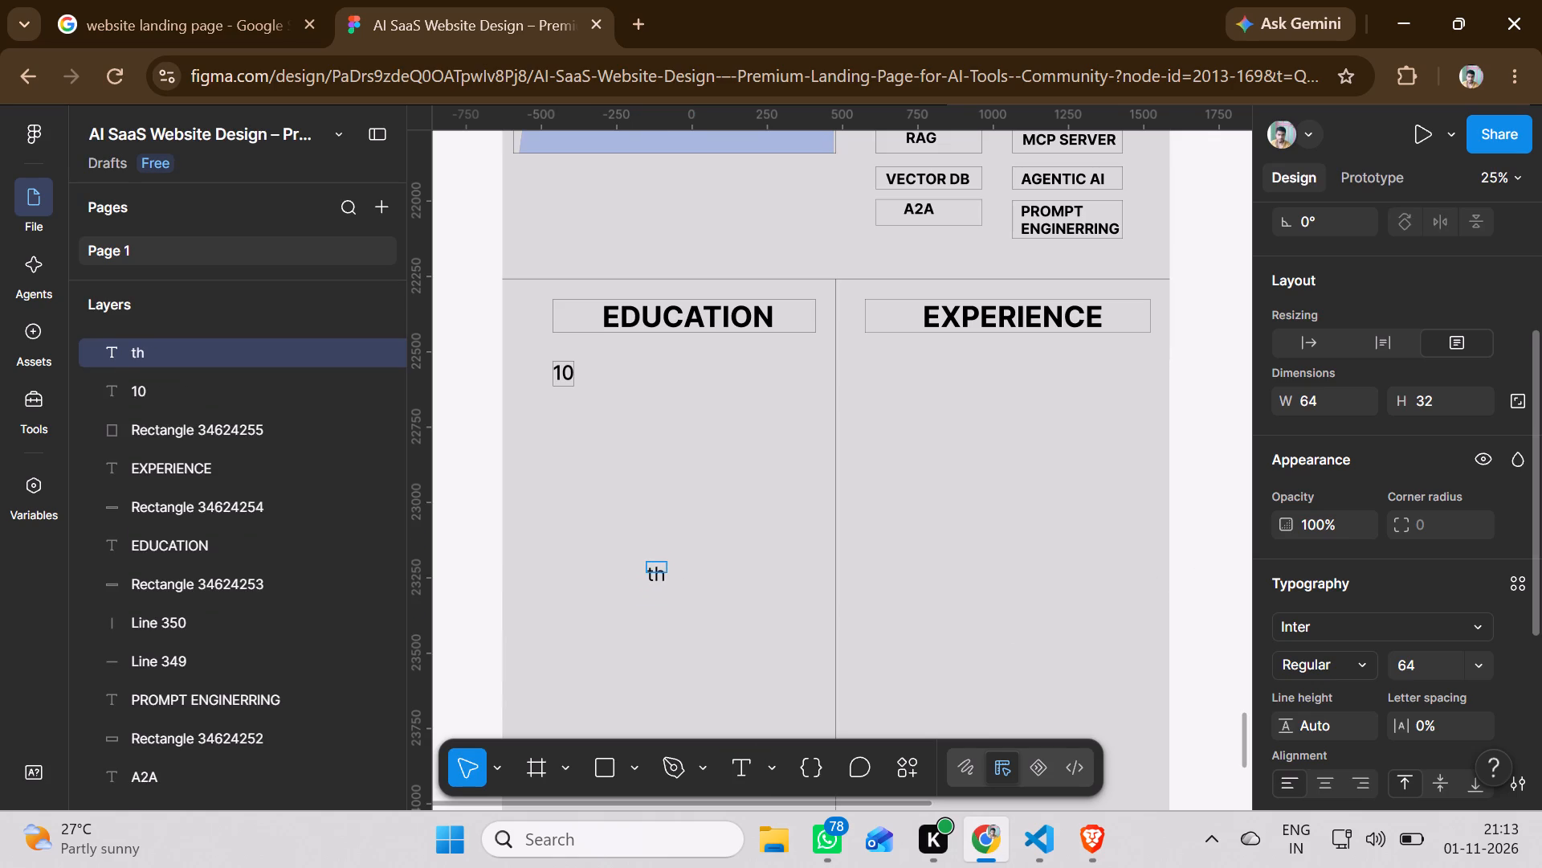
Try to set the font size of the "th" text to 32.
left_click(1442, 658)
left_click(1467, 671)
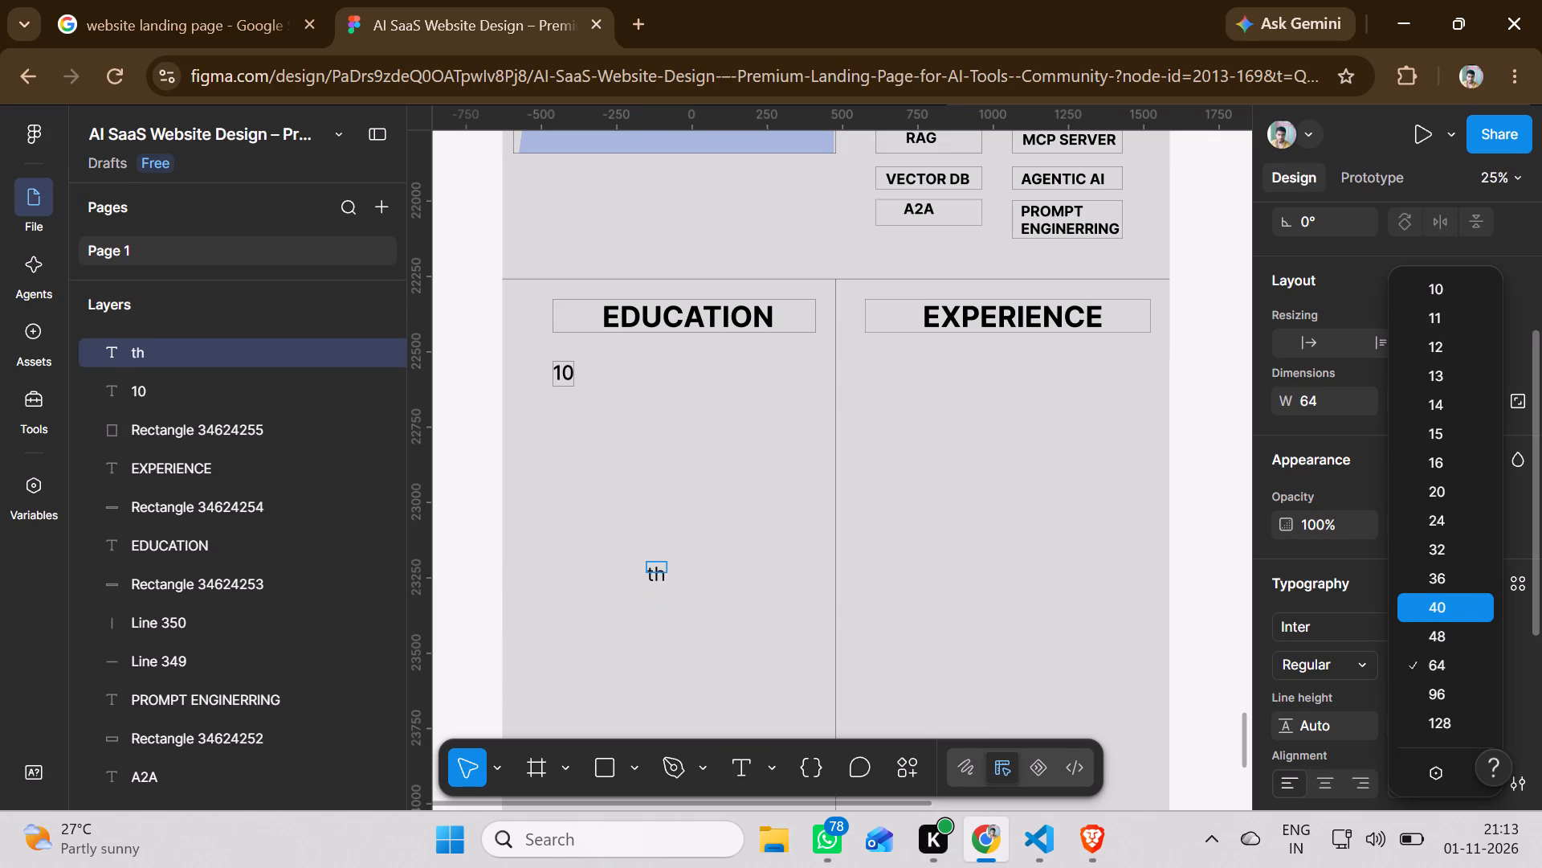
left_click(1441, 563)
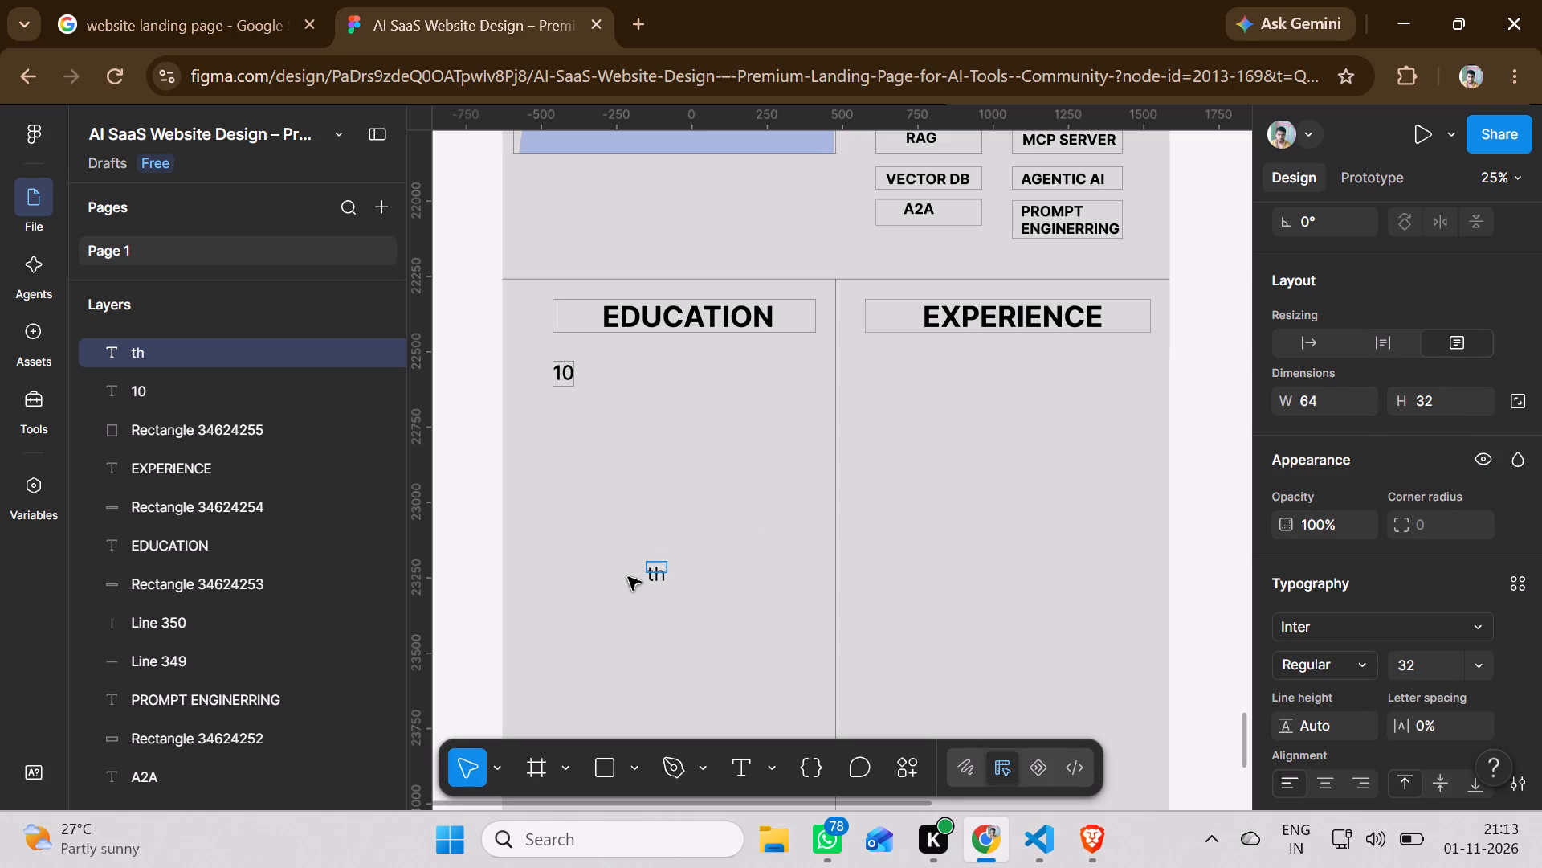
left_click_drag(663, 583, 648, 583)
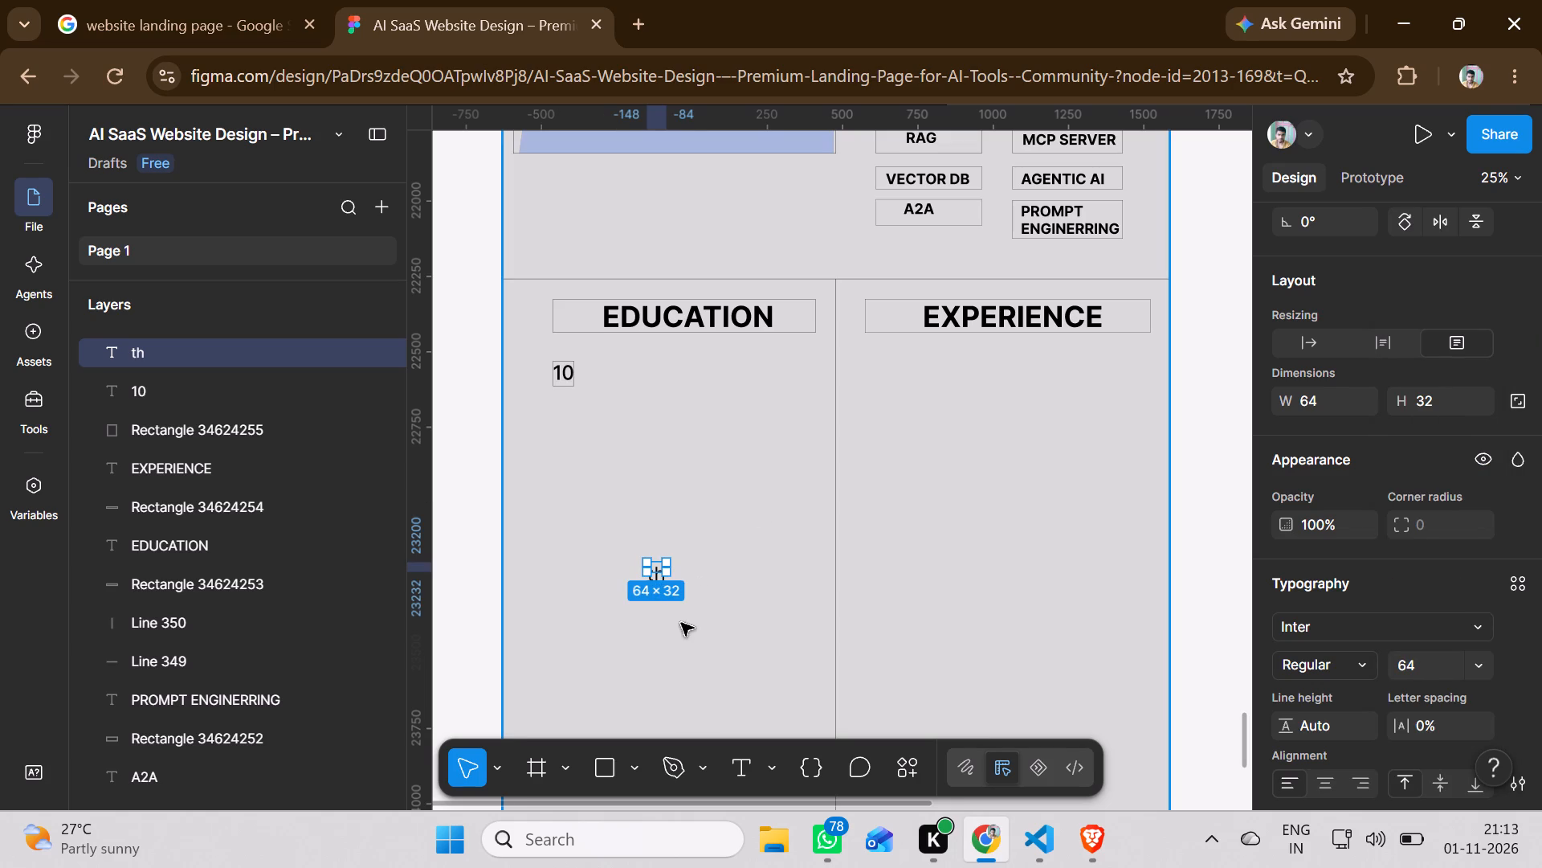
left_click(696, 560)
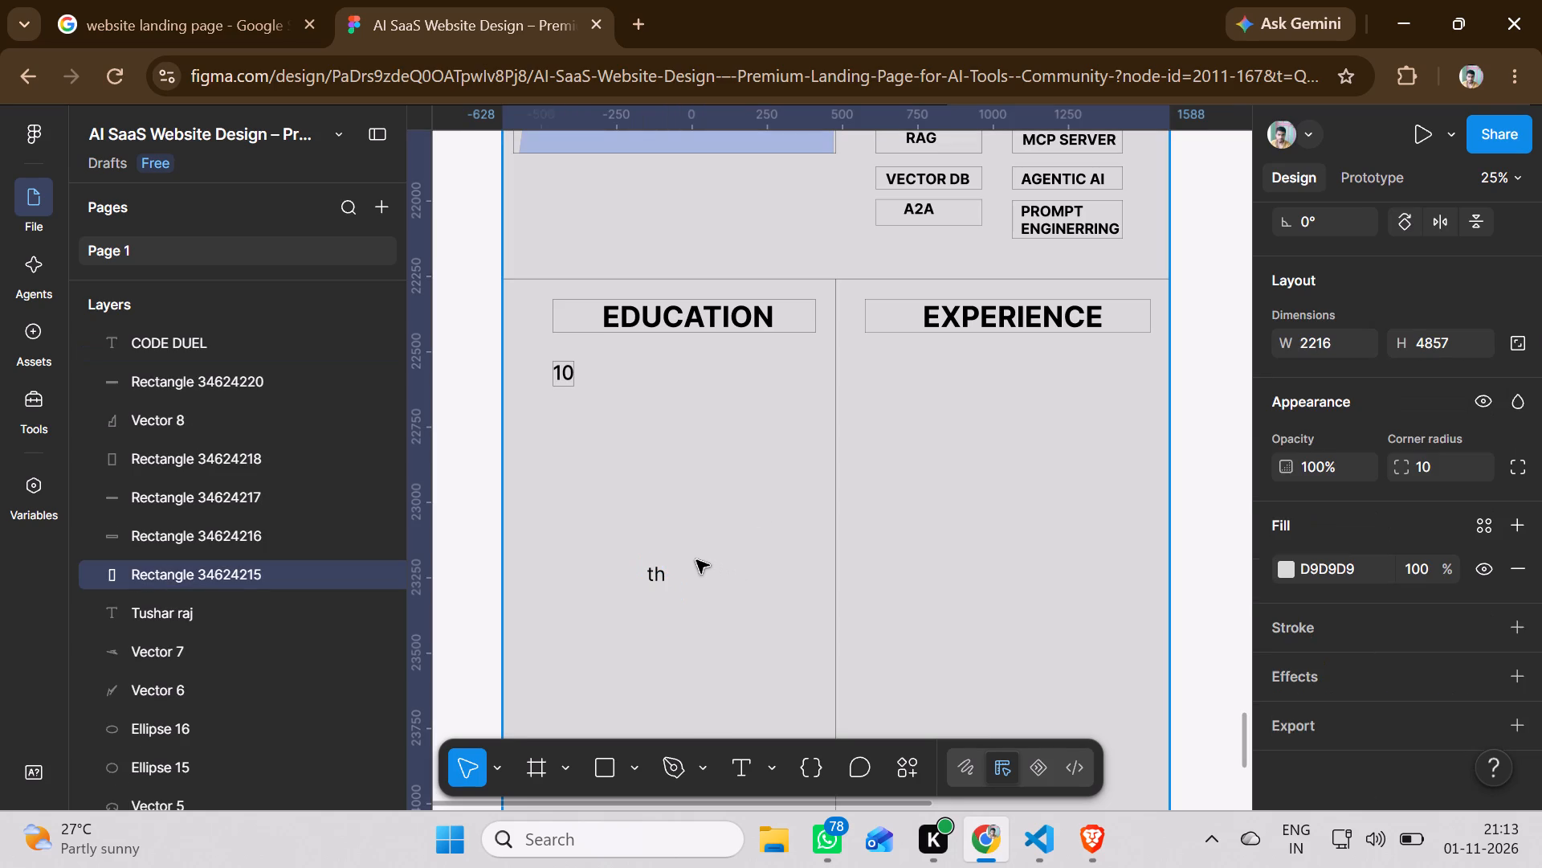
Increase the height of the "th" text box to about 76 so it encloses the letters.
left_click(666, 575)
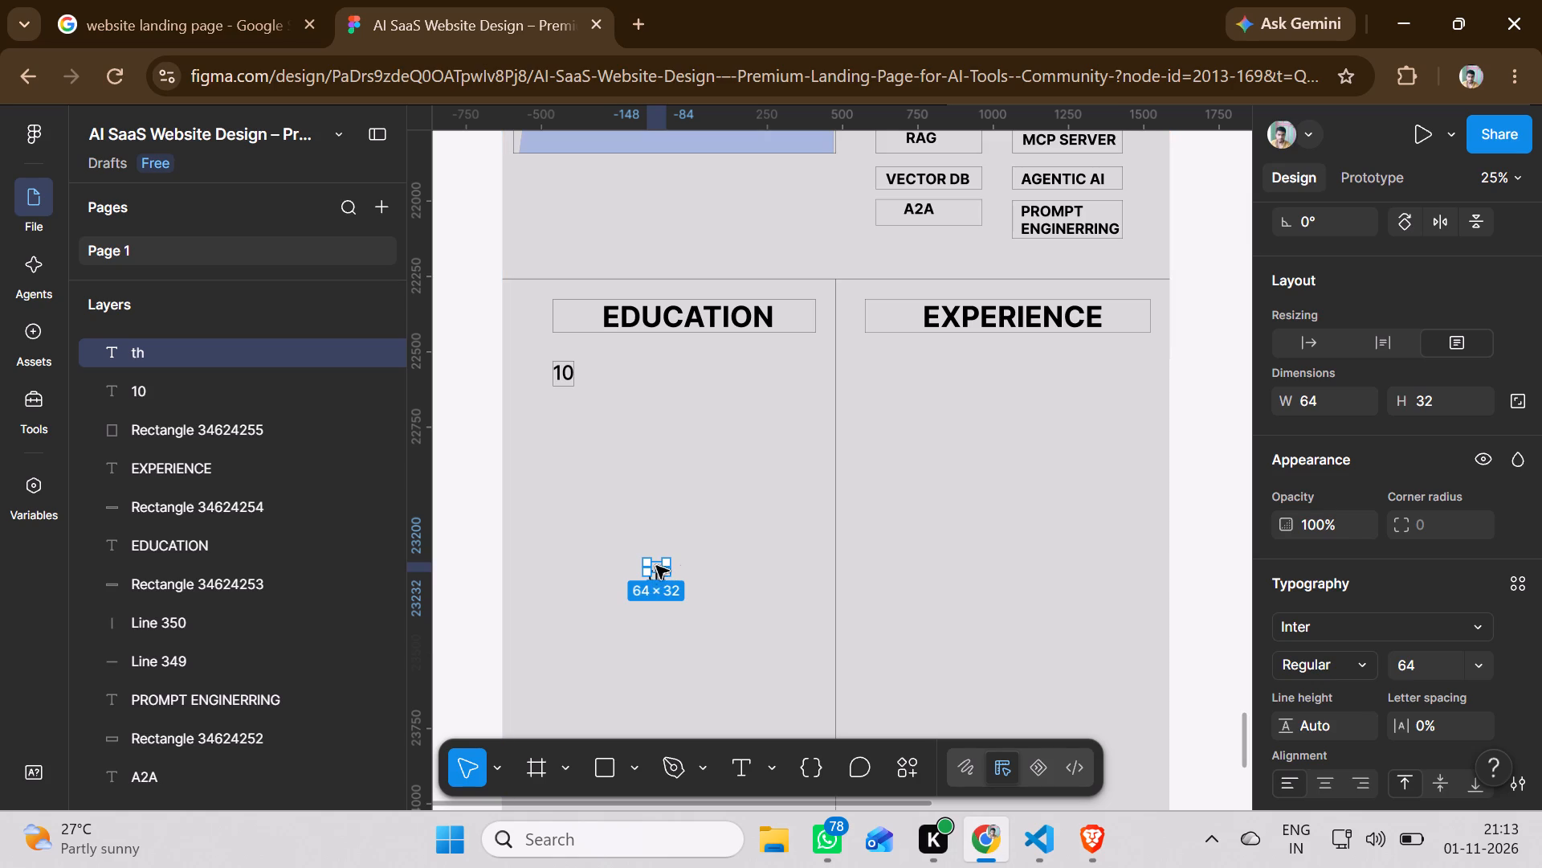
left_click_drag(661, 575, 656, 572)
left_click_drag(656, 572, 684, 582)
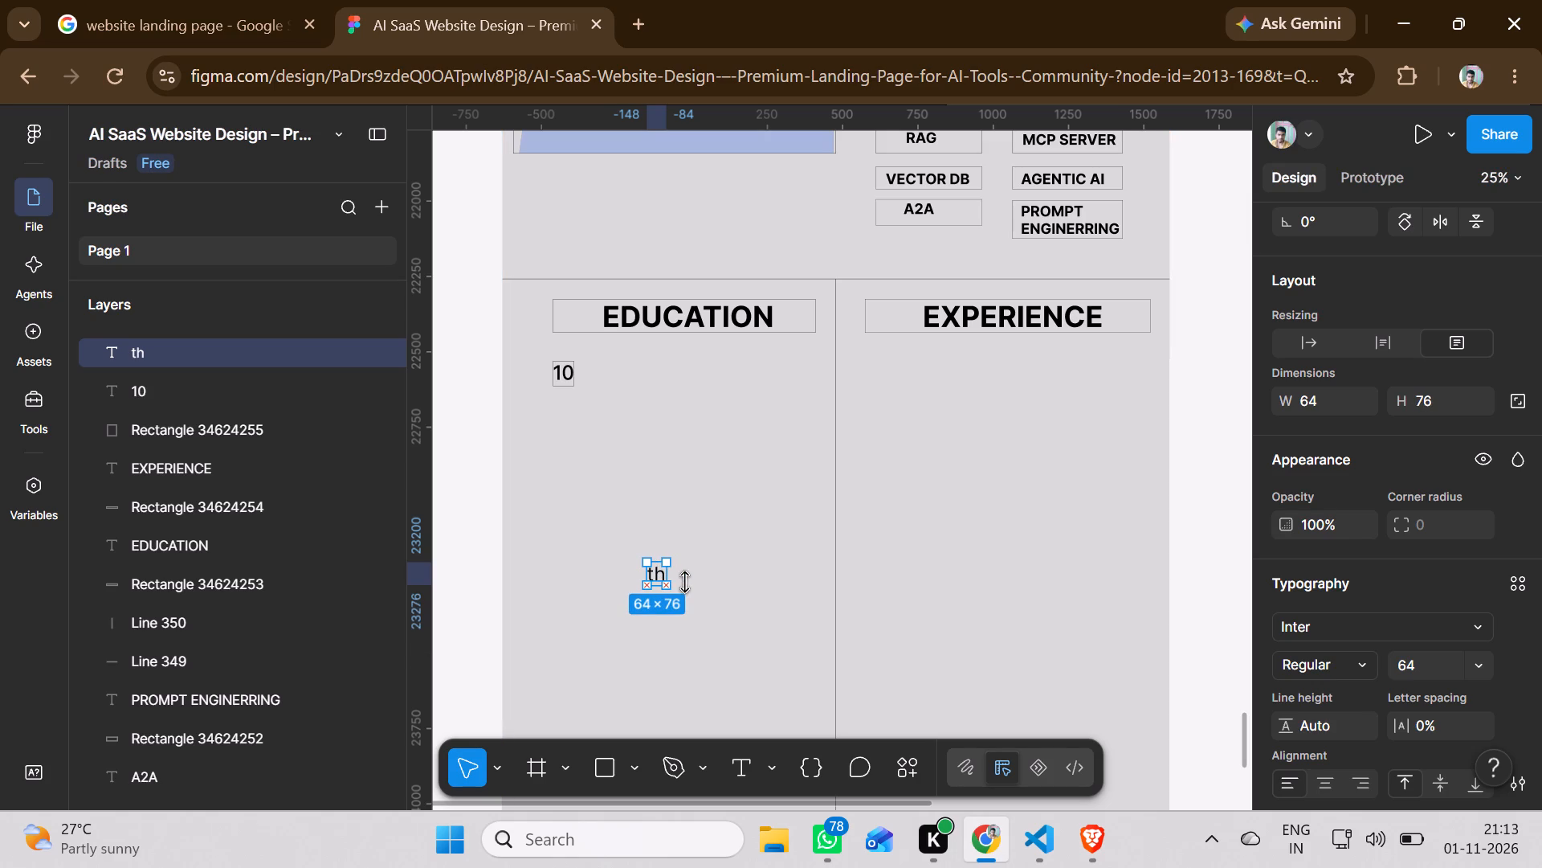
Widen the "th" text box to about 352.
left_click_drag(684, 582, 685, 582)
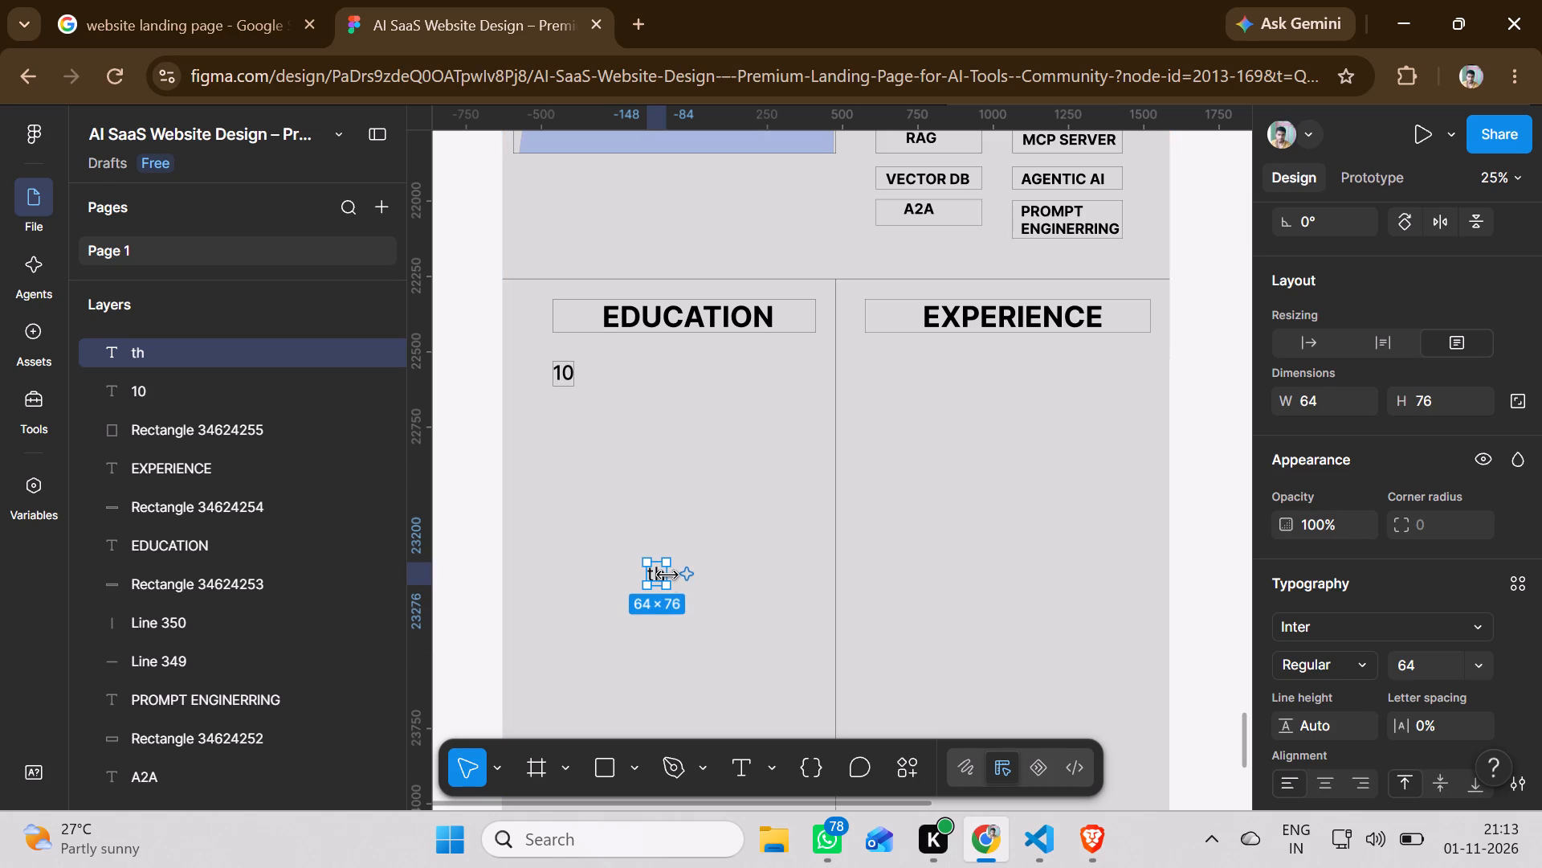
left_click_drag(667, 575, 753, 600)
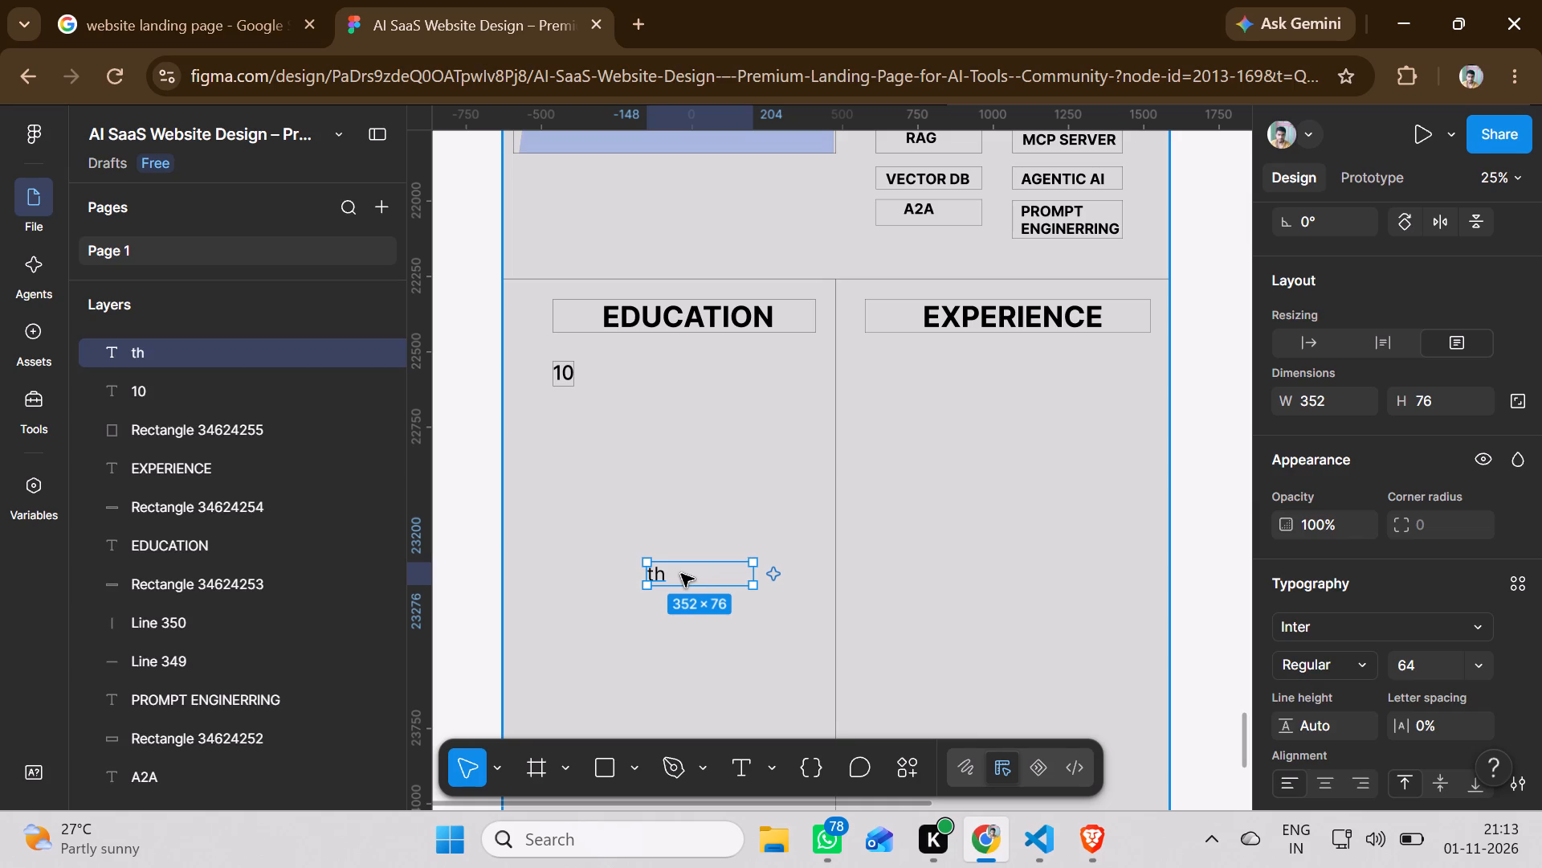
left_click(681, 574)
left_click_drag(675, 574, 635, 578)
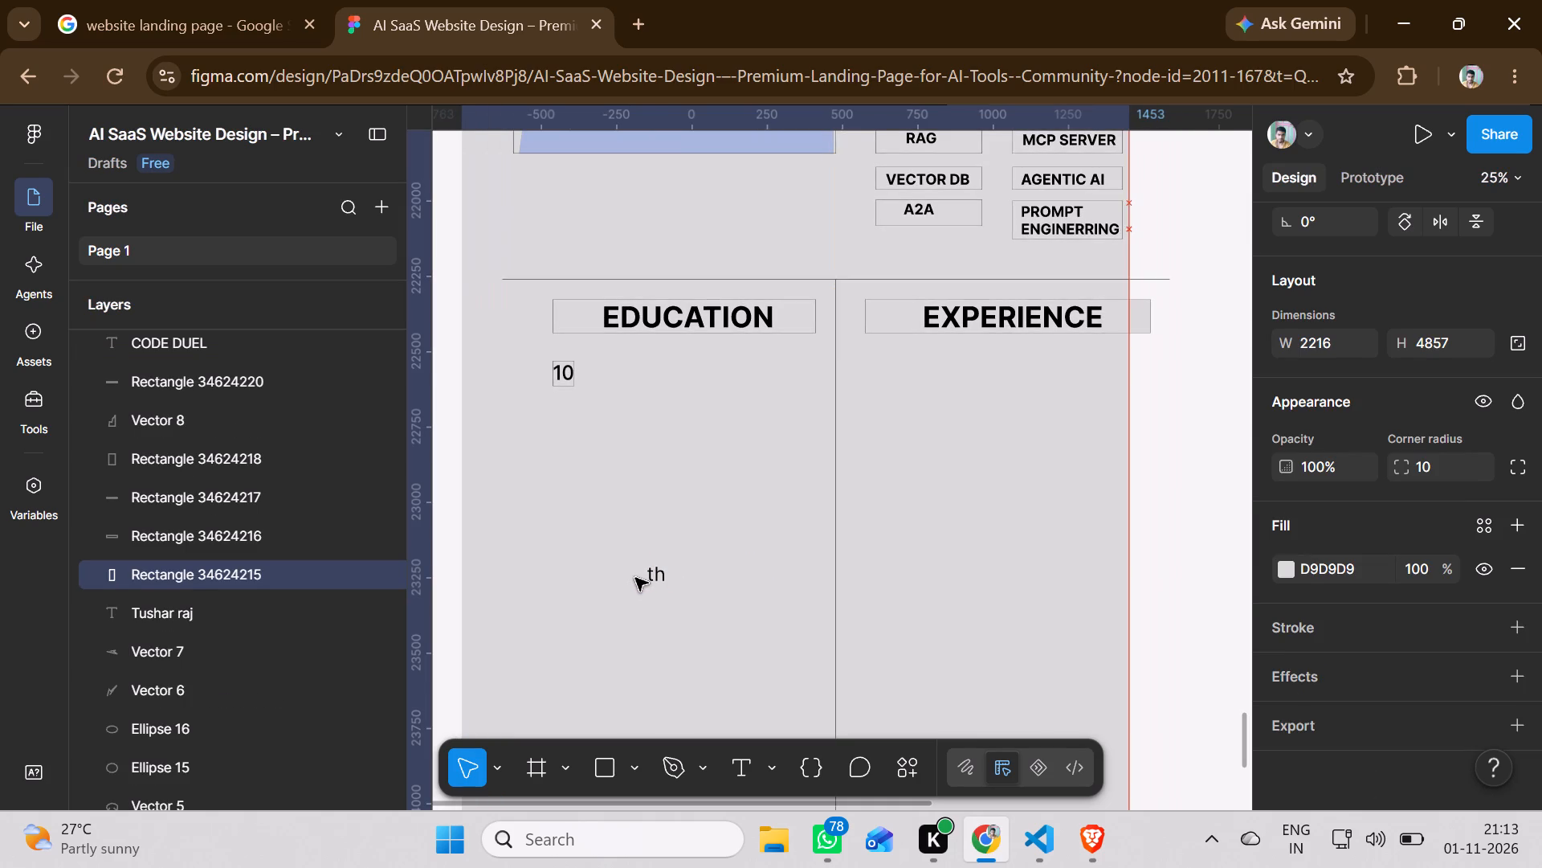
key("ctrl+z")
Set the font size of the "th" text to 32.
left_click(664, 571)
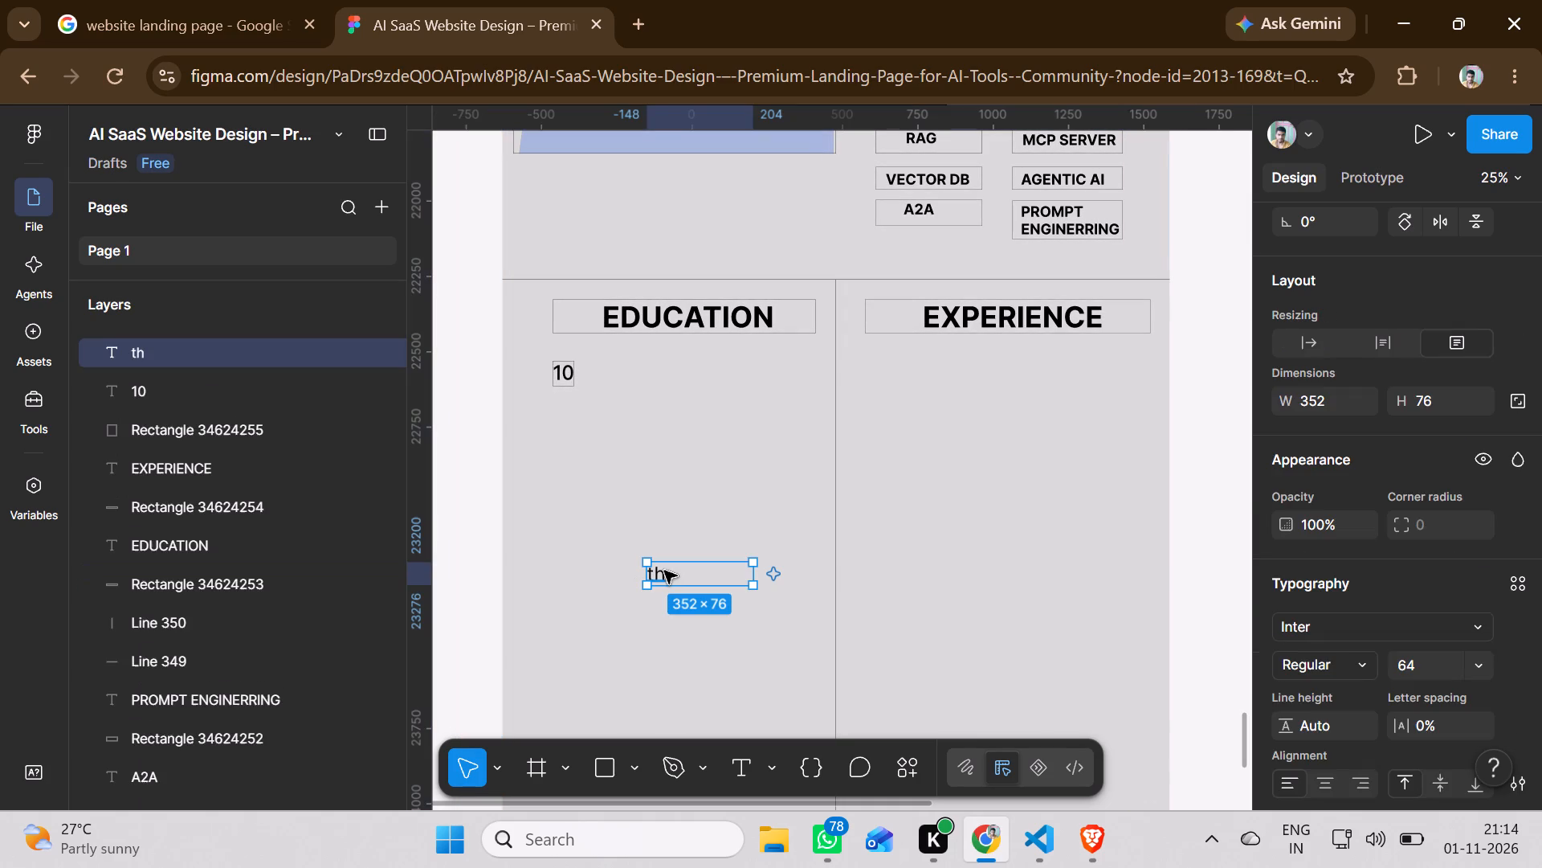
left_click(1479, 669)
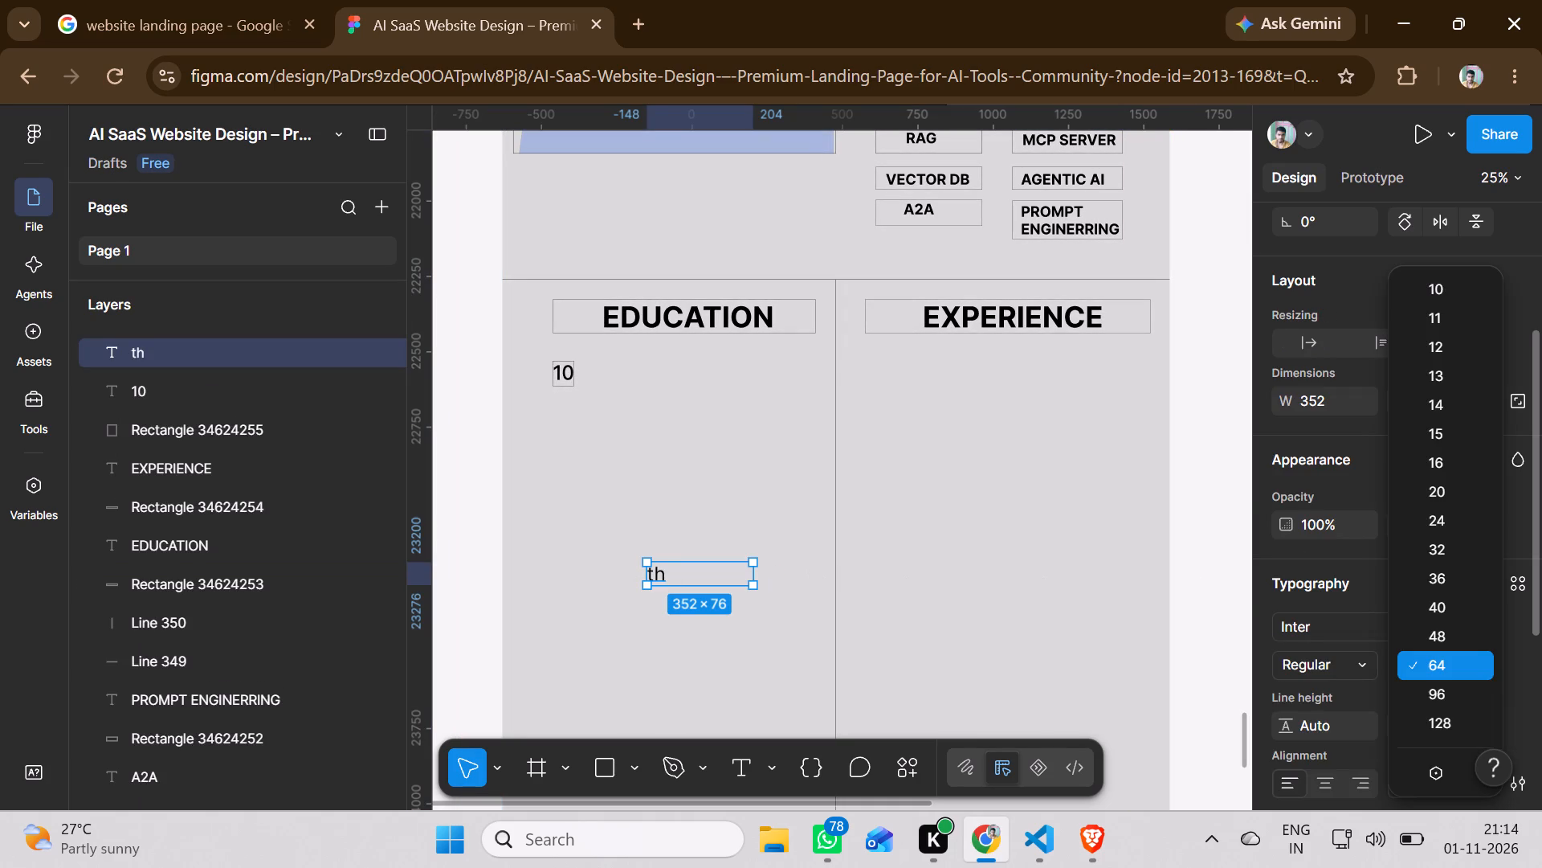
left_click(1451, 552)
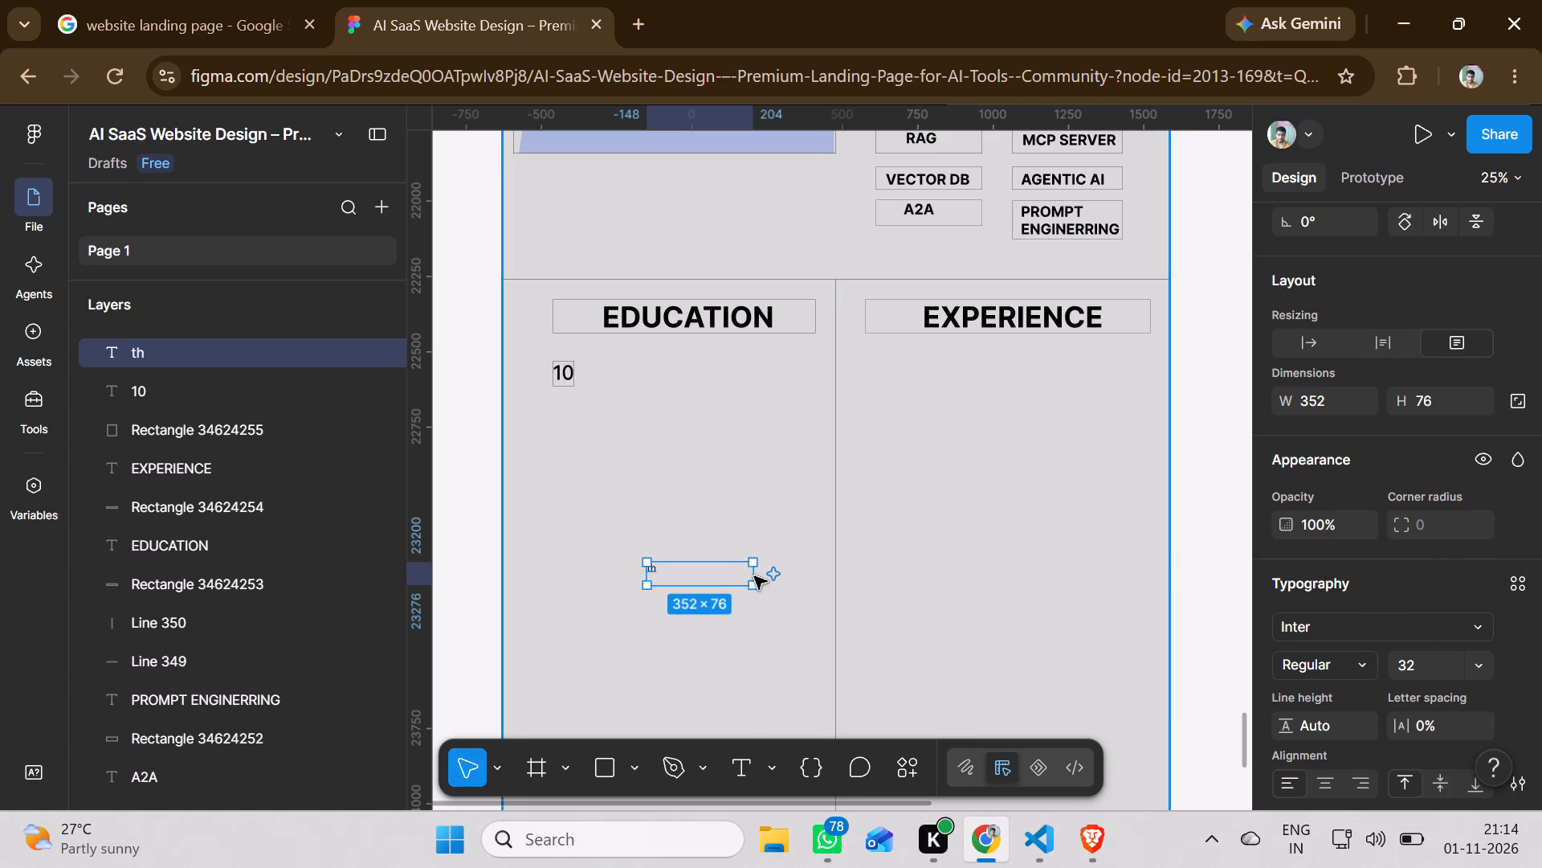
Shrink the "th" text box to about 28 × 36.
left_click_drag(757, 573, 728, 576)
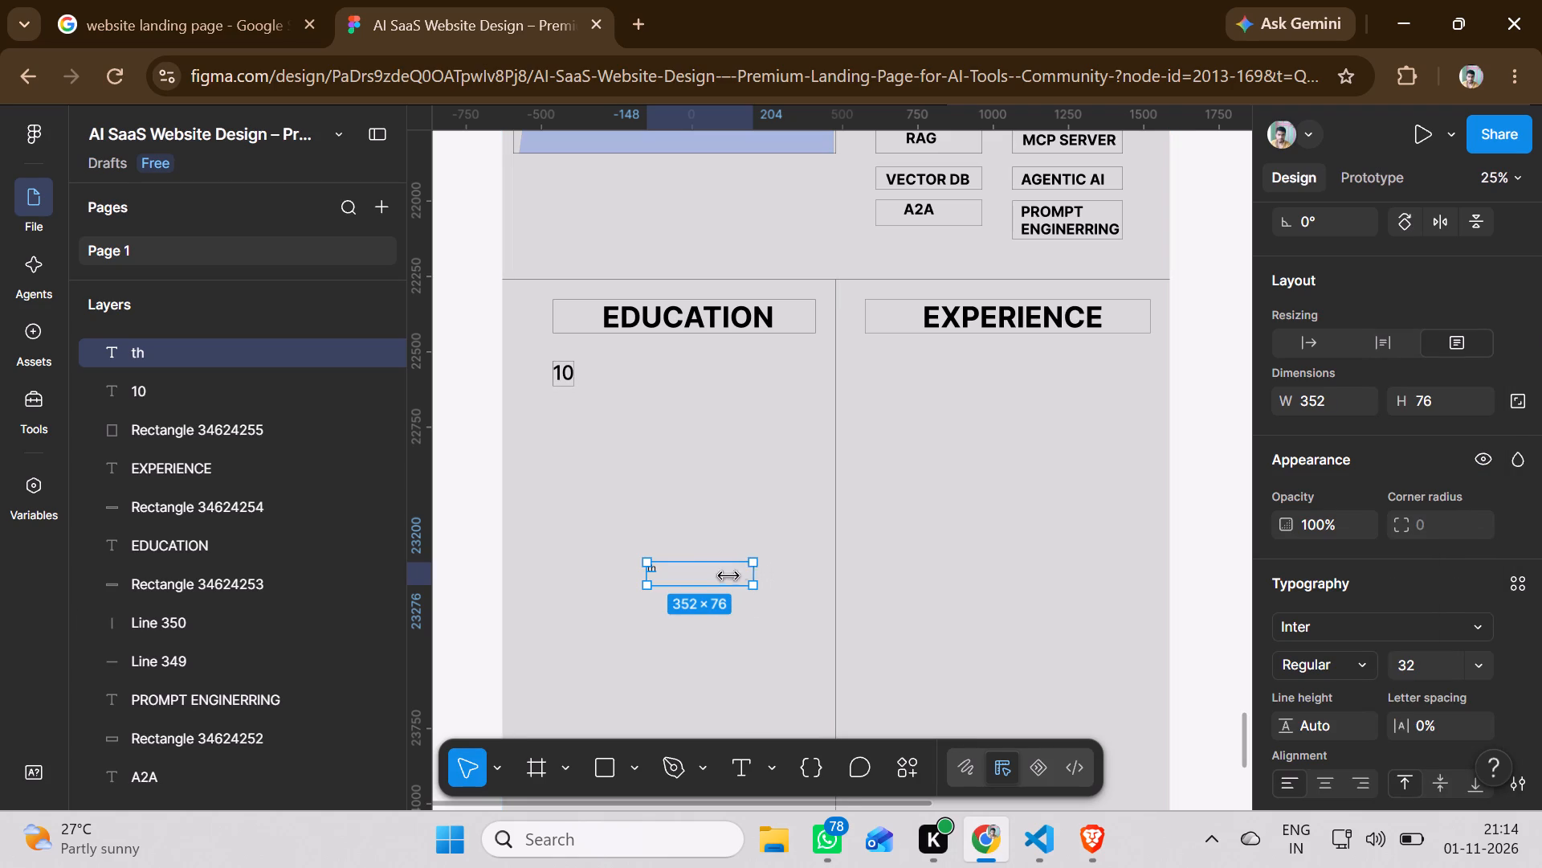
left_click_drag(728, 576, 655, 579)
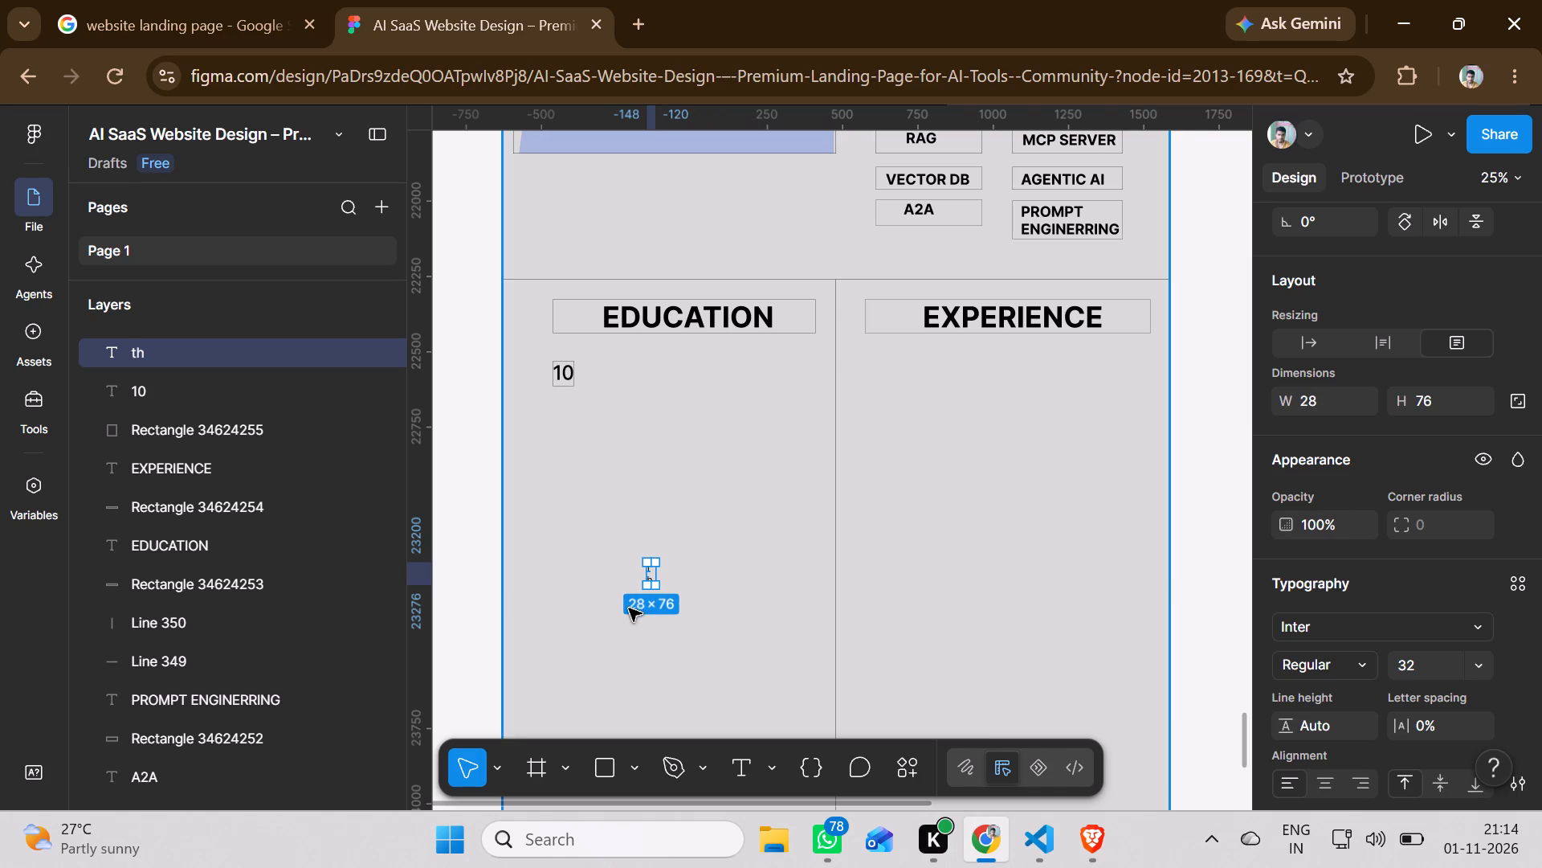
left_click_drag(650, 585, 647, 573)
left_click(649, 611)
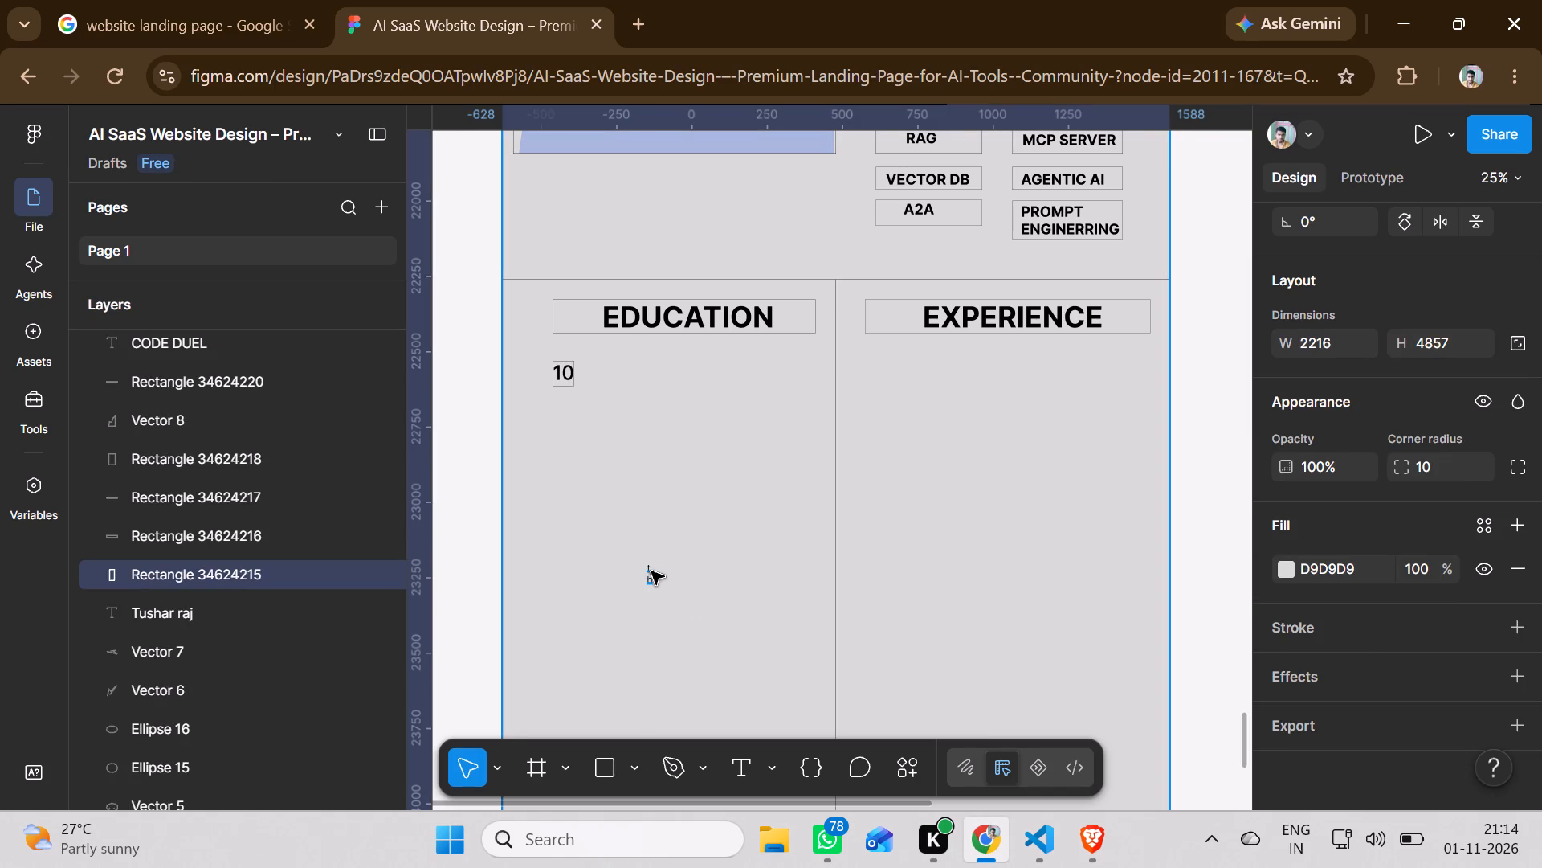
Delete the small "th" text box from the Education column.
left_click(651, 571)
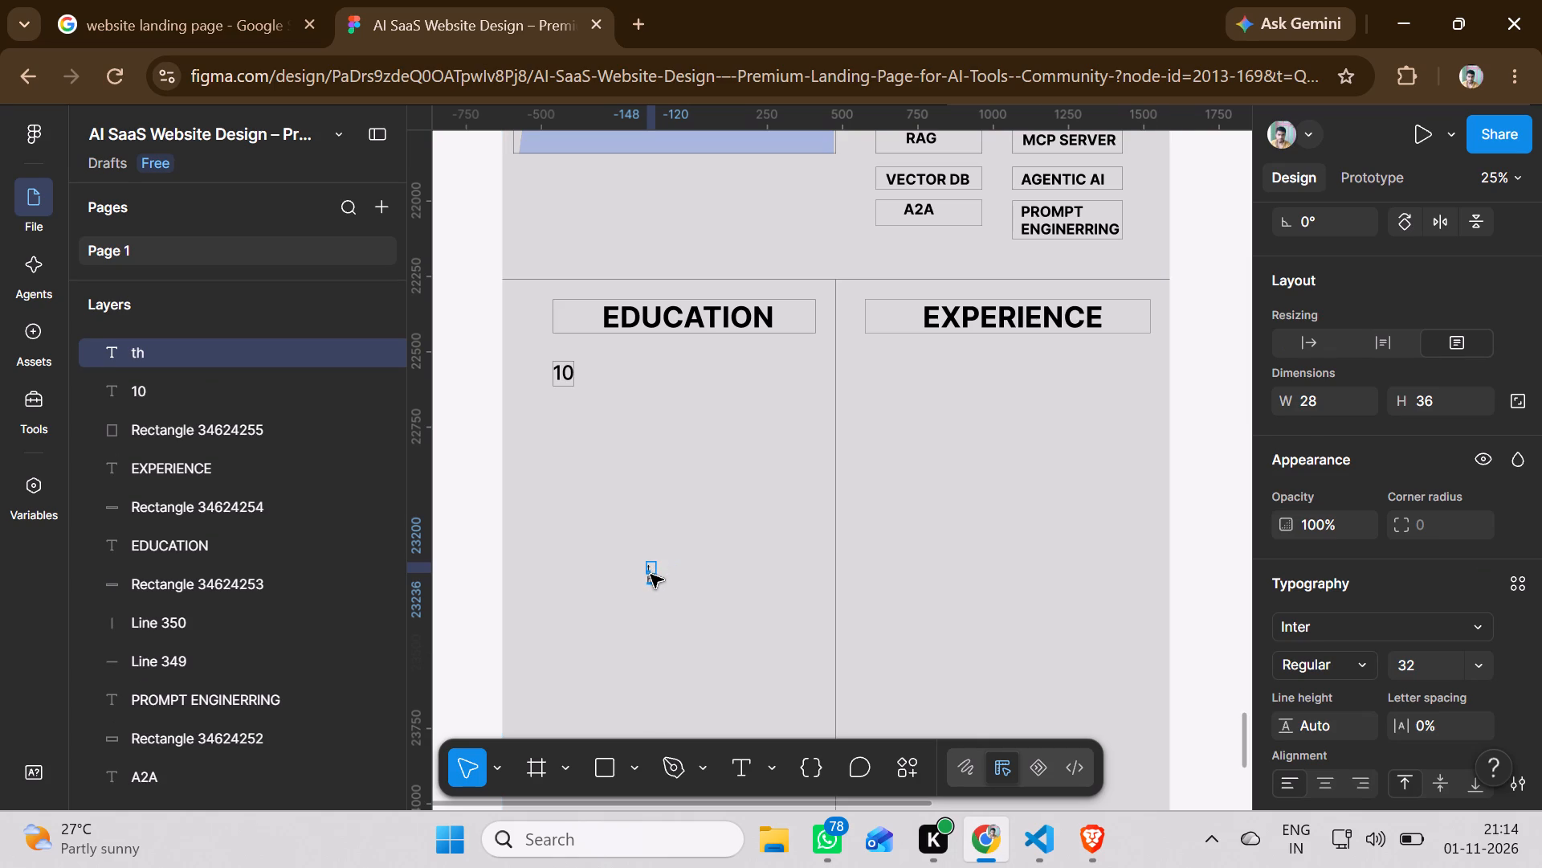
left_click(651, 575)
double_click(651, 571)
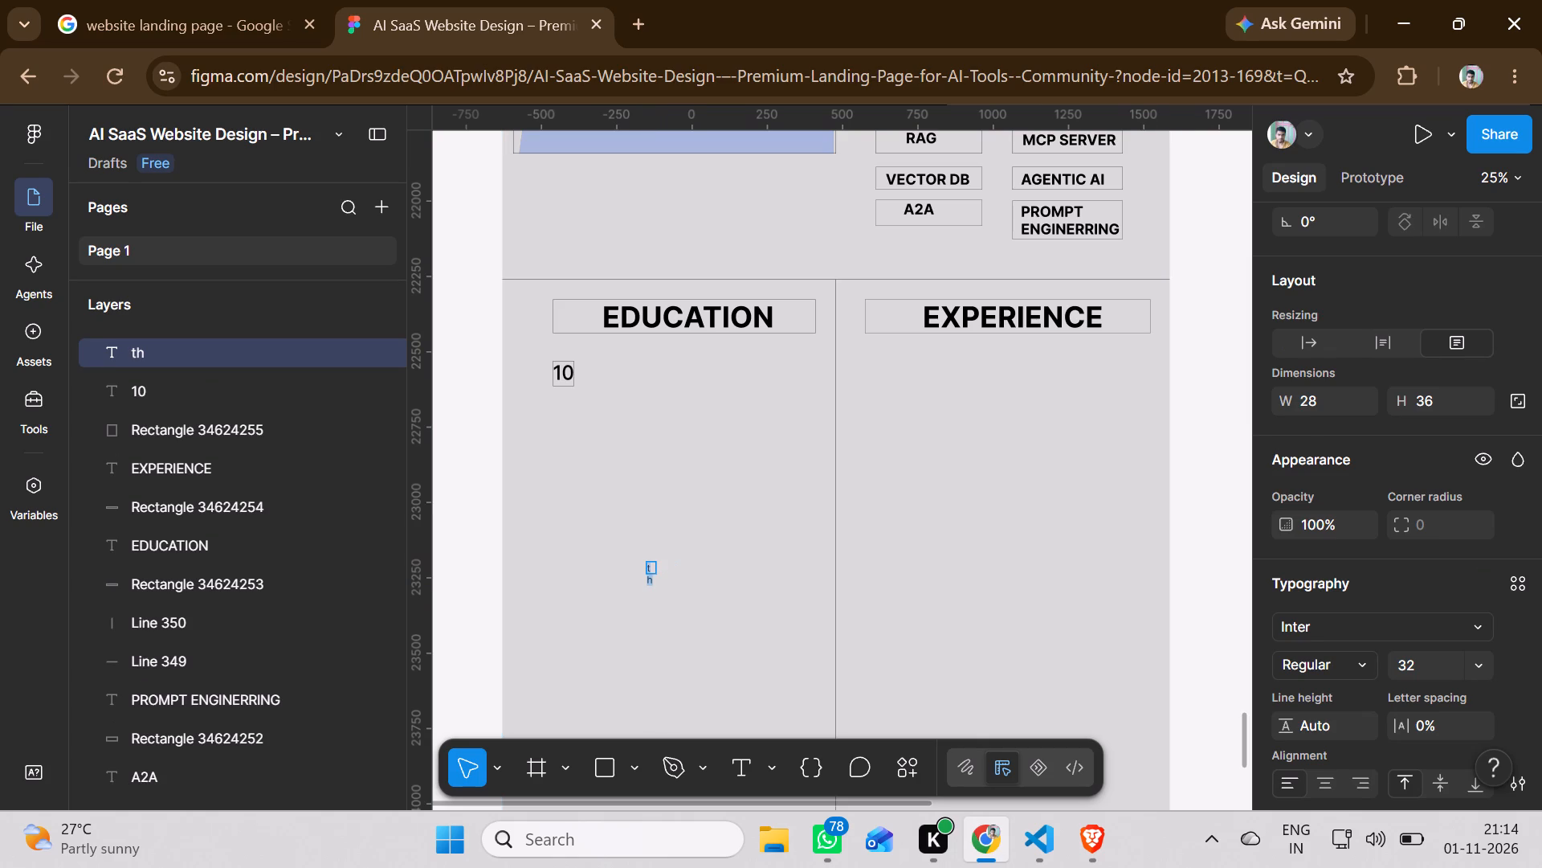
left_click(653, 565)
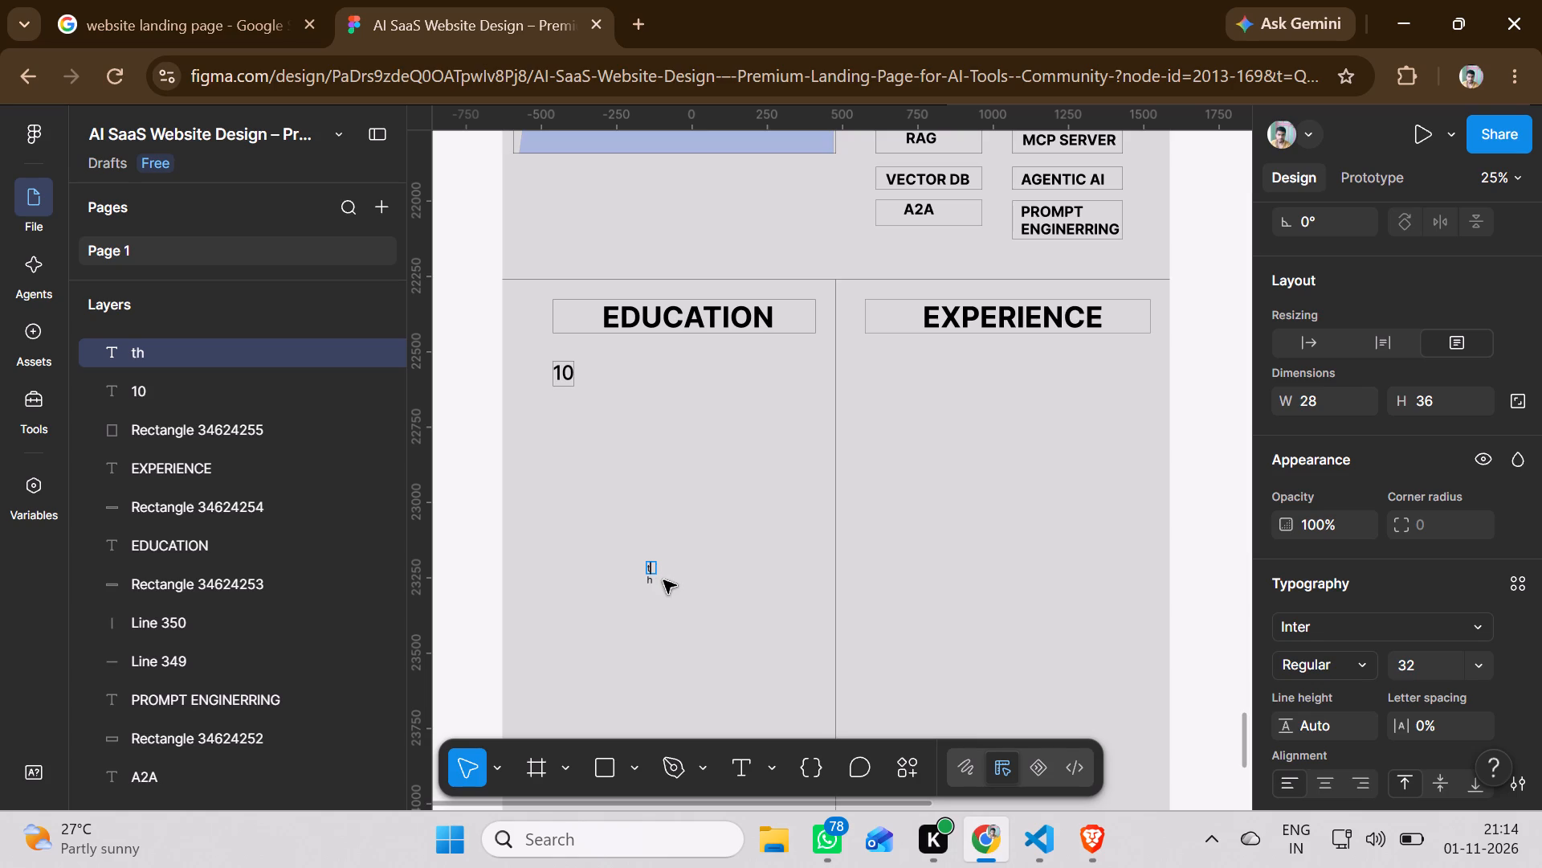
double_click(647, 580)
left_click(653, 574)
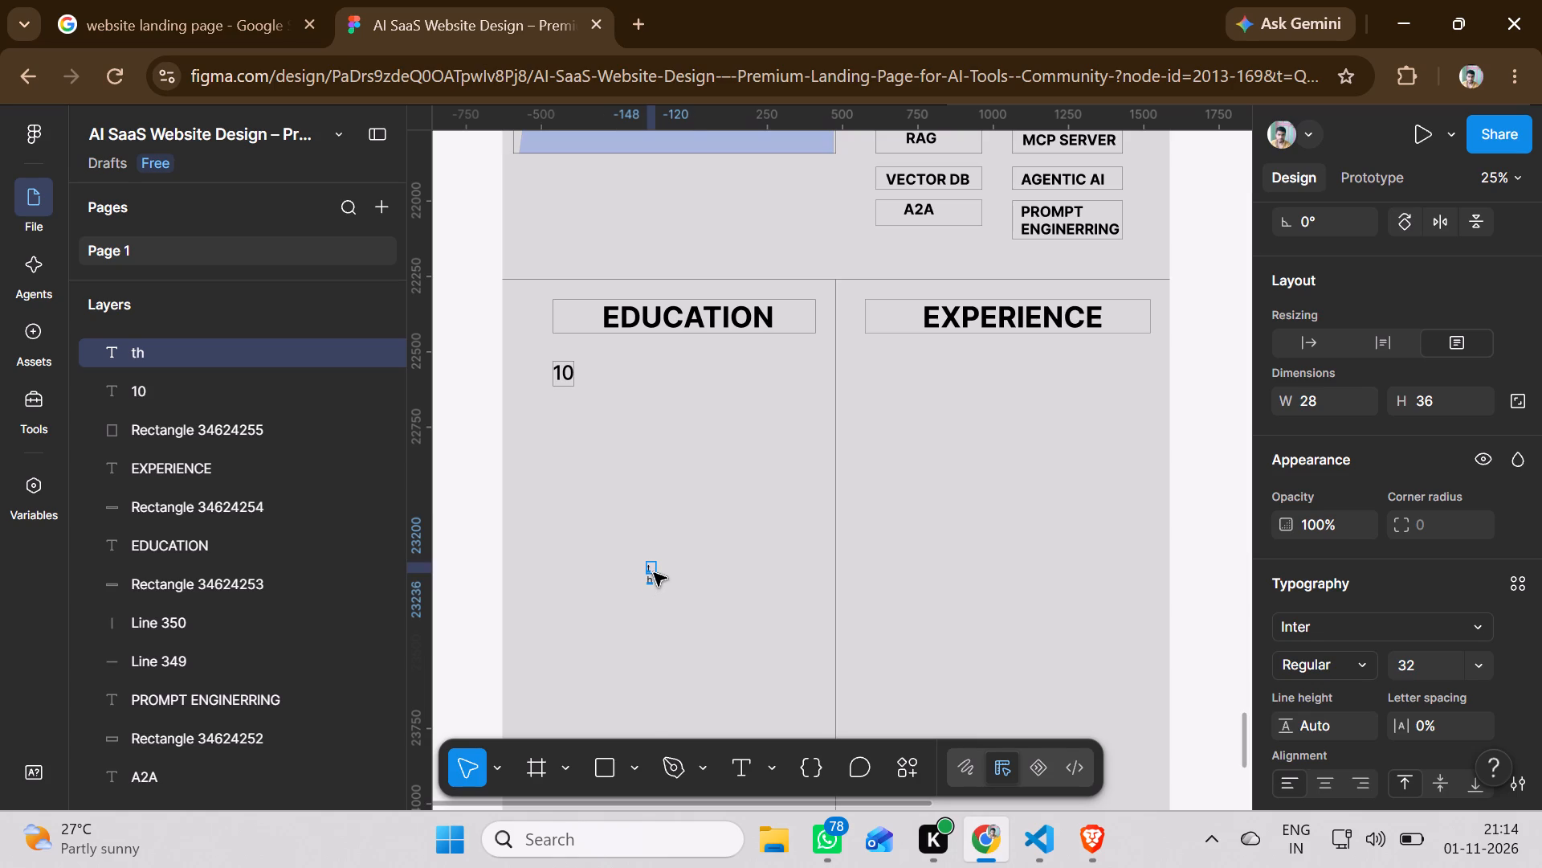
key("Delete")
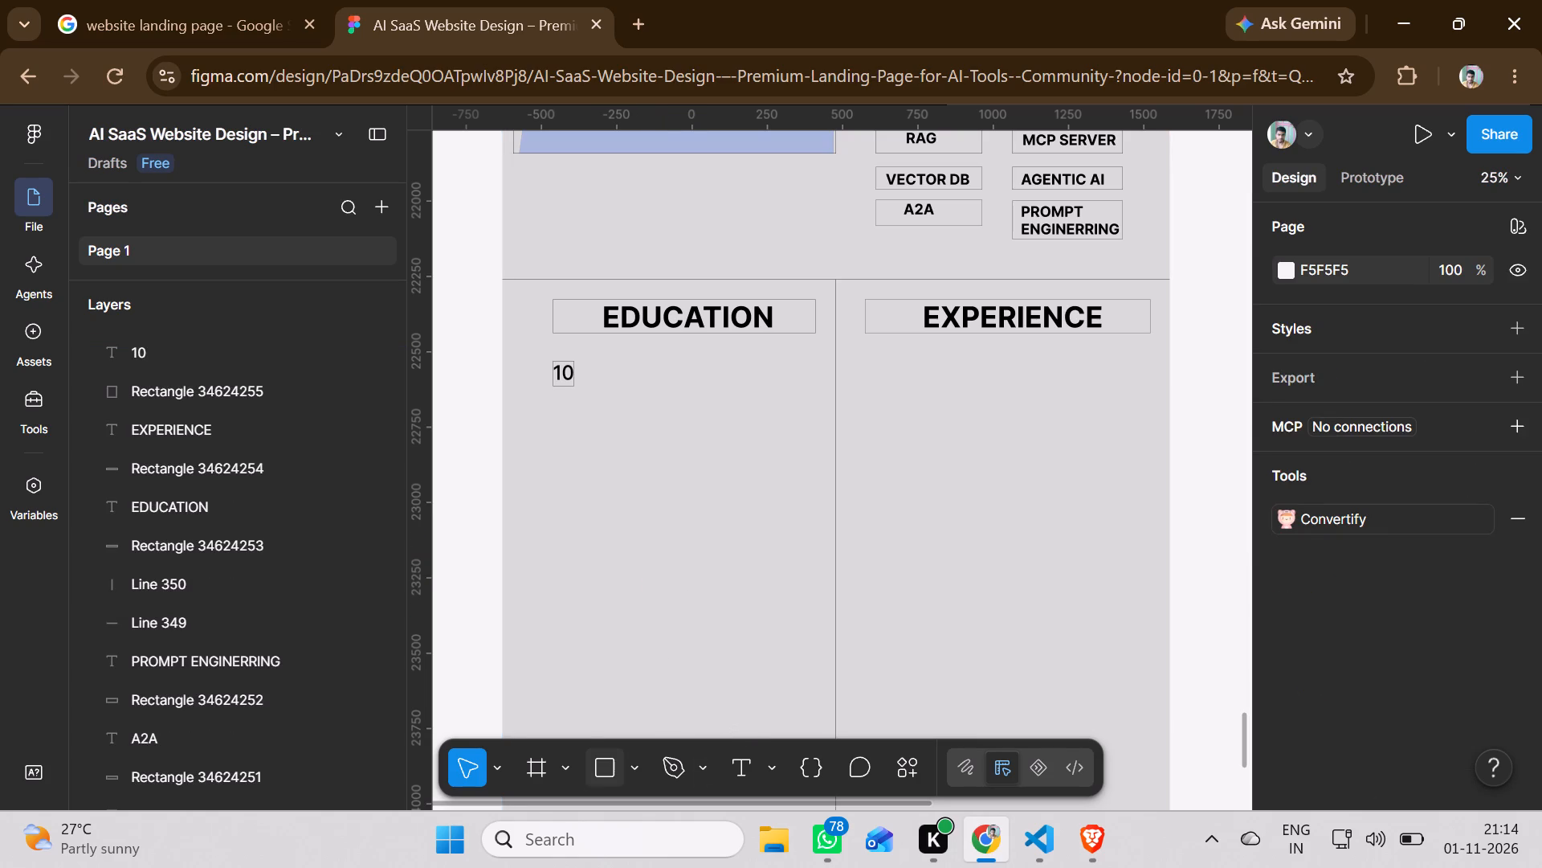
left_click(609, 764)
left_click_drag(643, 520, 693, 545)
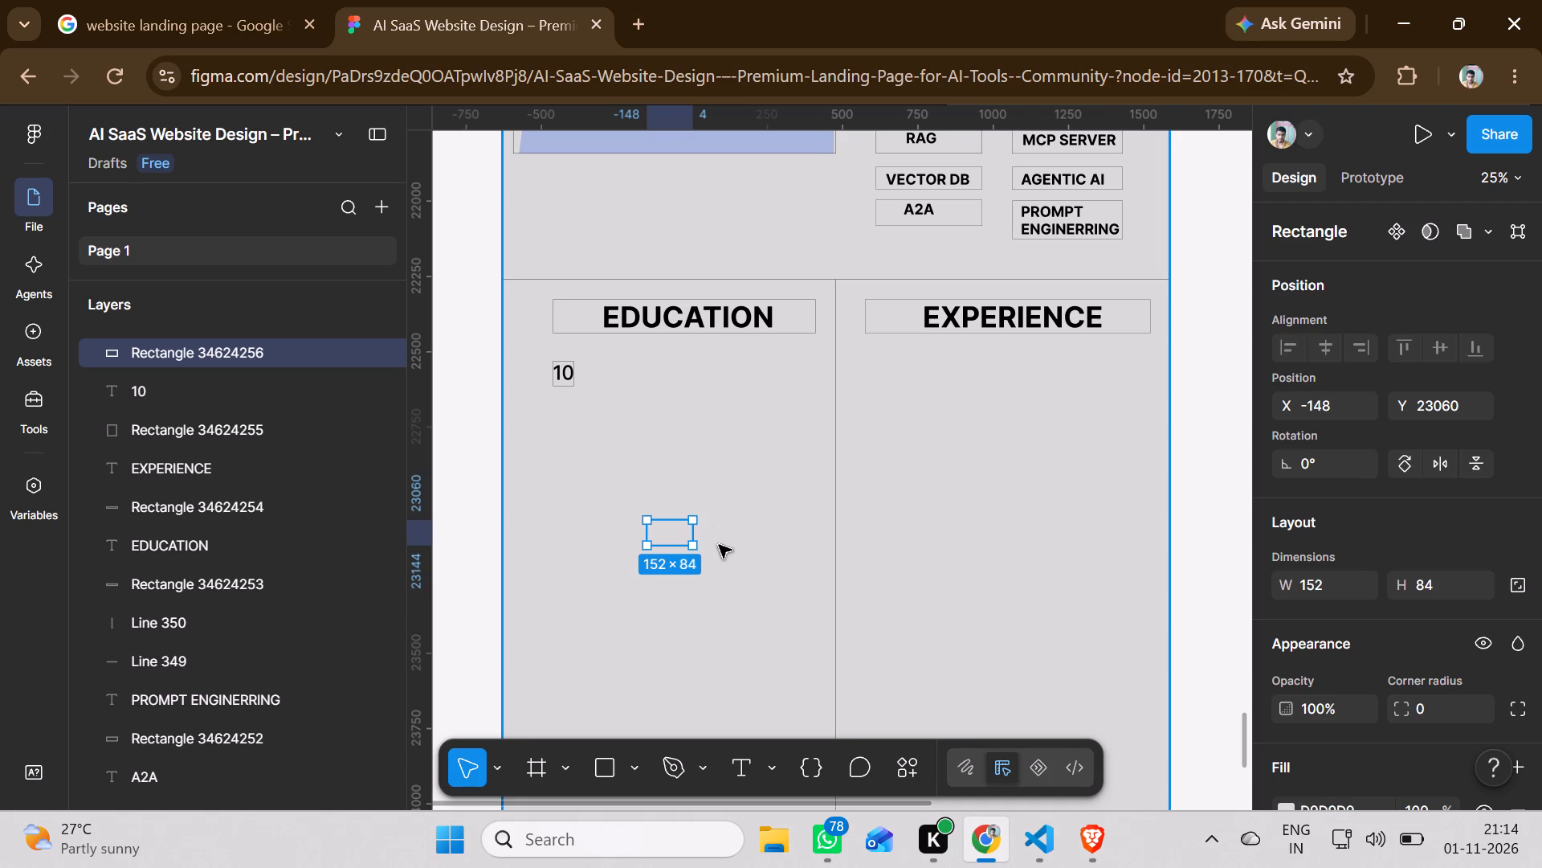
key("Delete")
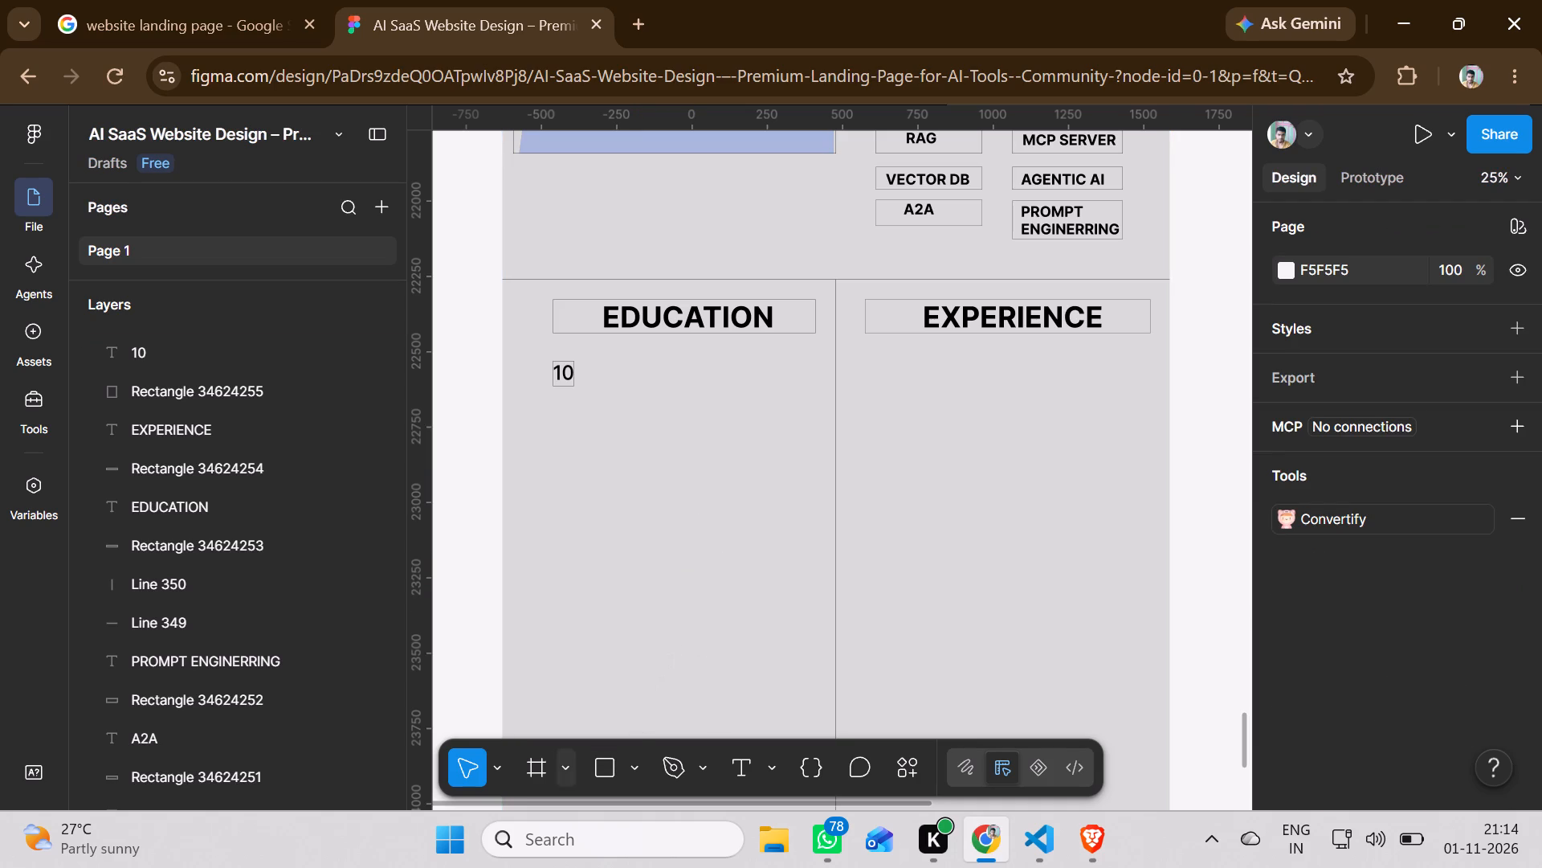
Add a text box about 192 × 72 in the empty area of the Education column, containing "th".
left_click(739, 768)
left_click_drag(653, 570, 705, 592)
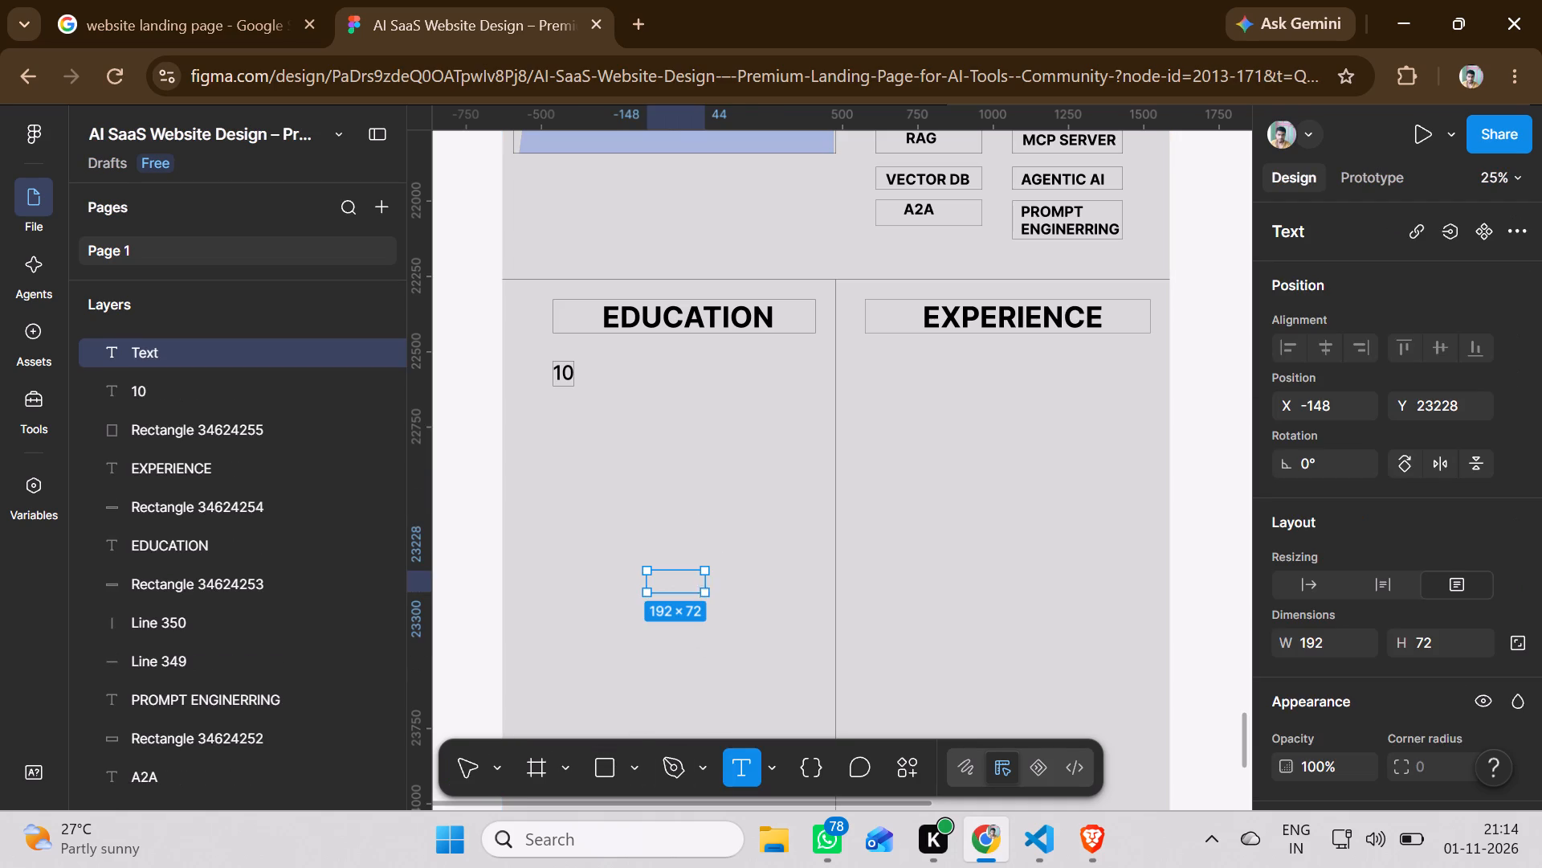
type("th")
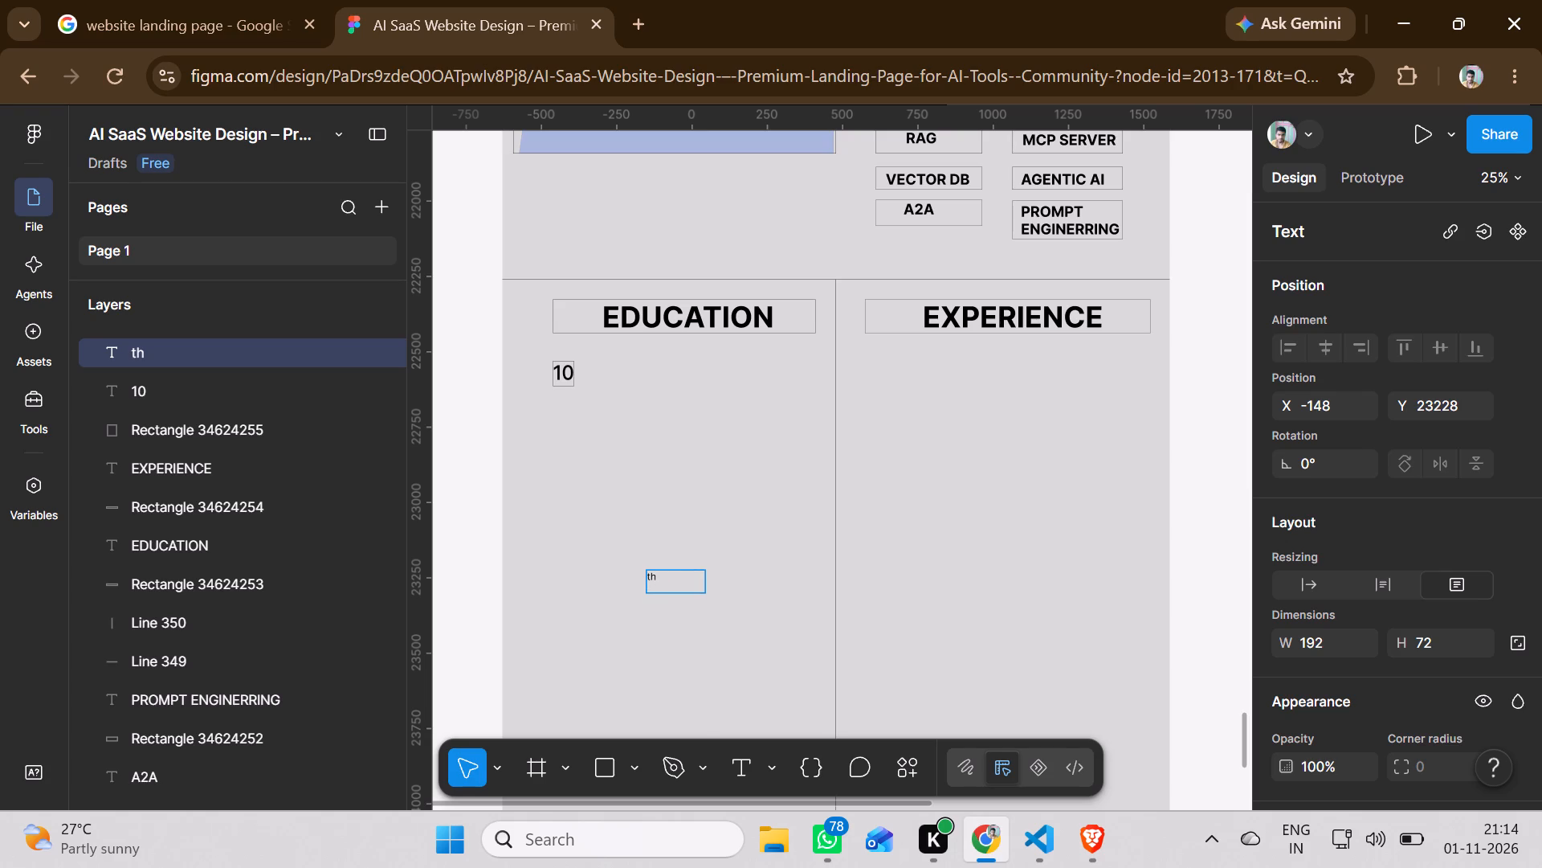
left_click(672, 612)
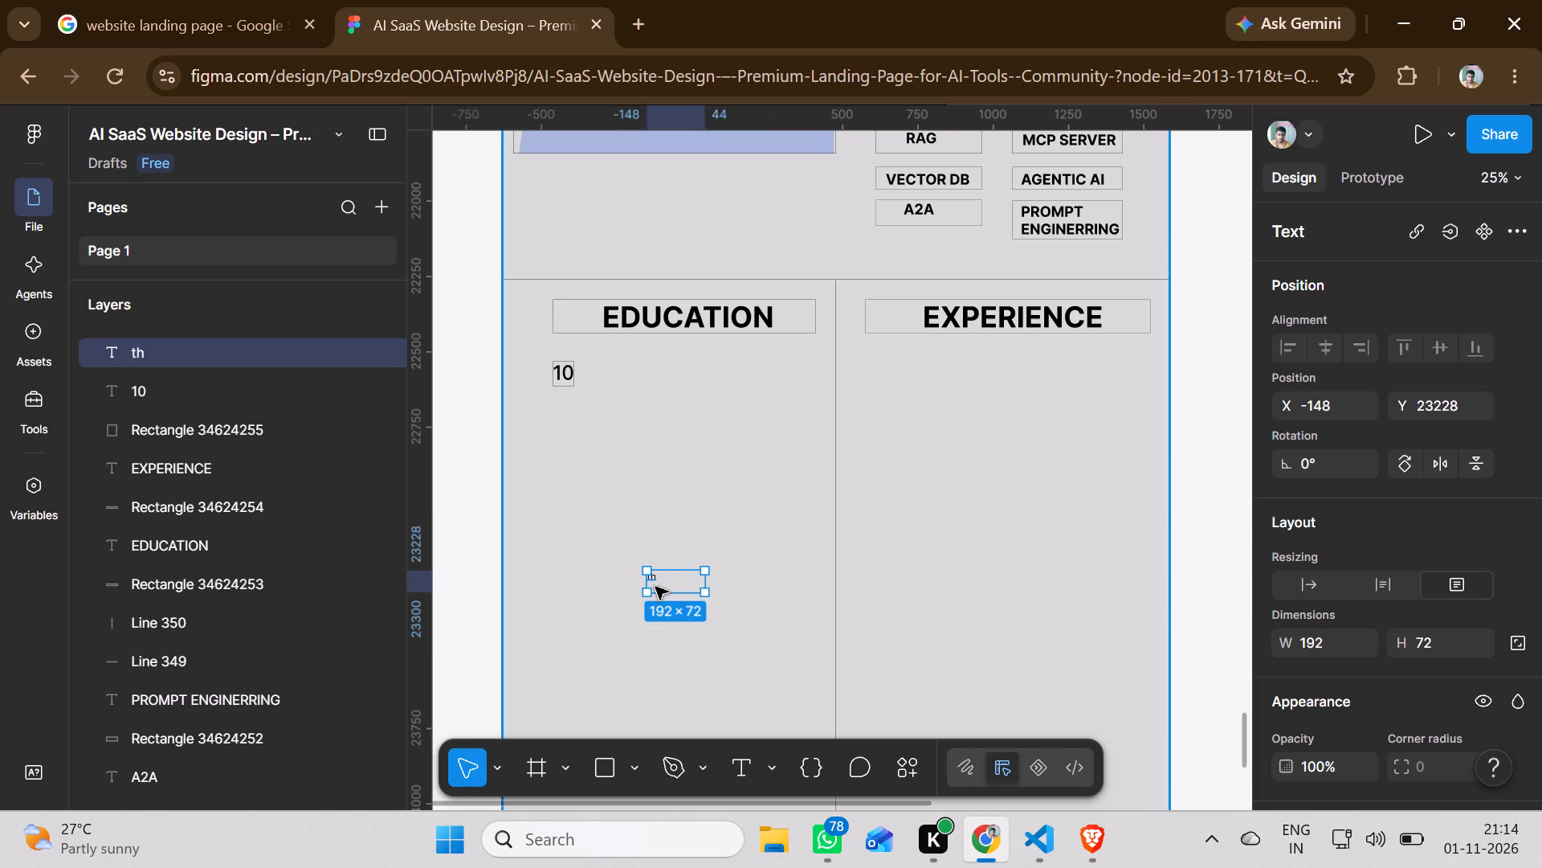
Move the "th" text up beside the top of the "10" so it reads as a superscript.
left_click_drag(655, 579, 595, 399)
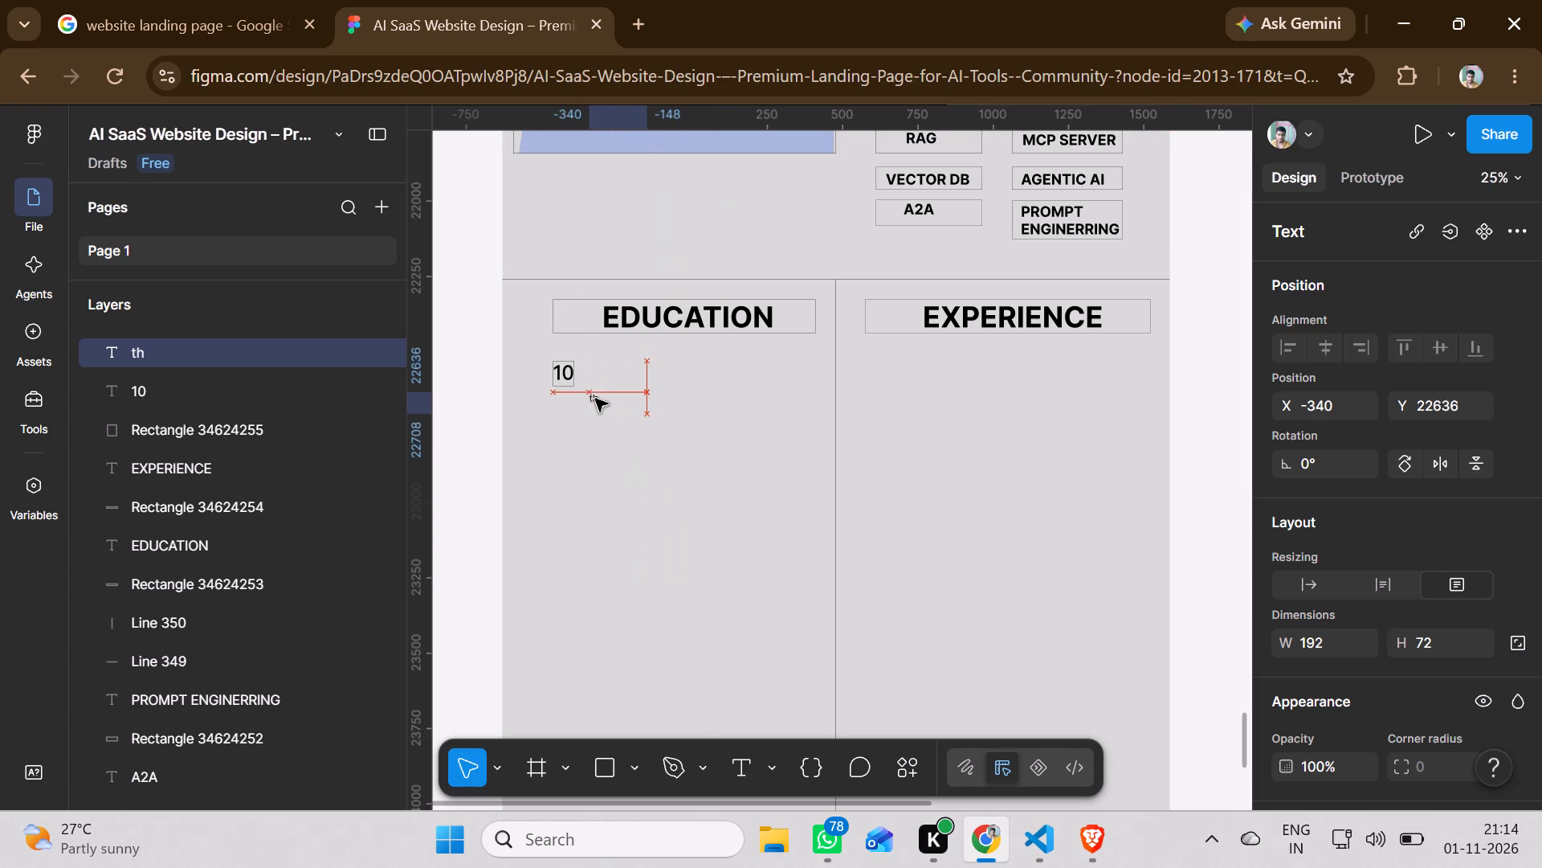
left_click_drag(595, 399, 580, 368)
left_click(579, 493)
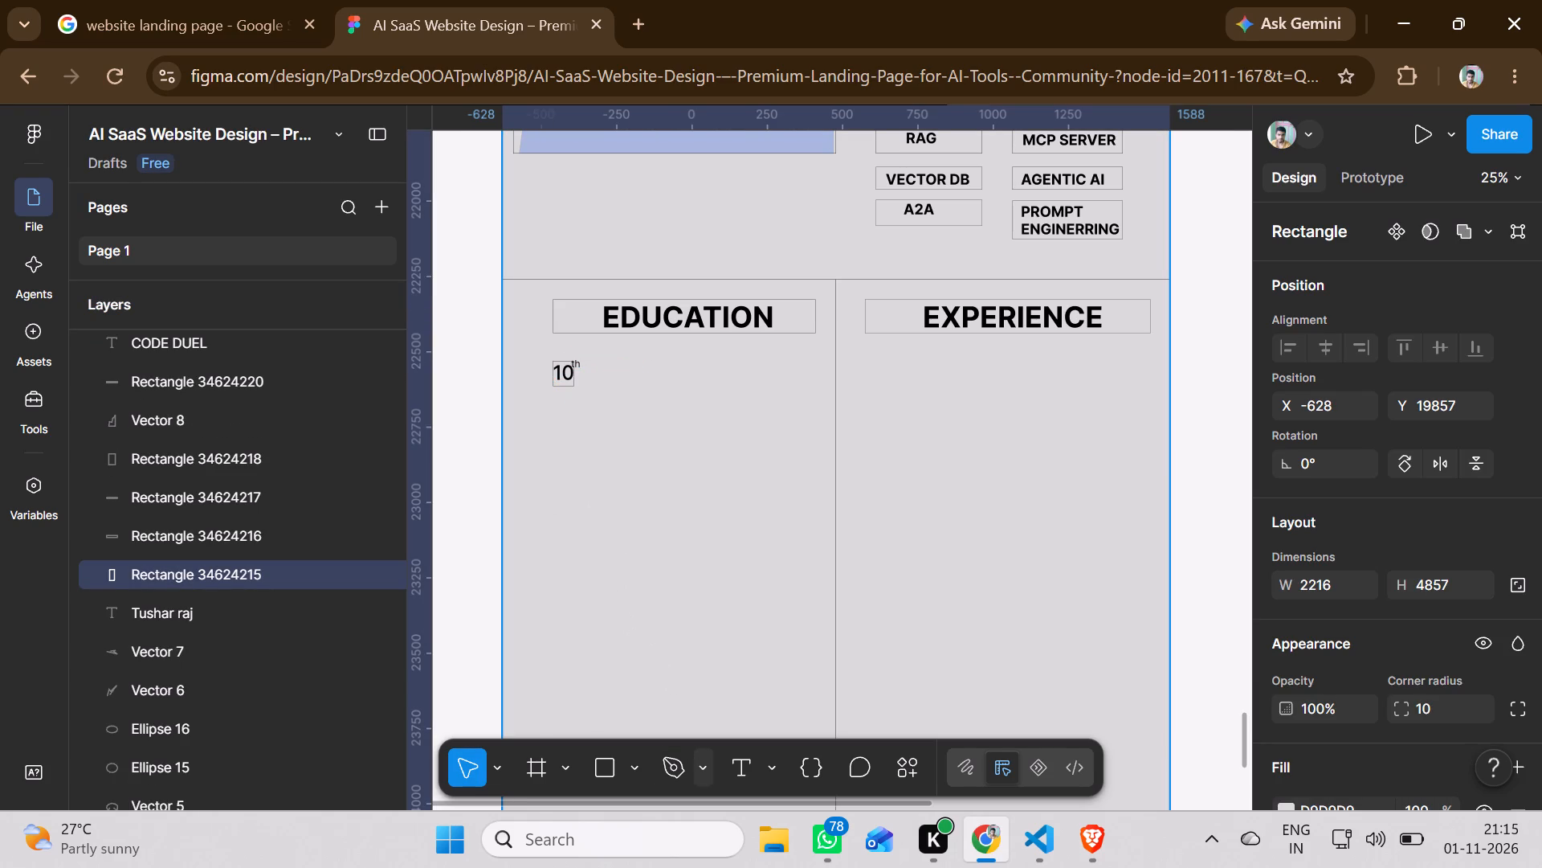
Draw a horizontal arrow about 92 long pointing away from the "10th" label, on the same line.
left_click(634, 771)
left_click(684, 608)
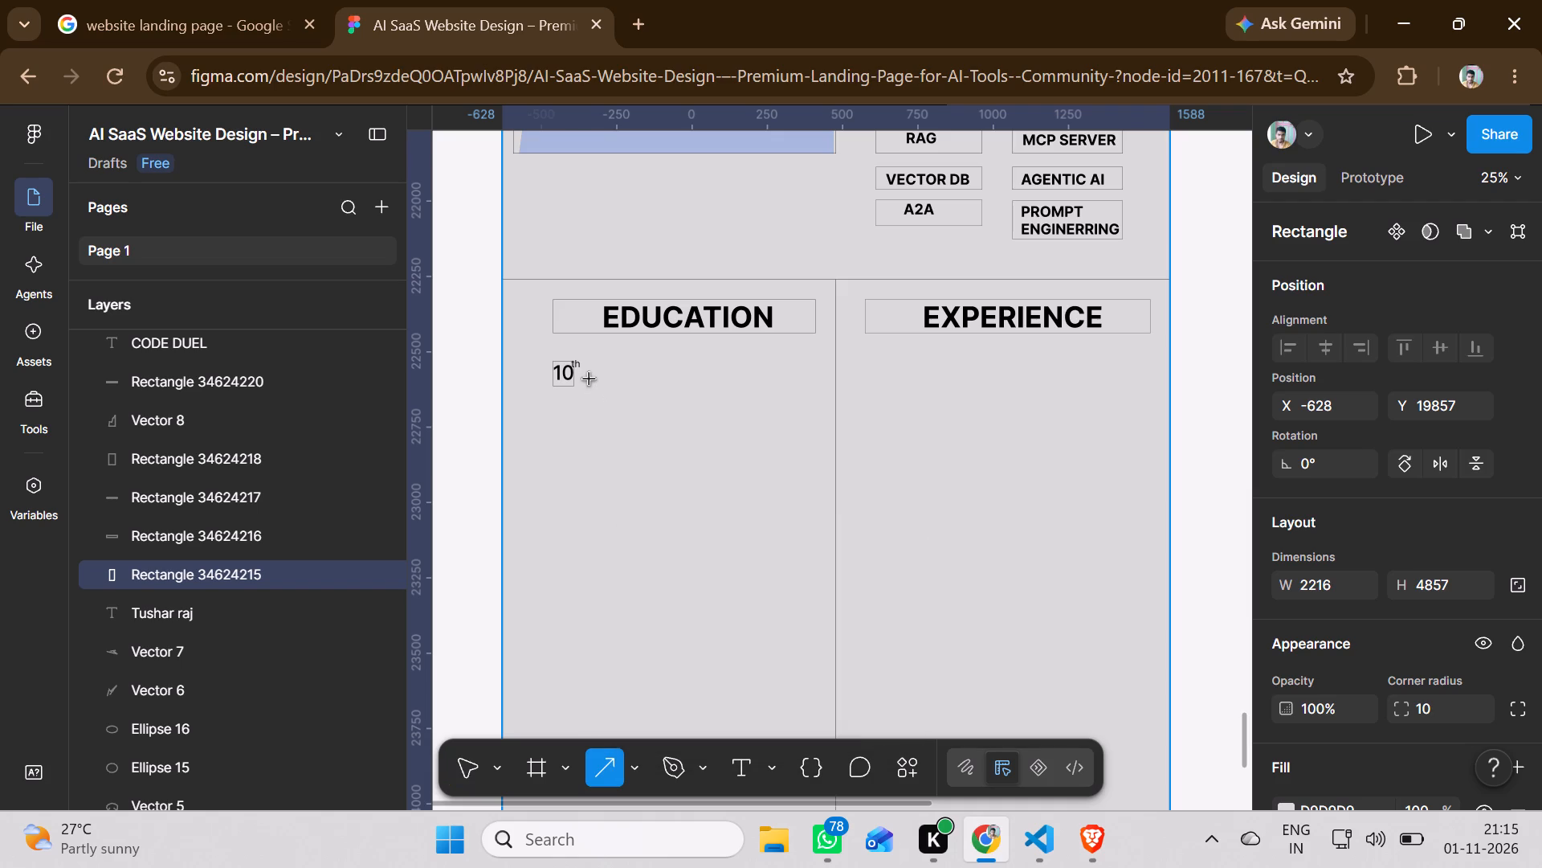
left_click_drag(589, 375, 604, 375)
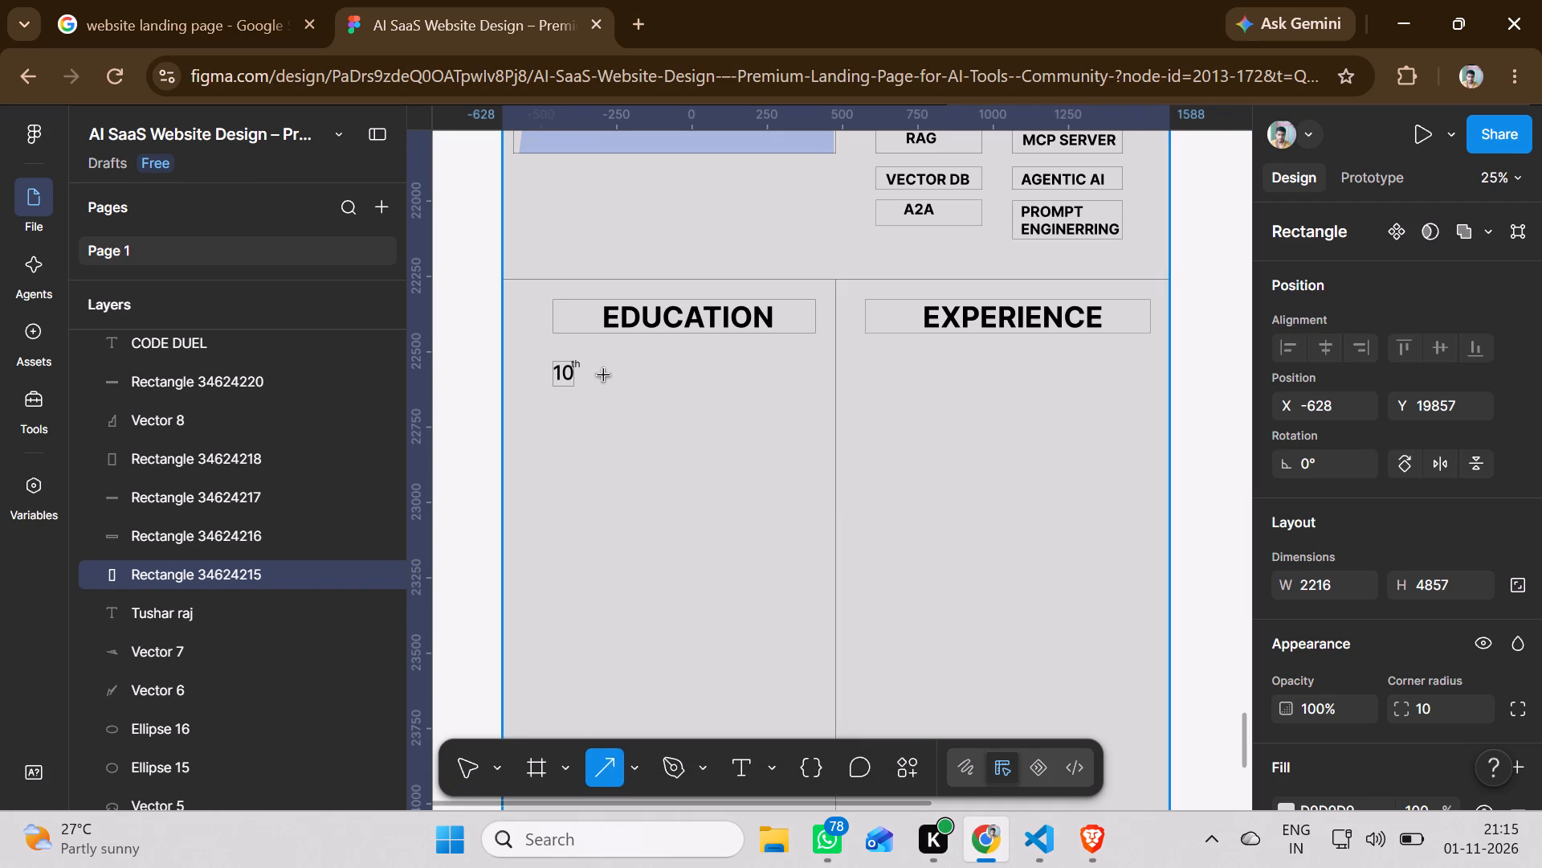
left_click_drag(604, 375, 617, 375)
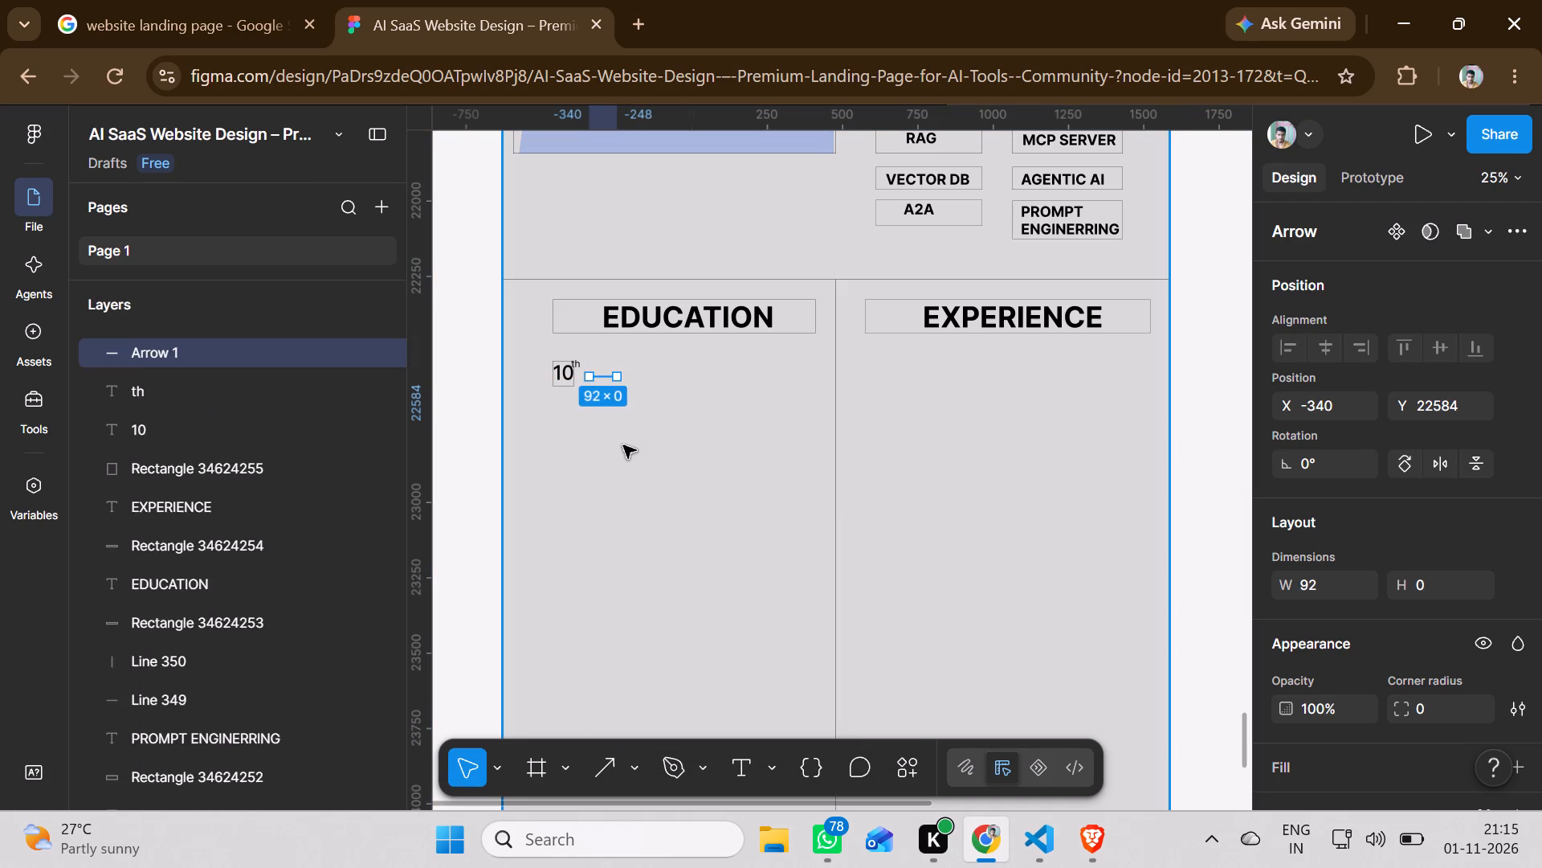
left_click(622, 448)
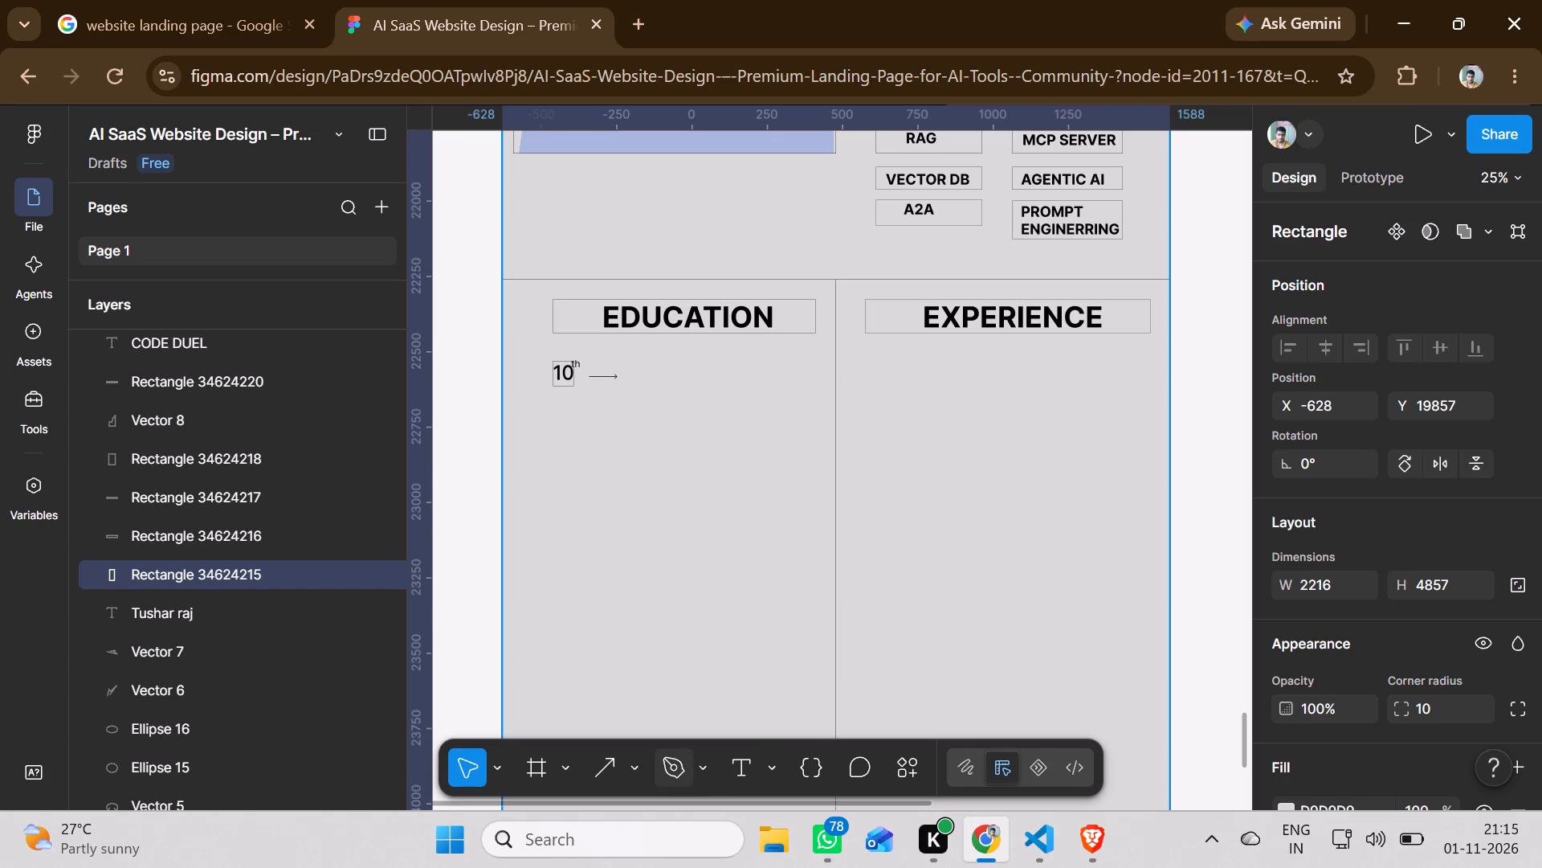
Add a text box about 640 × 94 after the arrow, containing "Kendriya Vidyalaye , BAKA".
left_click(746, 772)
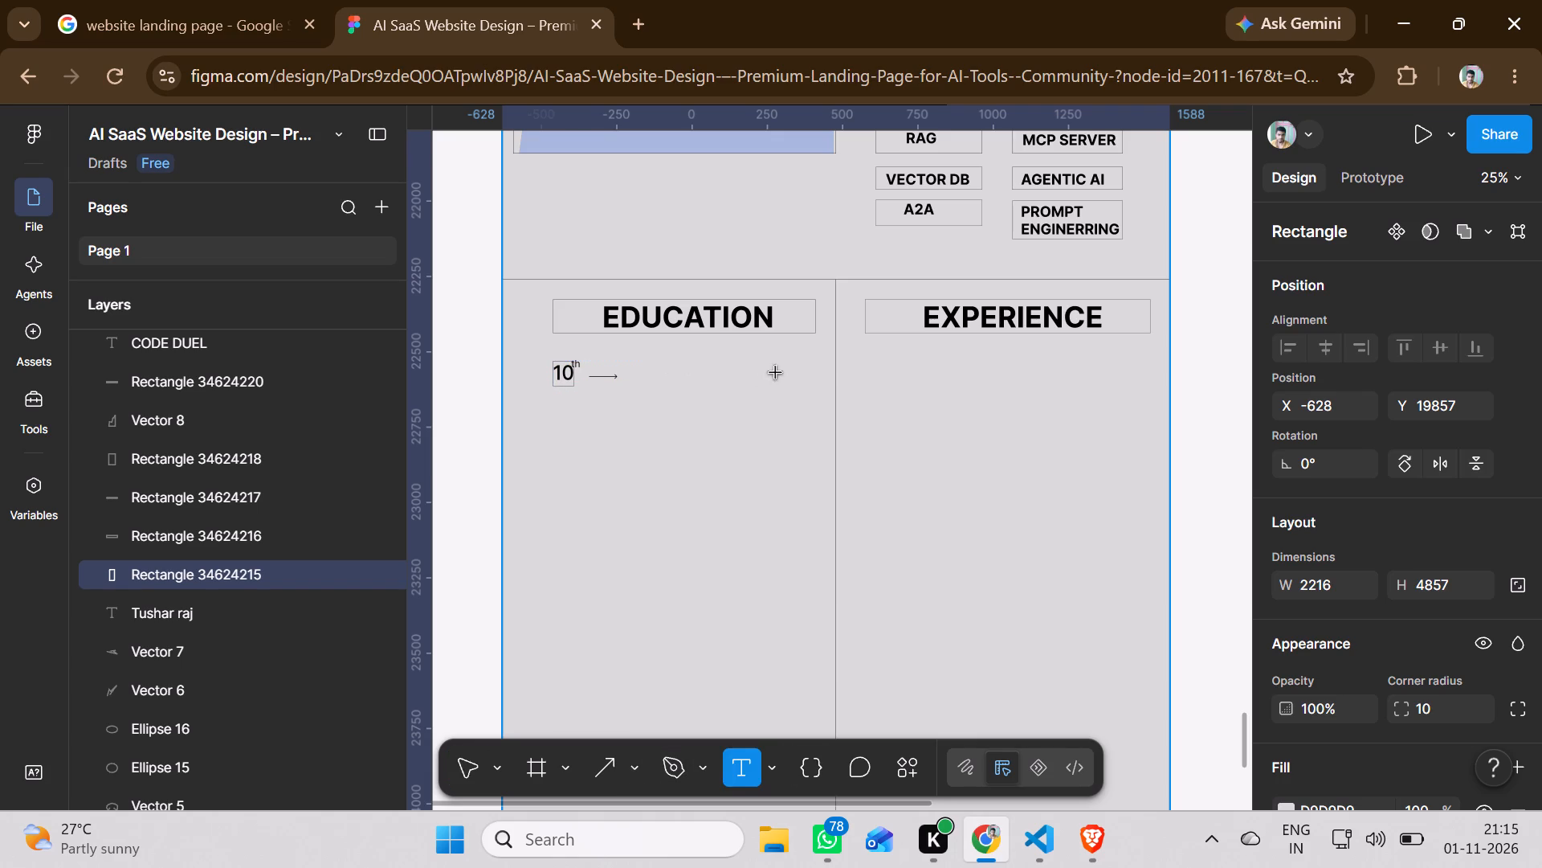
left_click_drag(816, 358, 629, 383)
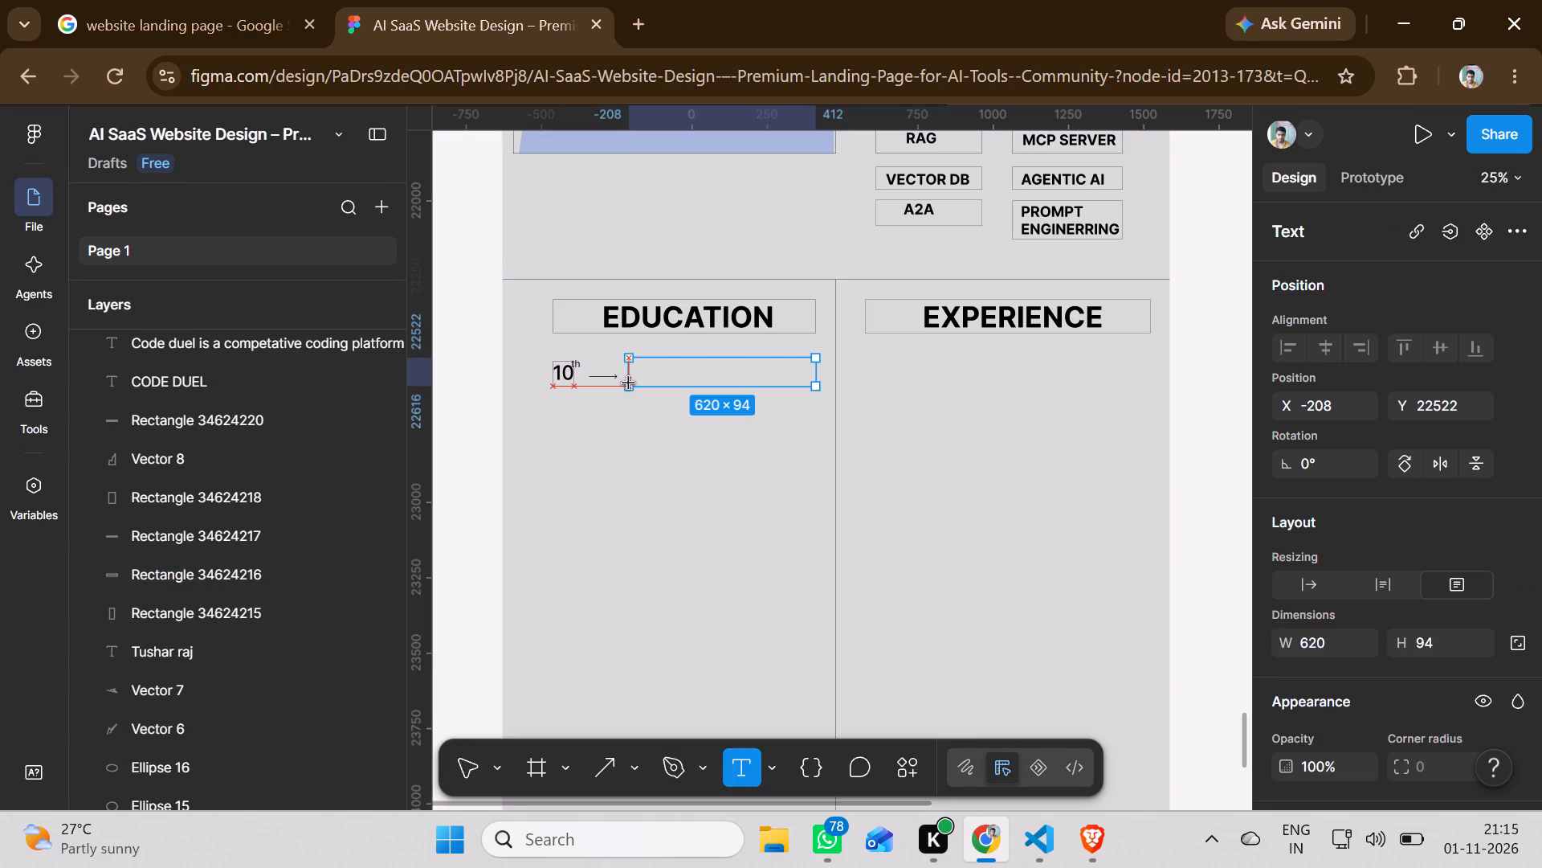
left_click_drag(629, 383, 623, 385)
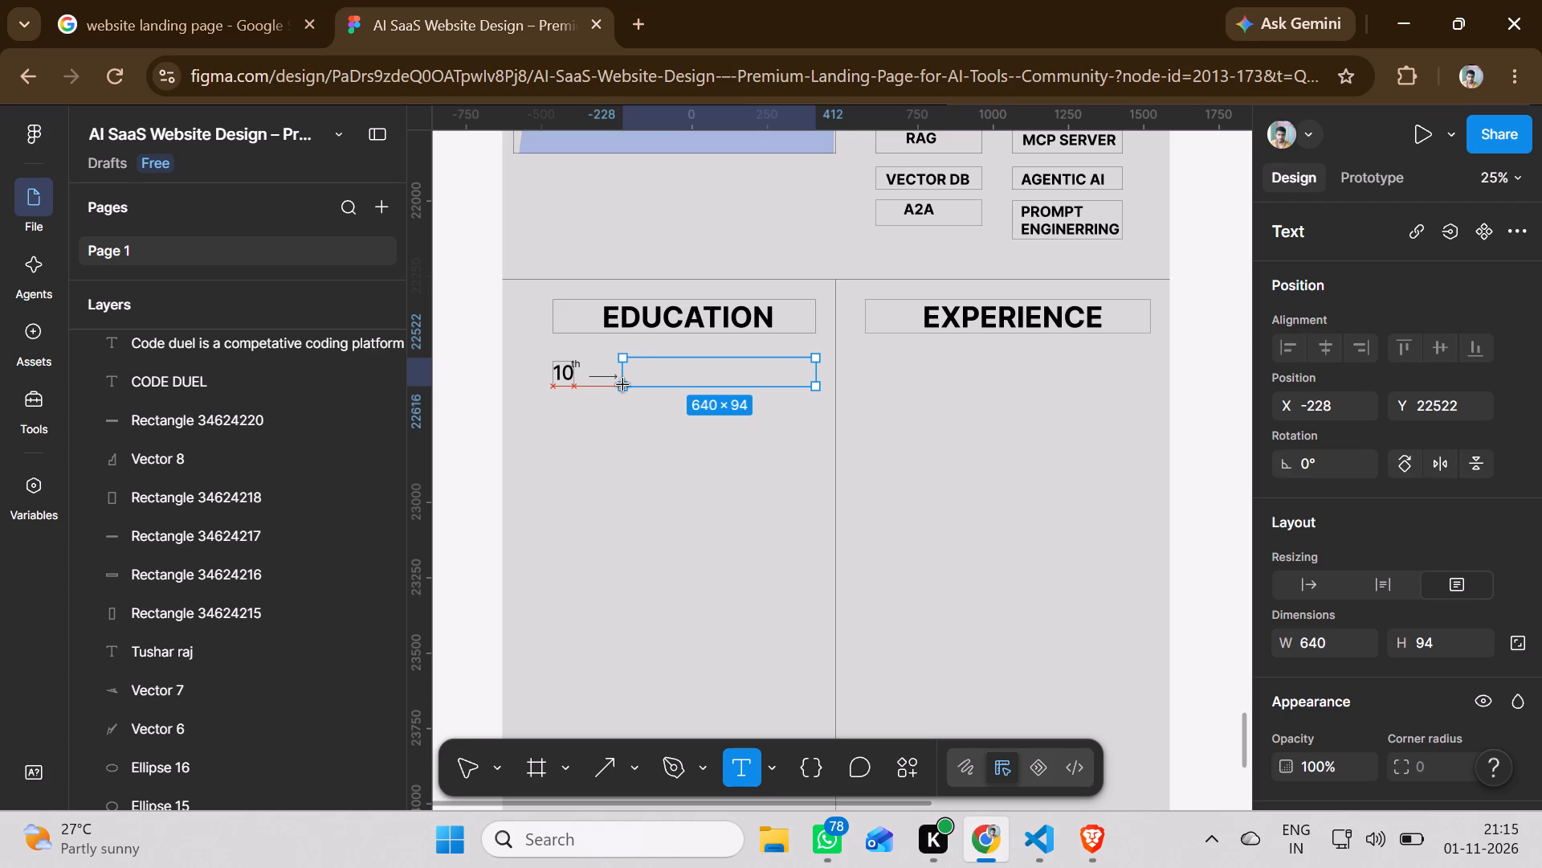
left_click_drag(623, 385, 622, 385)
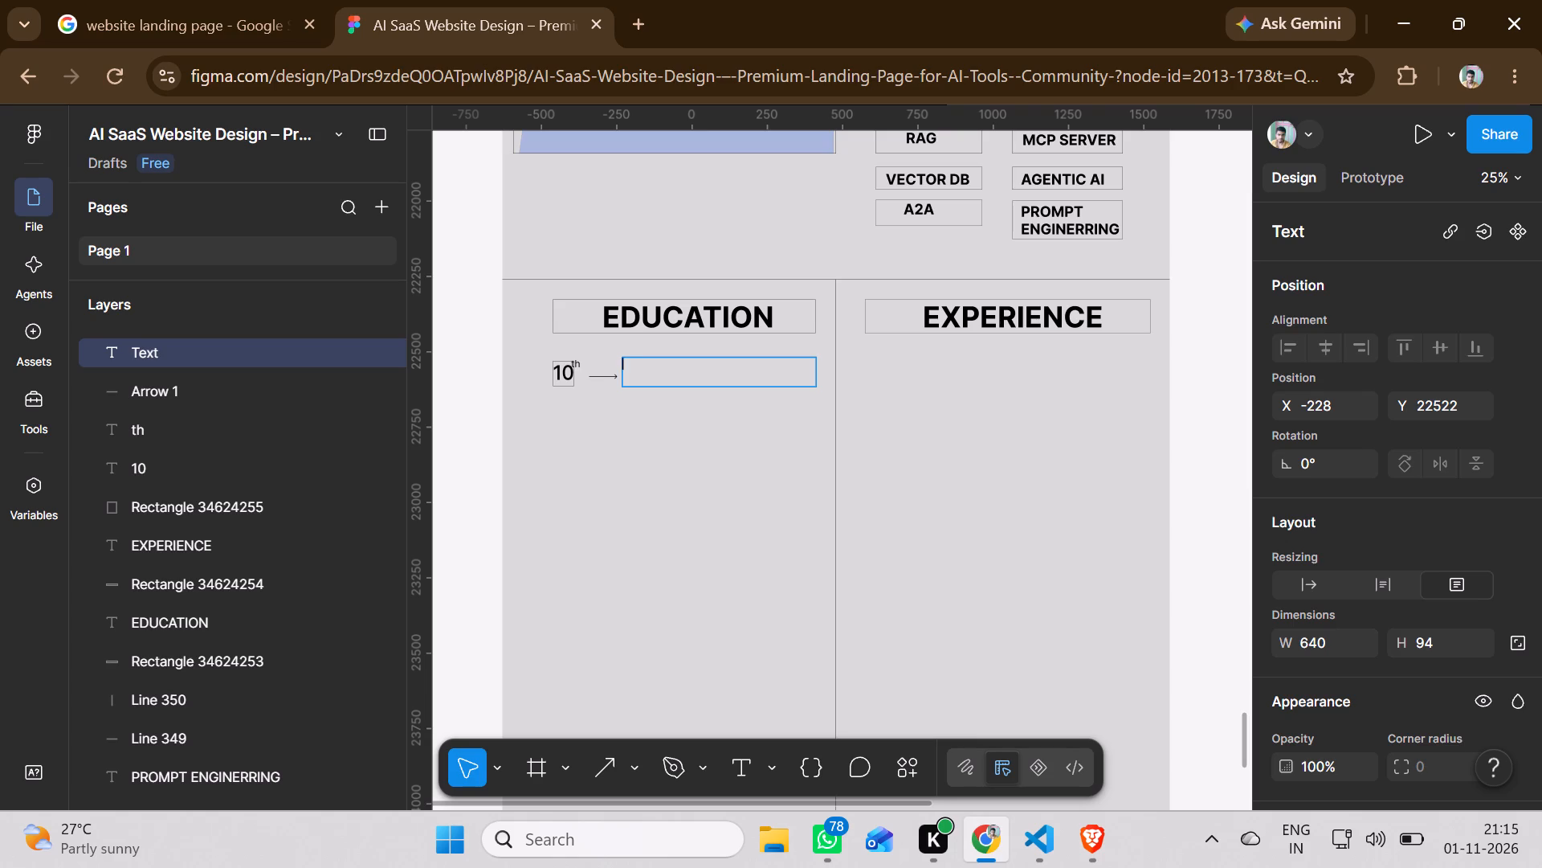
key("shift+k")
type("endriya Vidyalaye")
key("space")
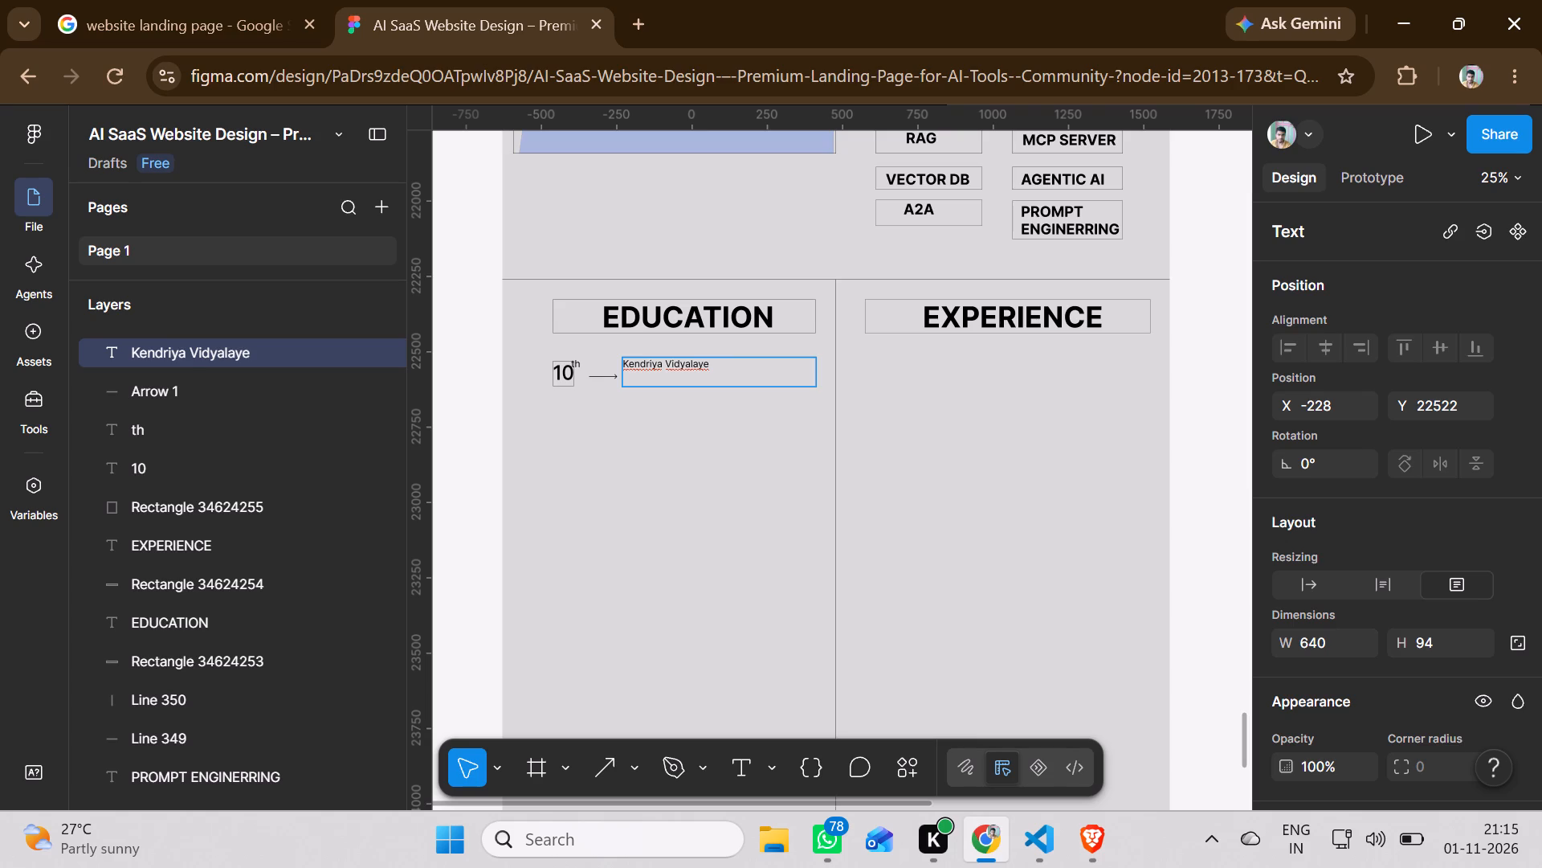
type(",")
key("space")
type("BAKA")
left_click(805, 385)
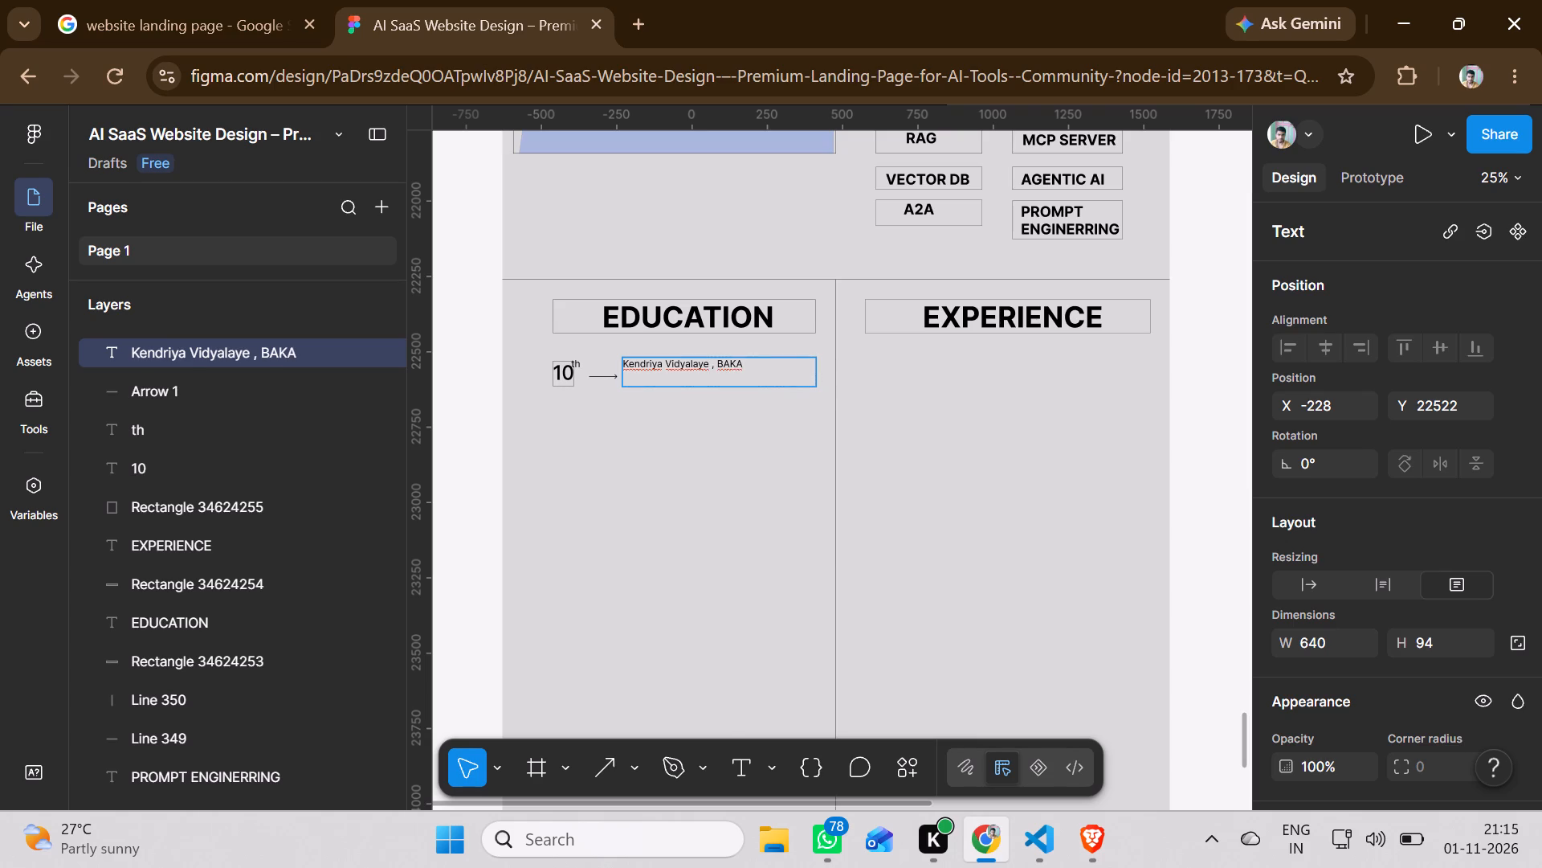
left_click(789, 391)
Resize the "Kendriya Vidyalaye , BAKA" text box to about 556 × 62.
left_click_drag(817, 375, 812, 375)
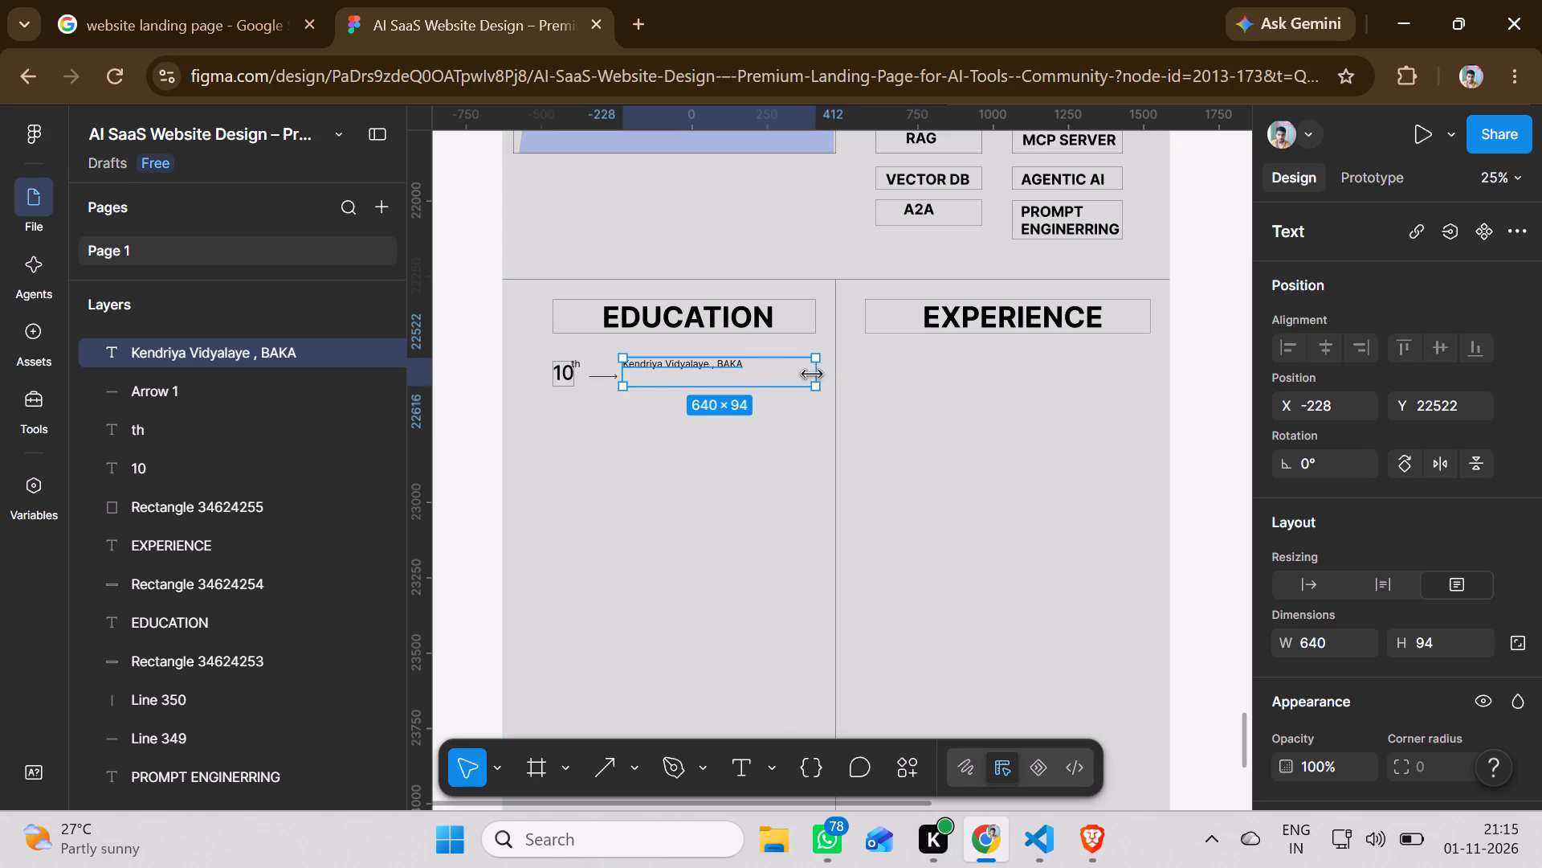
left_click_drag(812, 375, 749, 372)
left_click_drag(689, 391, 689, 390)
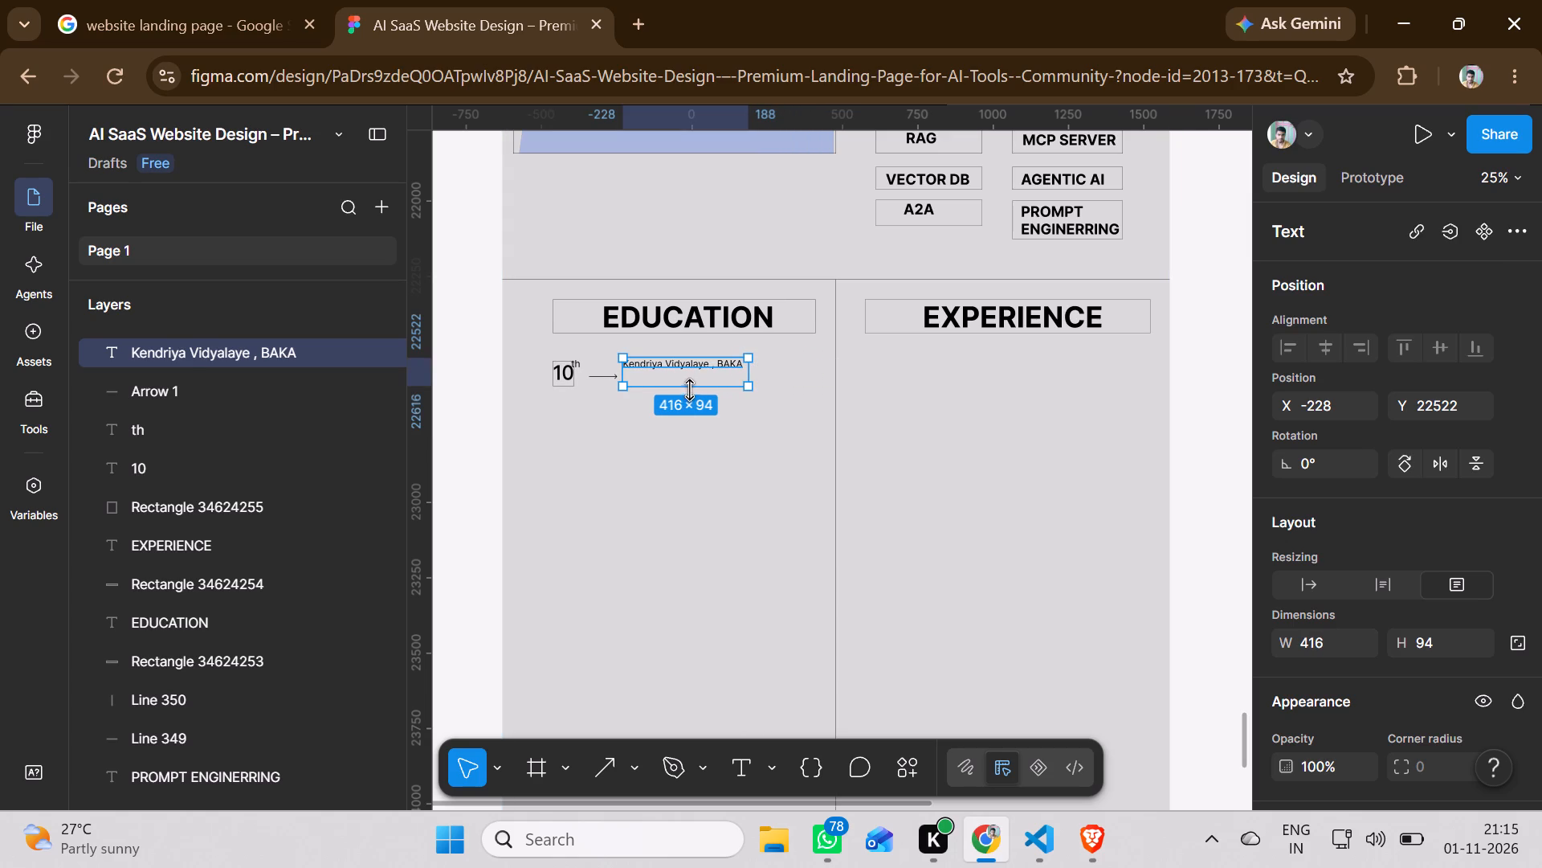
left_click_drag(689, 390, 689, 377)
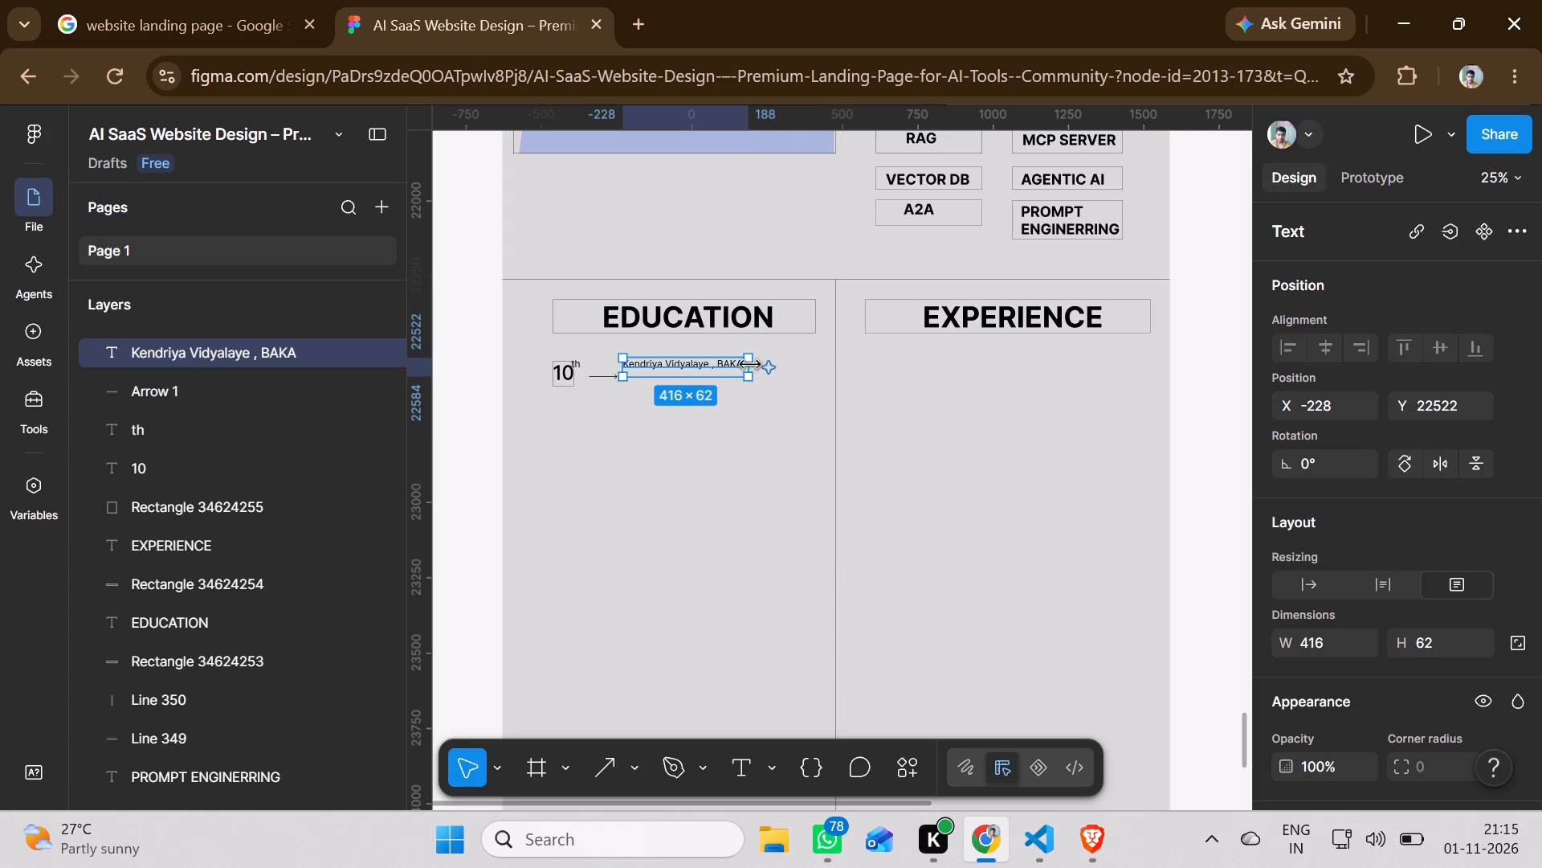
left_click(744, 372)
left_click_drag(751, 366, 790, 369)
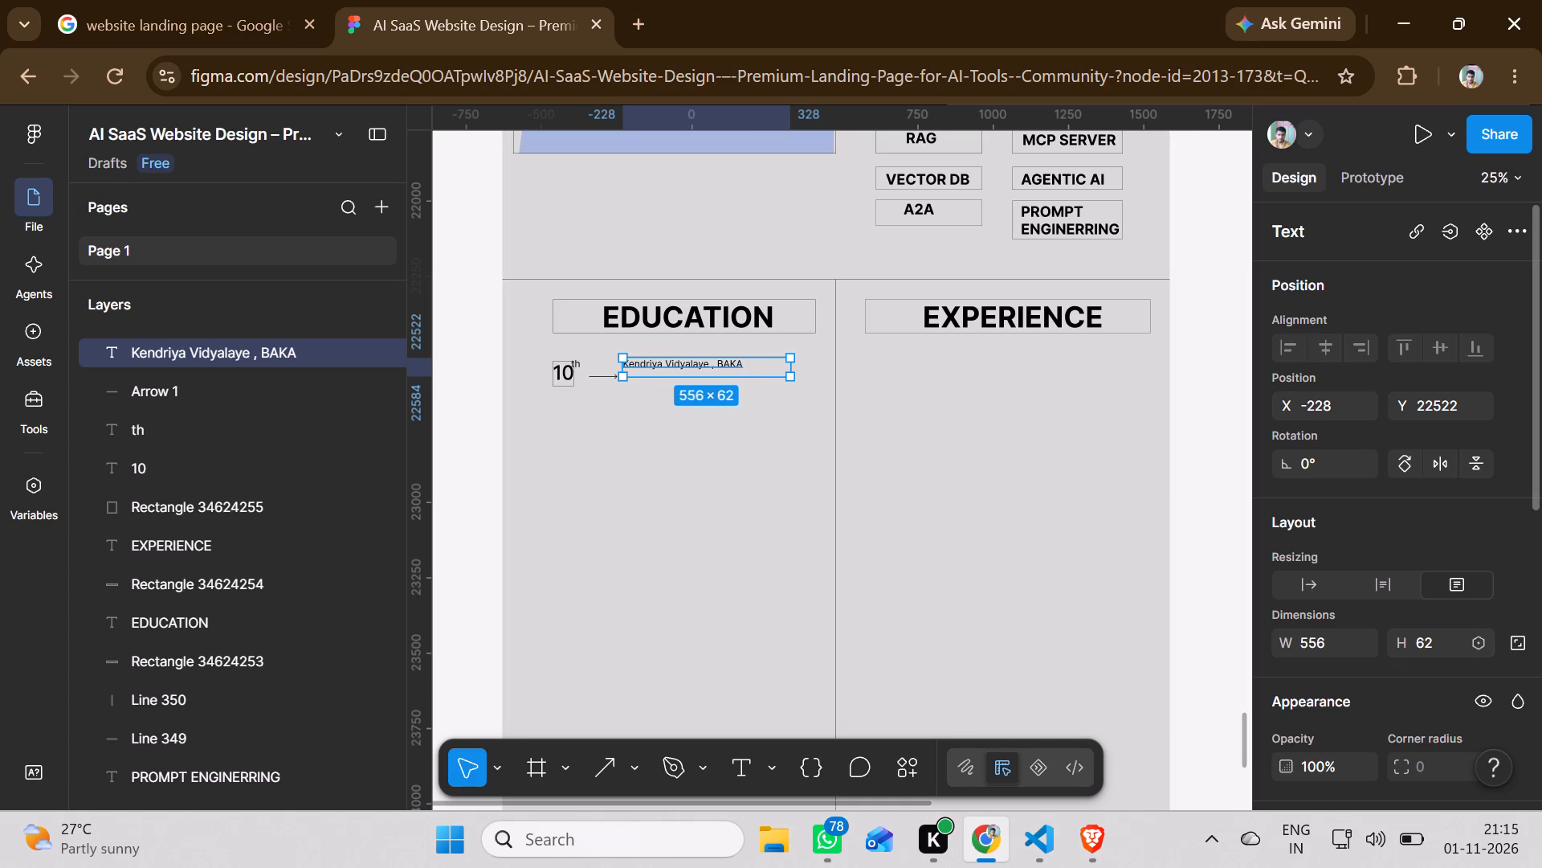
Set the school name's font size to 48 and widen its box to about 708 so it fits on one line.
scroll(1440, 640, "down", 3)
left_click(1461, 548)
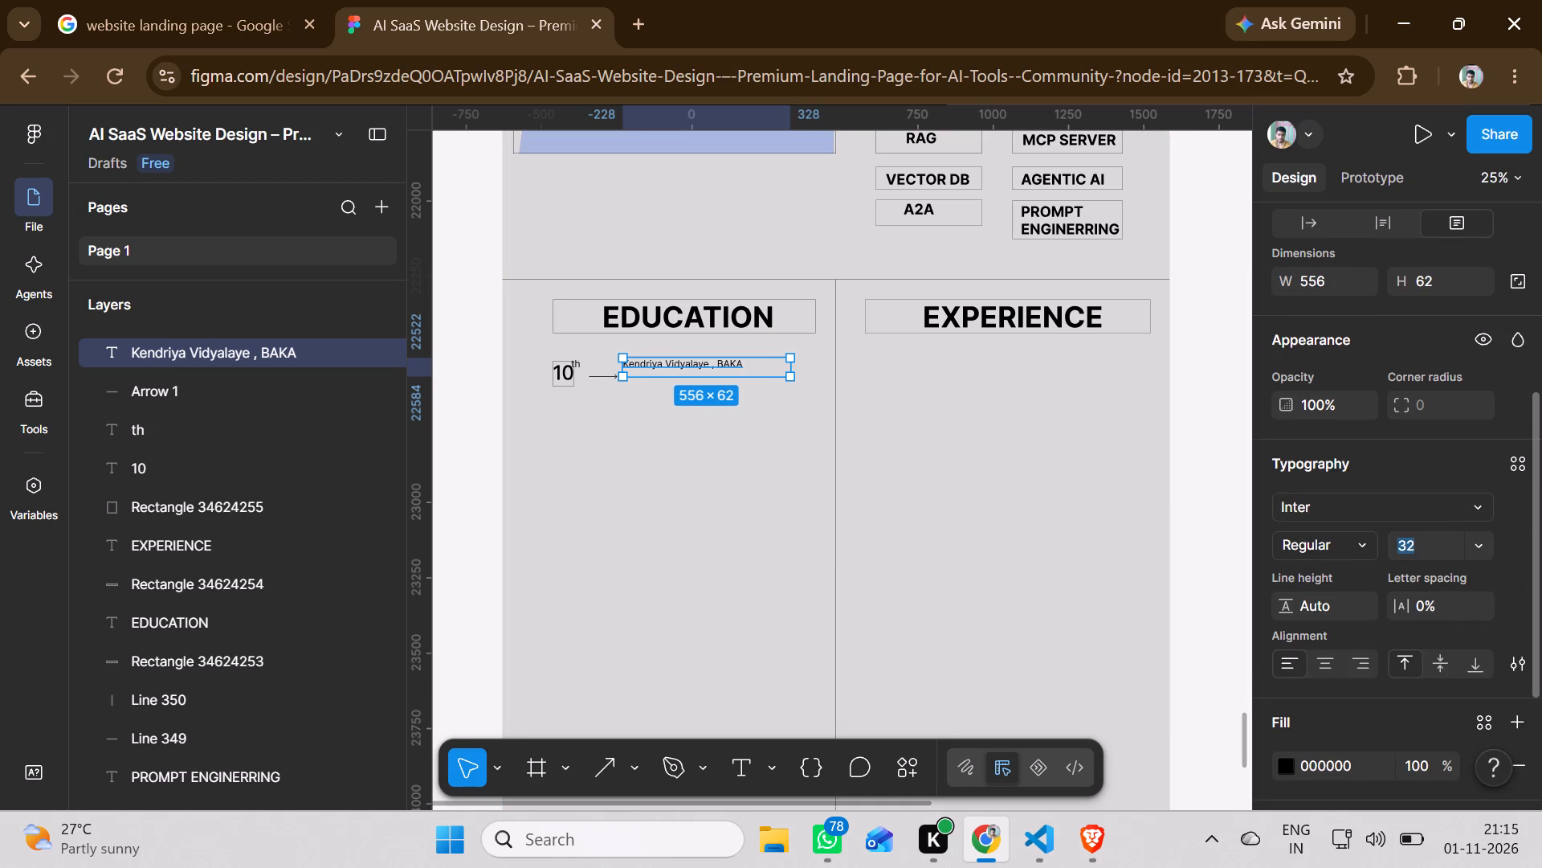
left_click(1477, 538)
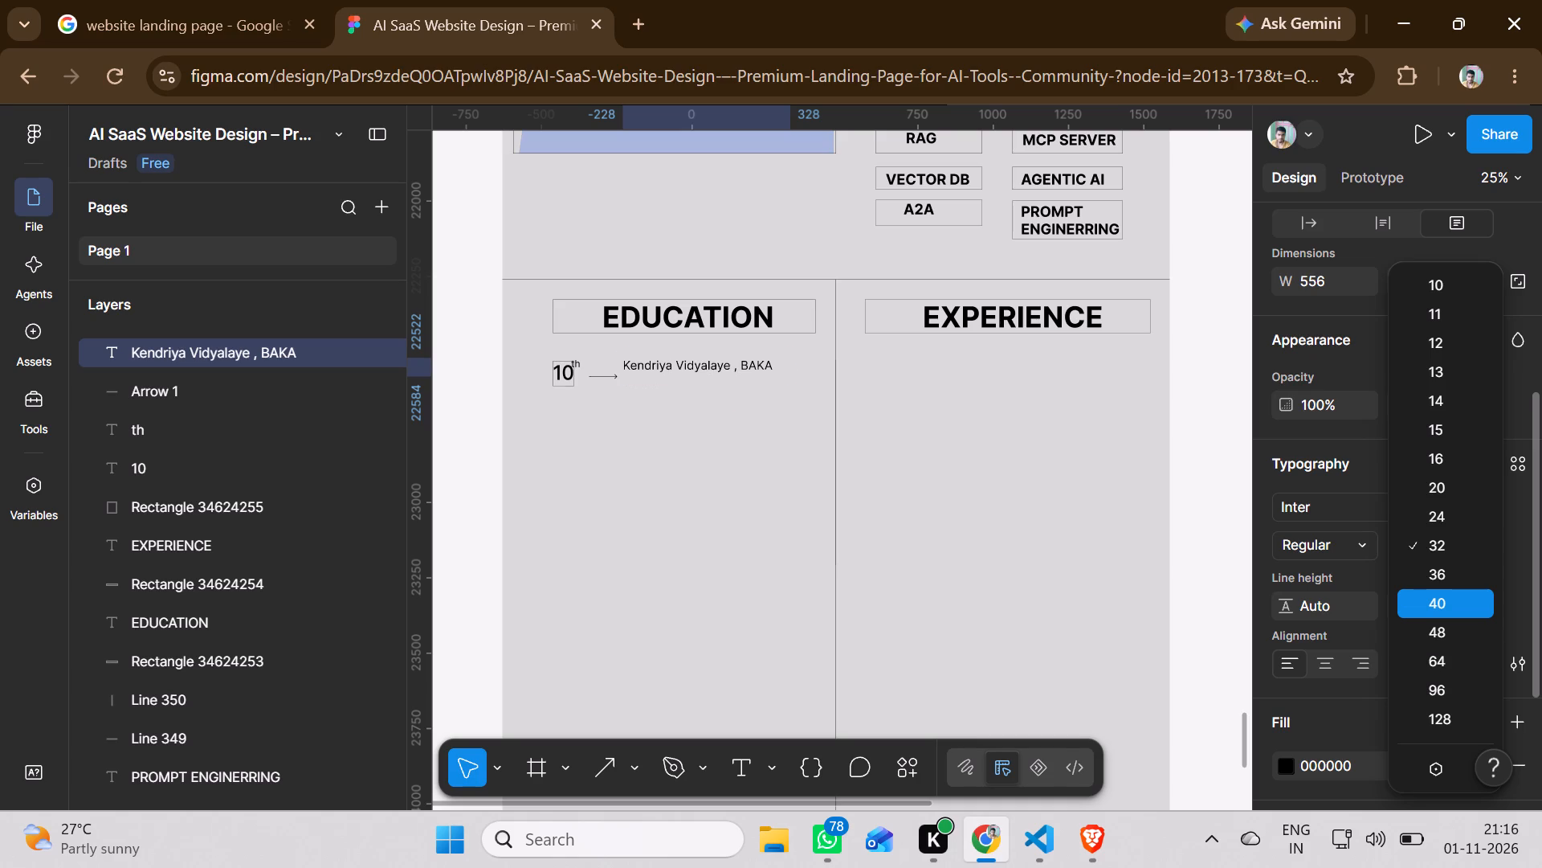
left_click(1462, 628)
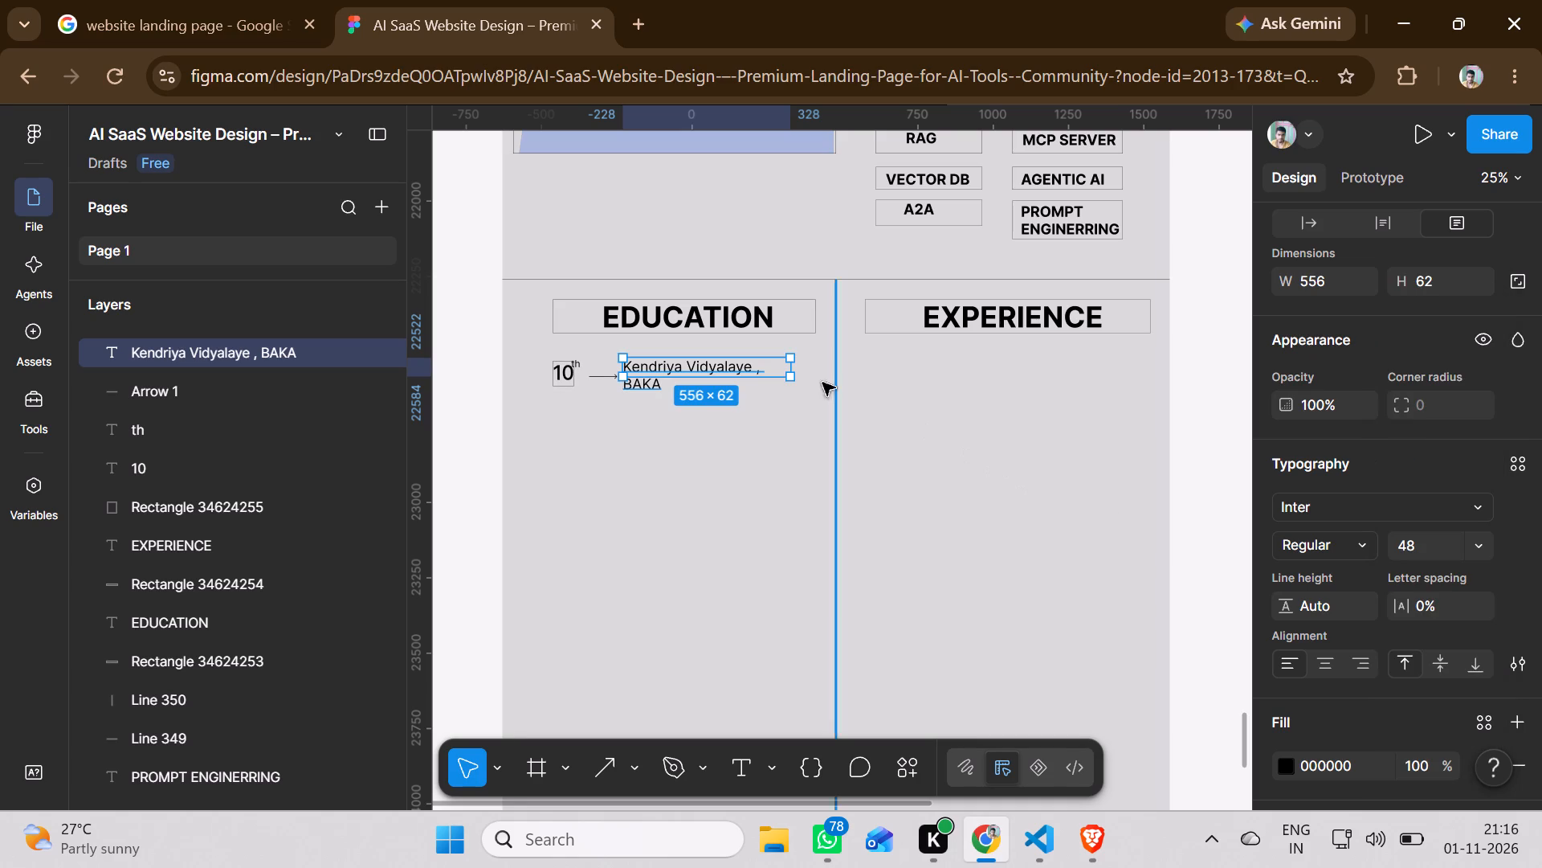
left_click_drag(795, 370, 837, 369)
left_click(696, 457)
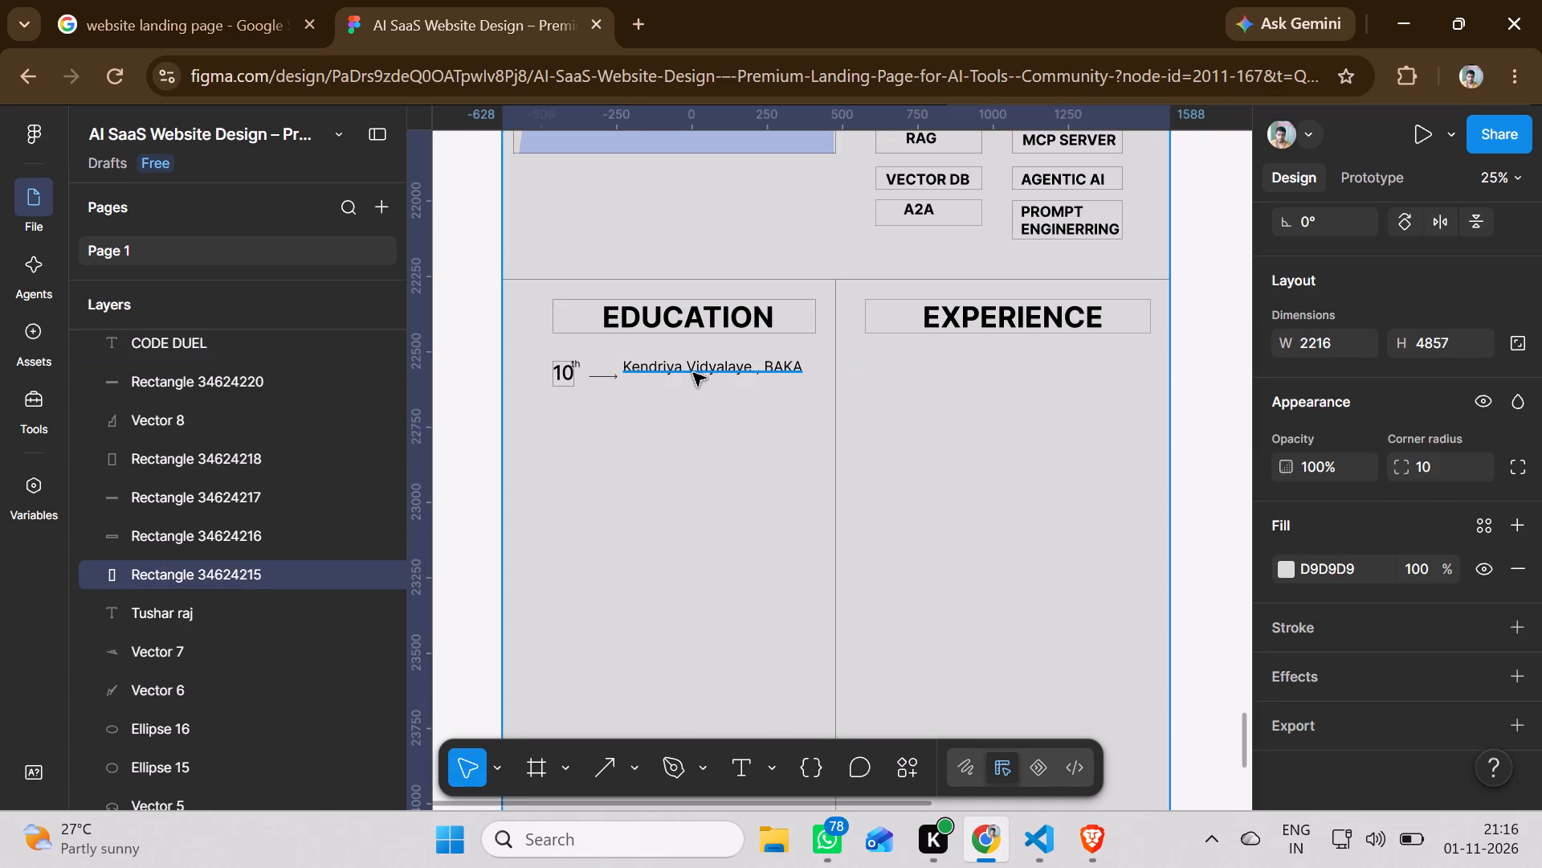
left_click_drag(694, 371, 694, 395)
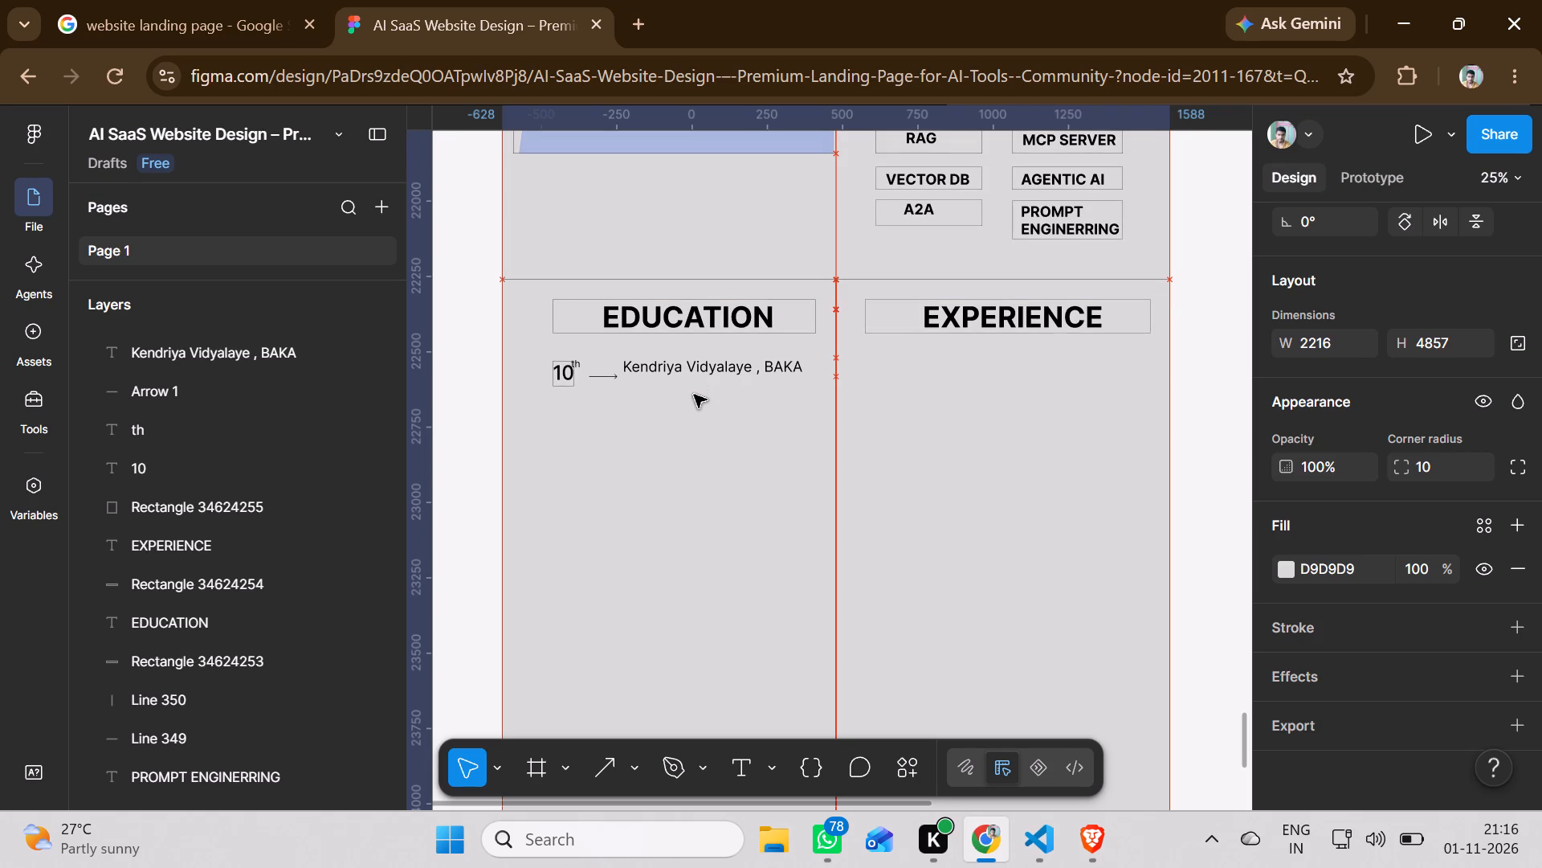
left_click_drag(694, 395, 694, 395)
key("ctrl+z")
Move the school name text slightly down so it lines up with the arrow, starting just past the arrowhead.
left_click(703, 366)
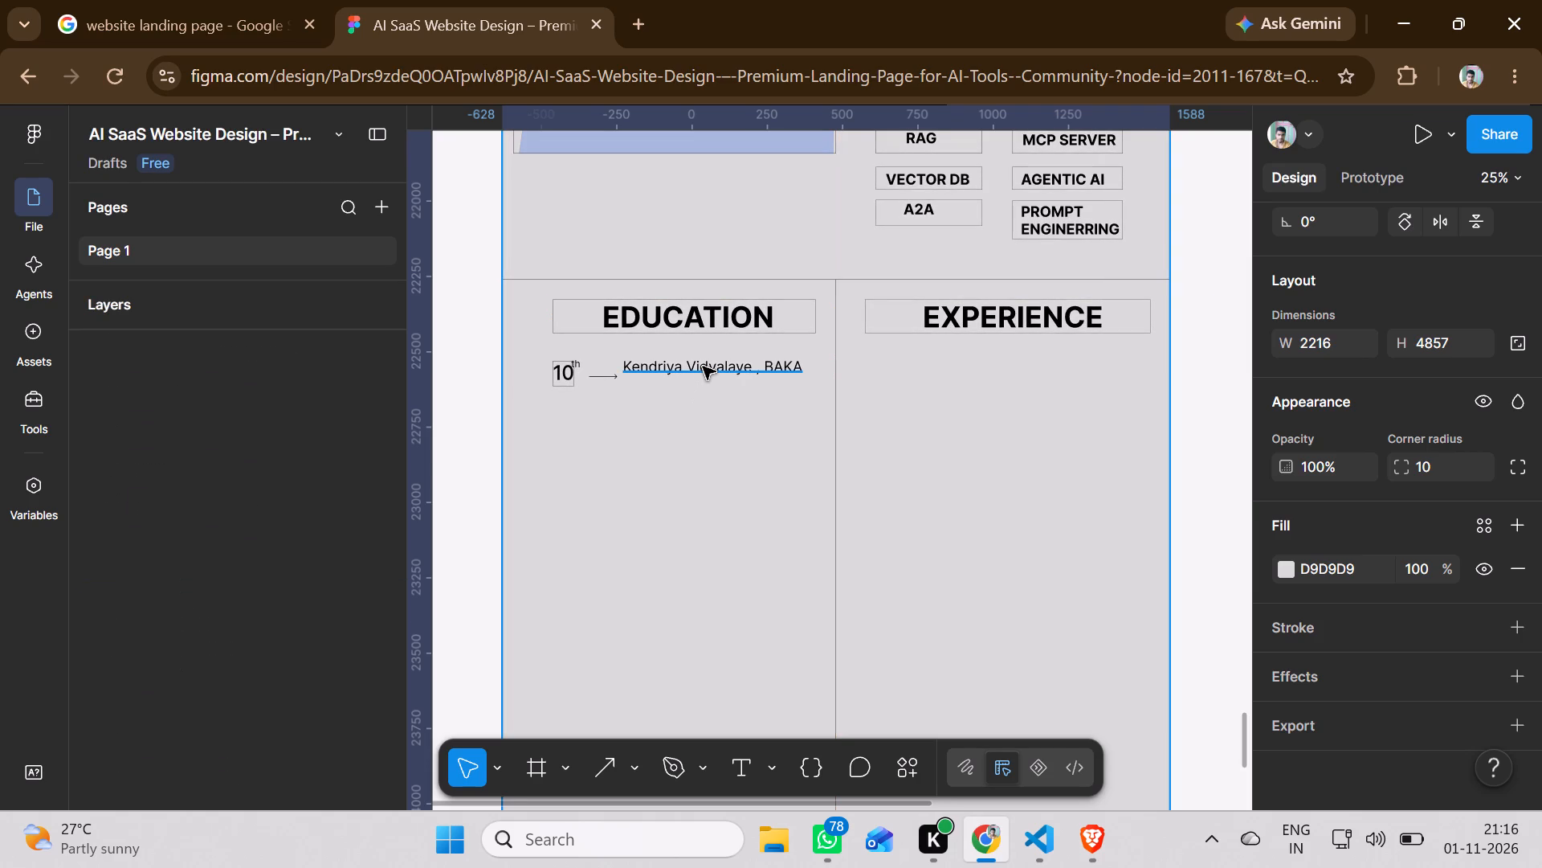
left_click_drag(737, 362, 734, 375)
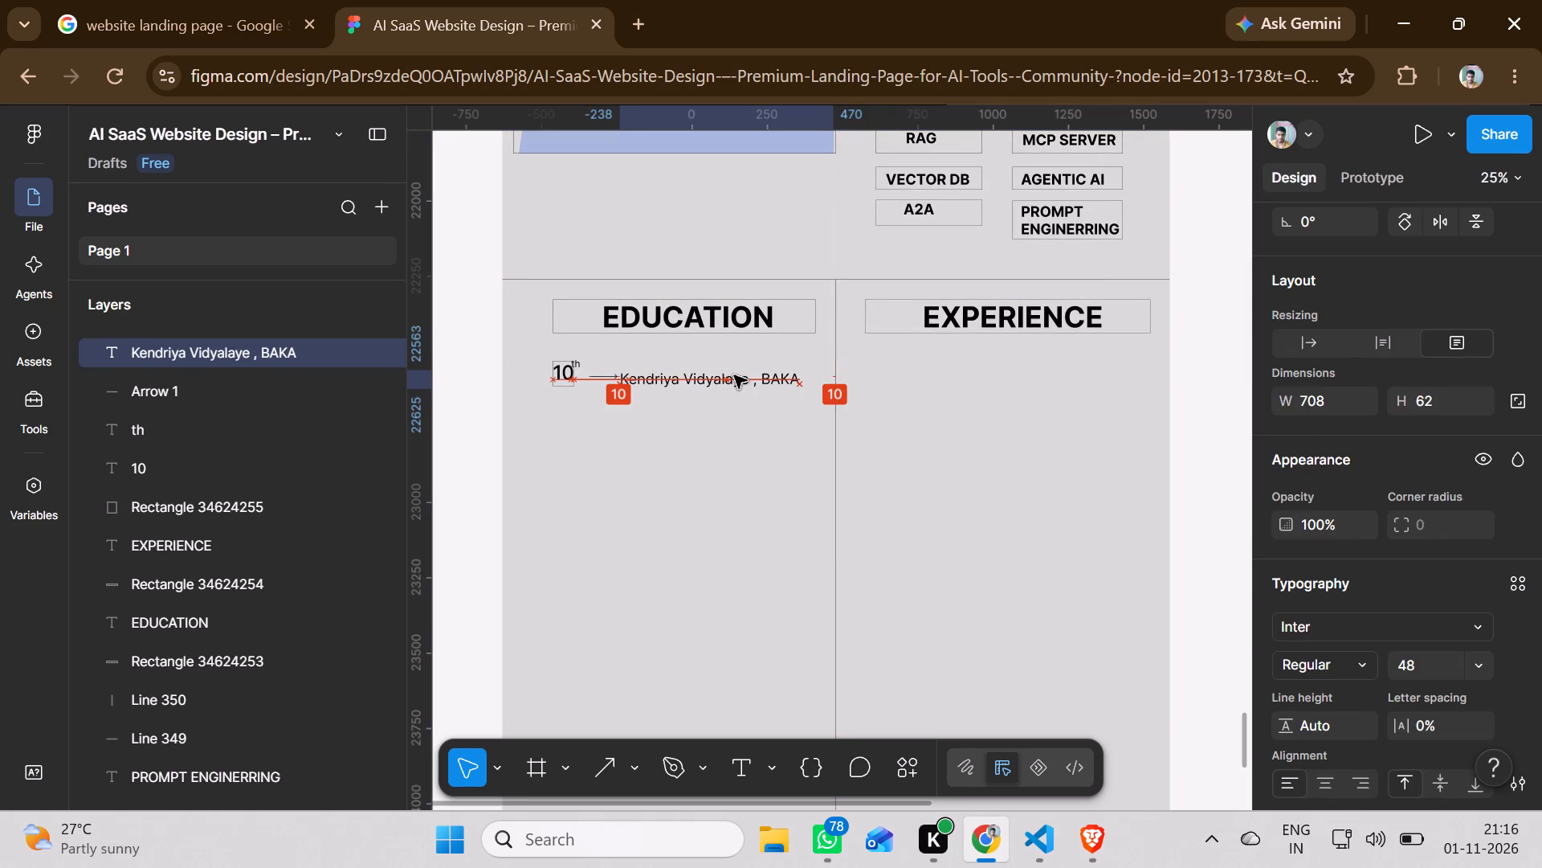
left_click_drag(734, 375, 736, 370)
left_click(654, 485)
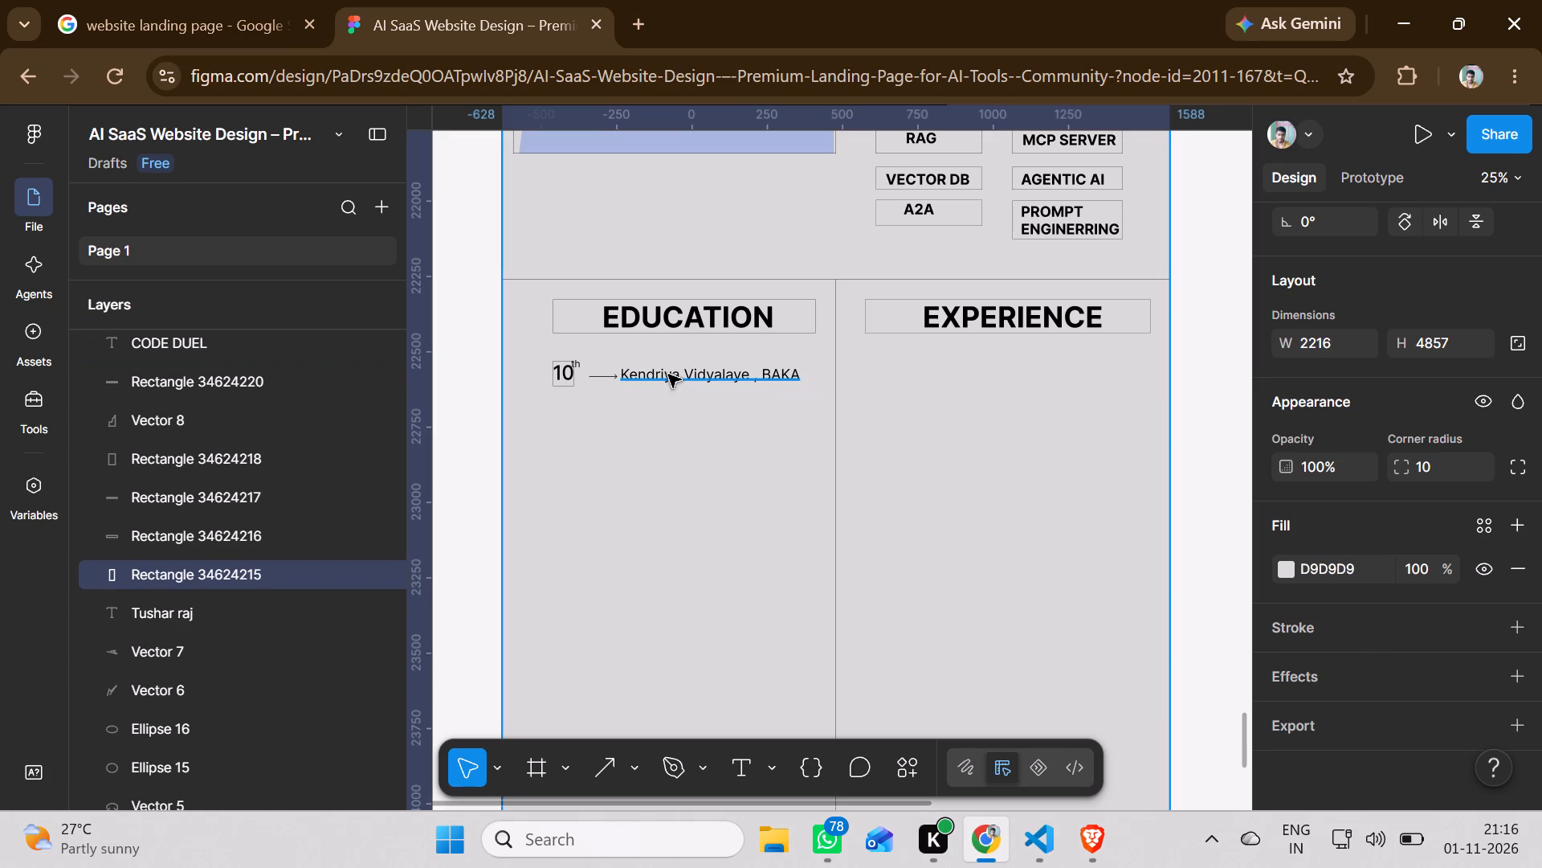
Set the school name text to the Bold font weight.
left_click(725, 378)
scroll(1365, 523, "down", 5)
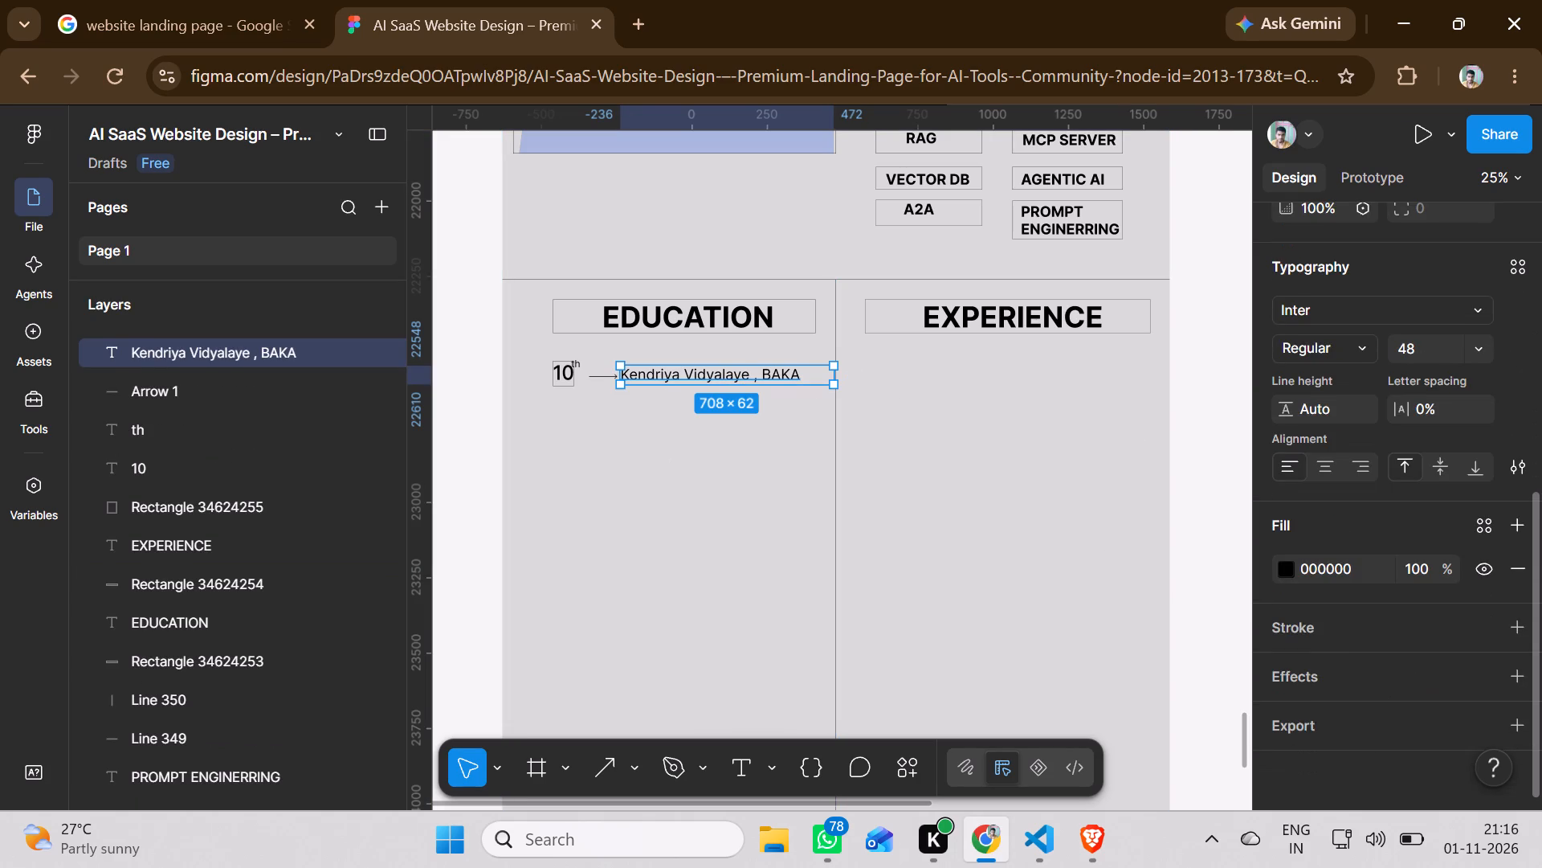
scroll(1310, 575, "up", 2)
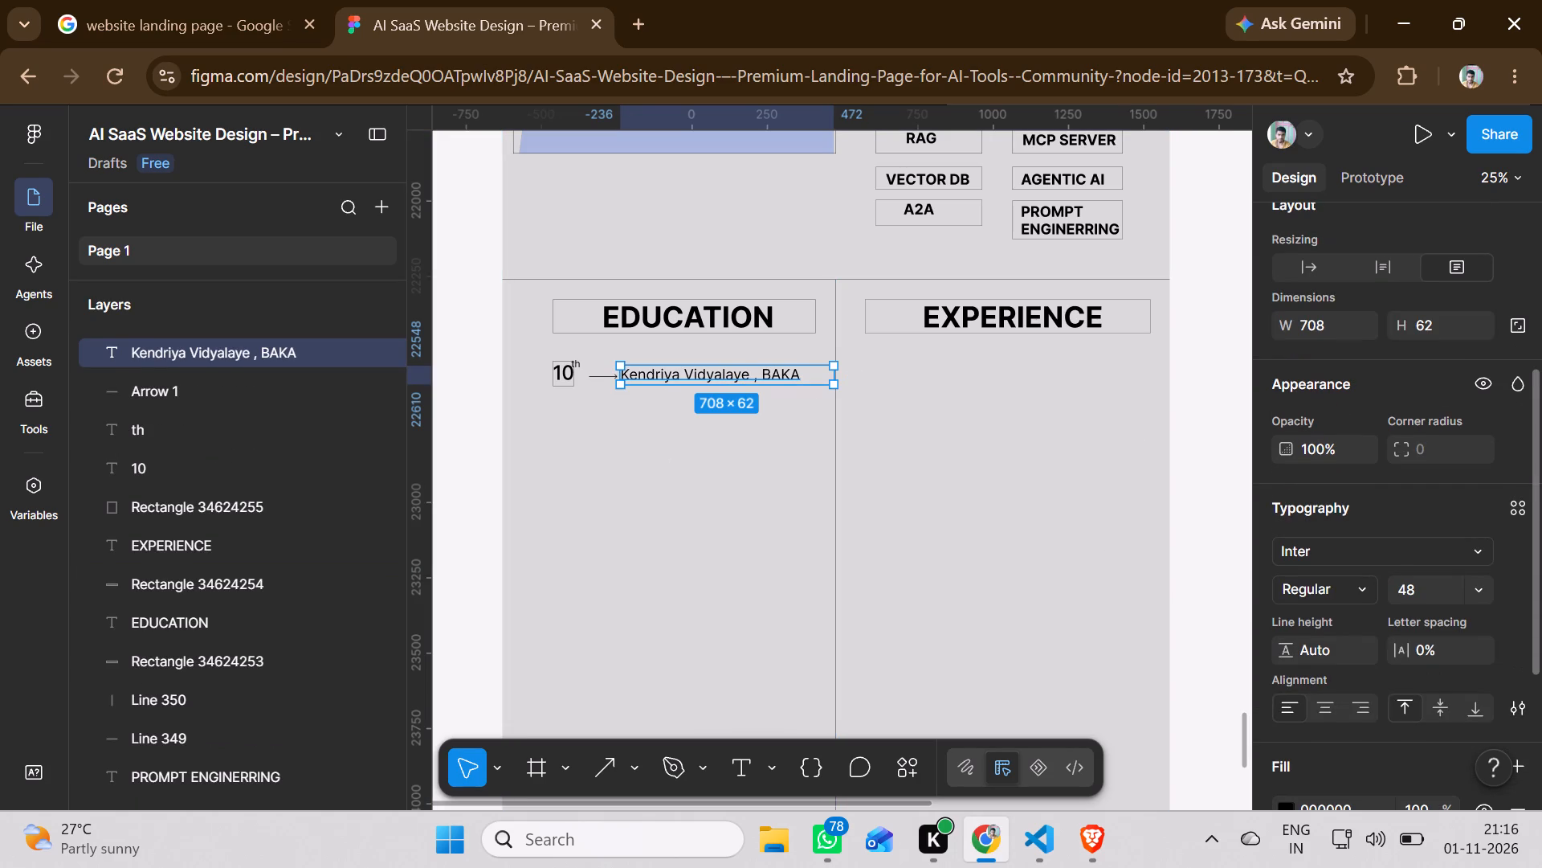
left_click(1364, 595)
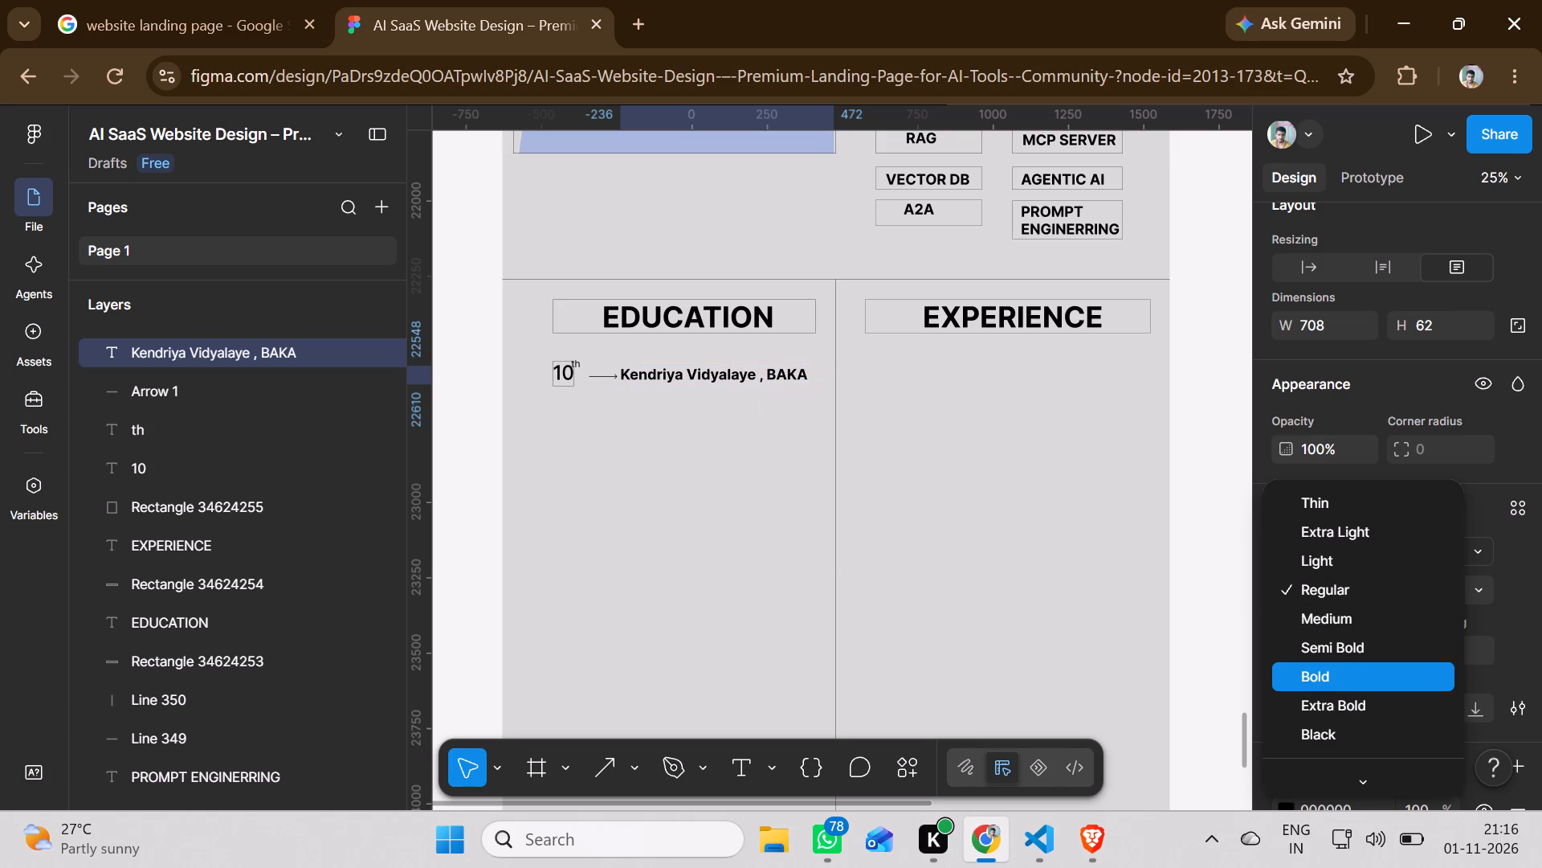
left_click(1323, 678)
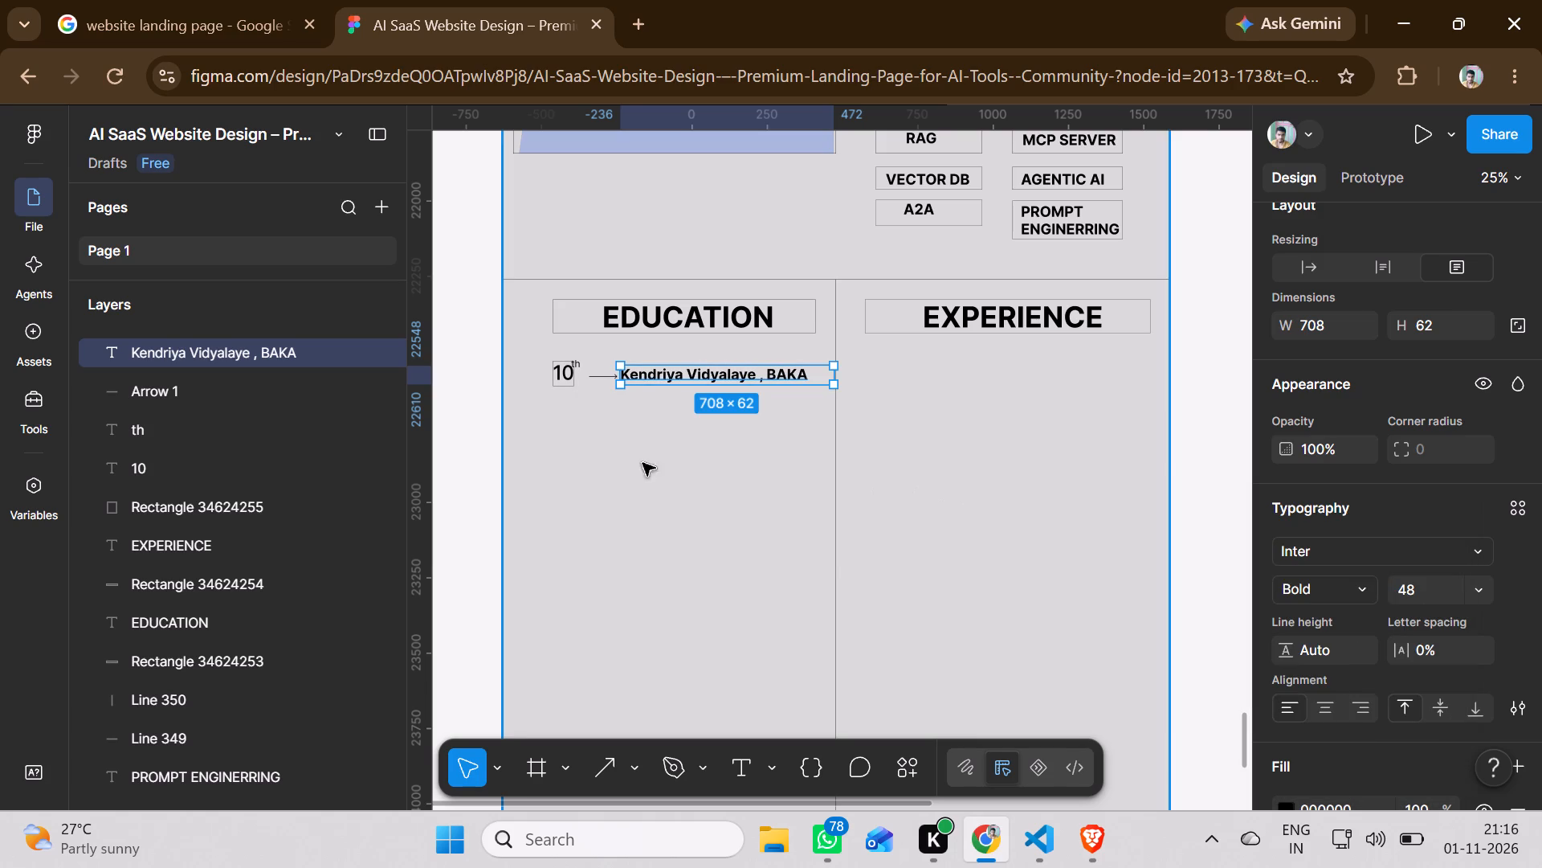
left_click(629, 461)
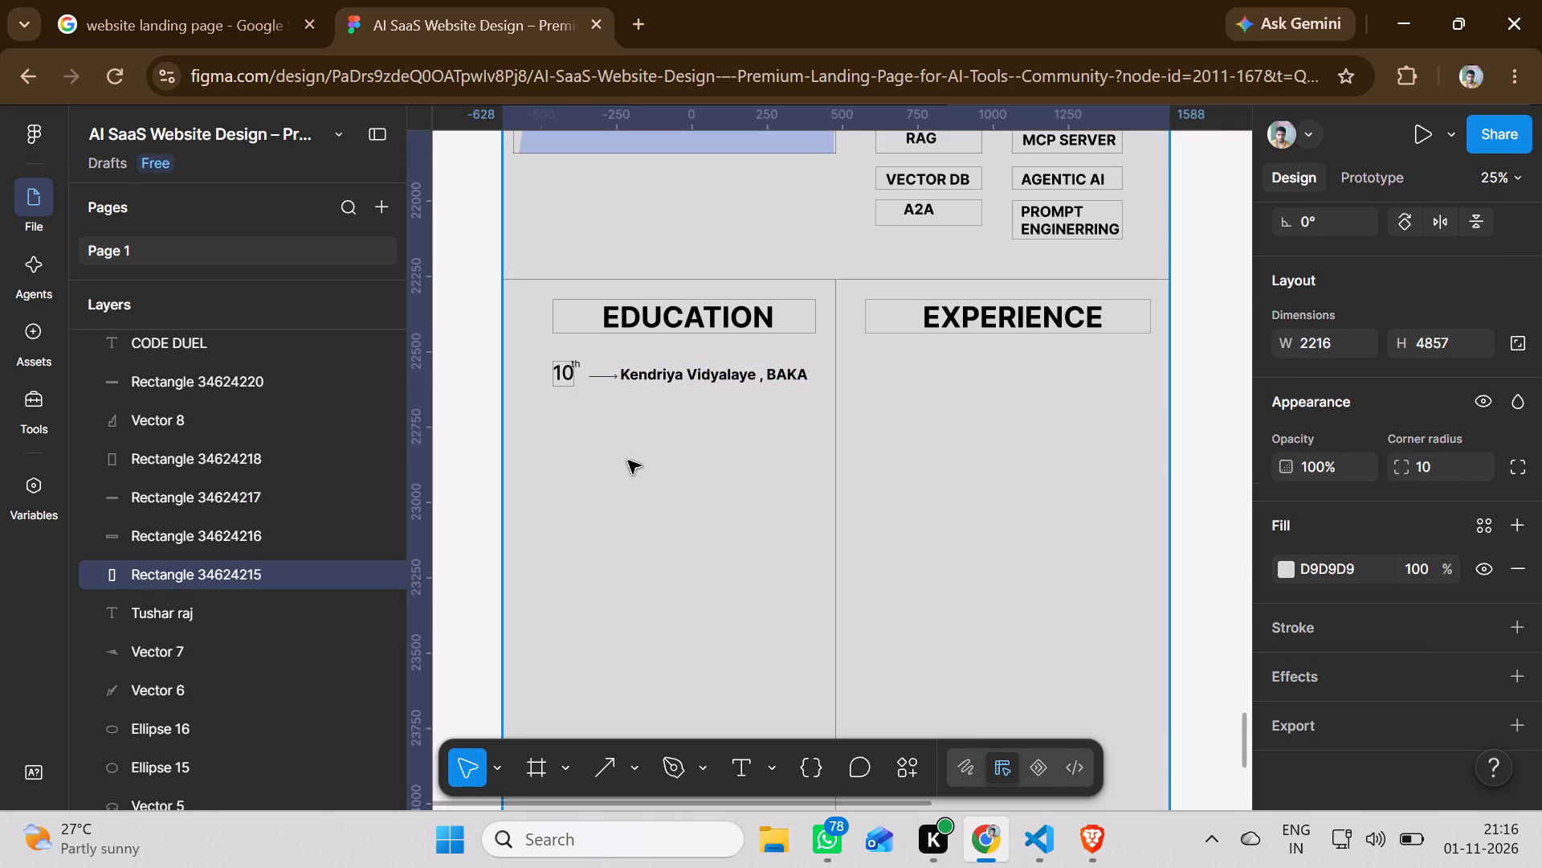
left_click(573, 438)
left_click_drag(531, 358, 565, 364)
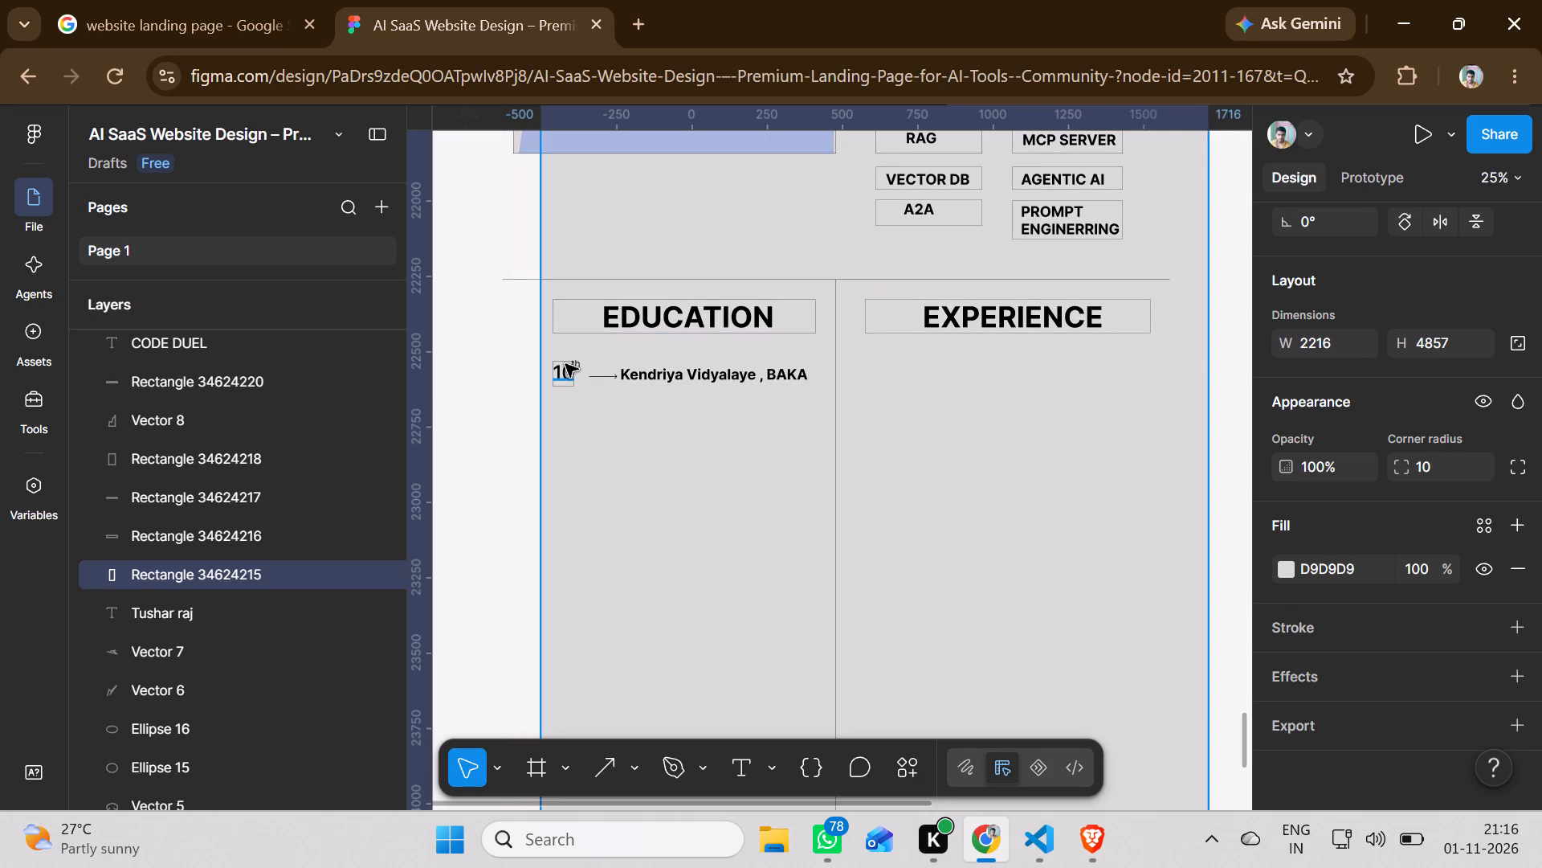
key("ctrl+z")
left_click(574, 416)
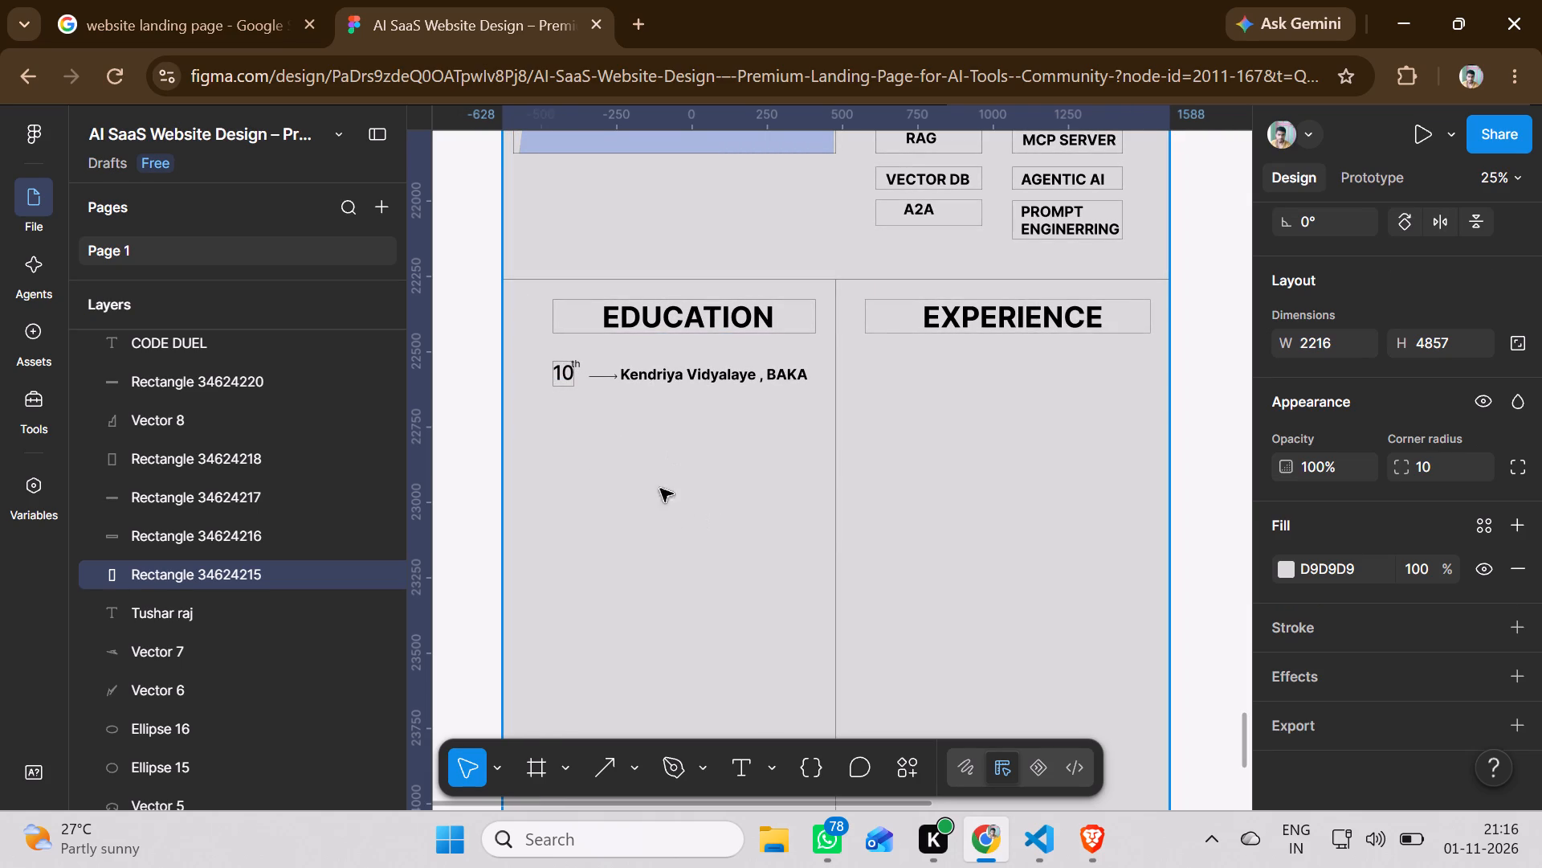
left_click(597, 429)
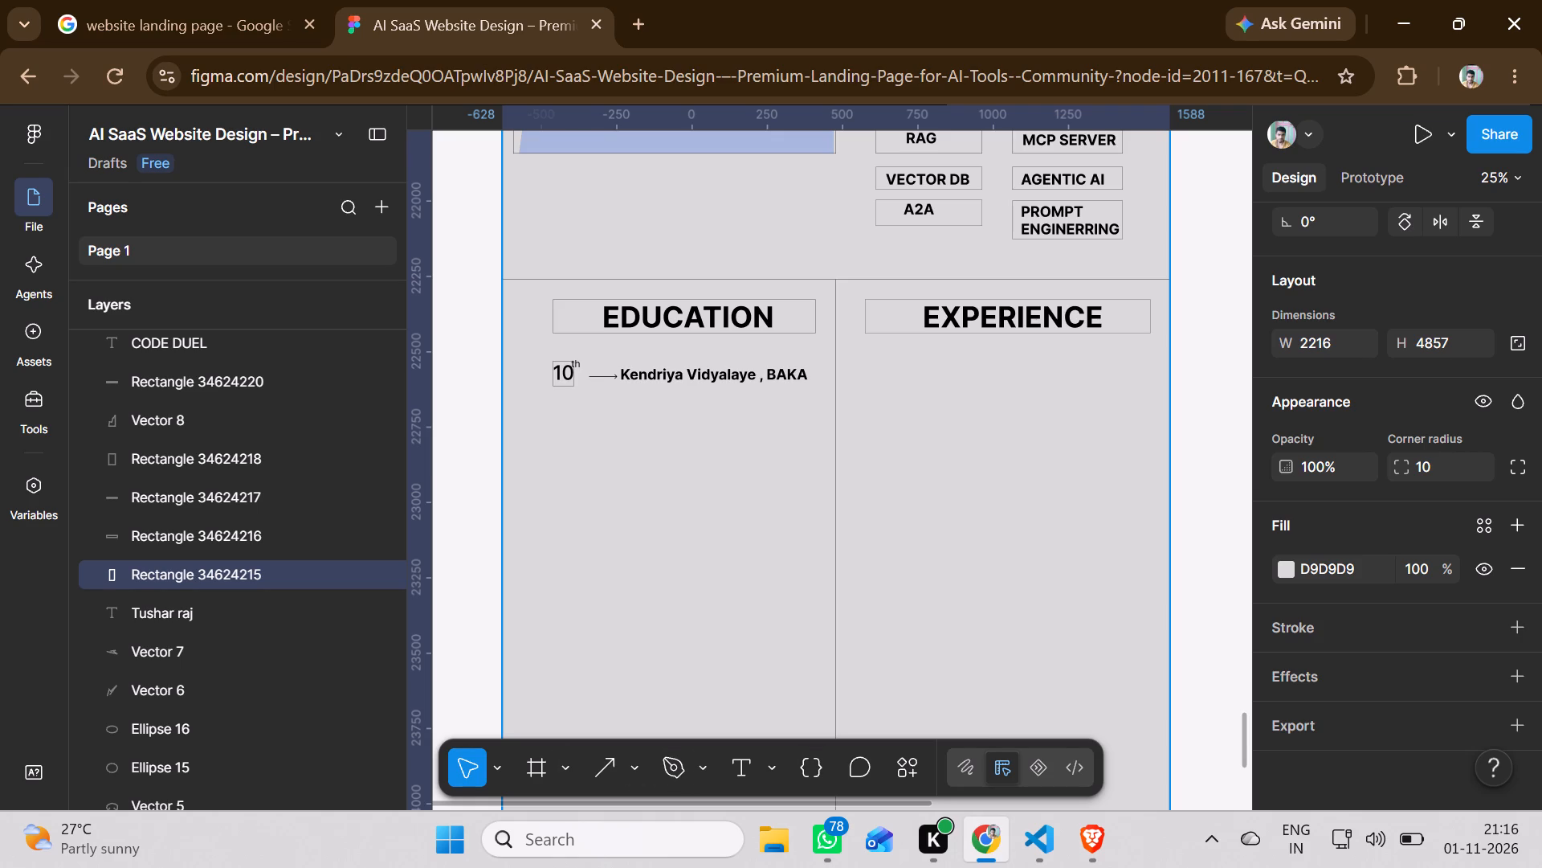
Add a text box about 70 × 80 below the "10" label, aligned with its edges, containing "11".
left_click(733, 772)
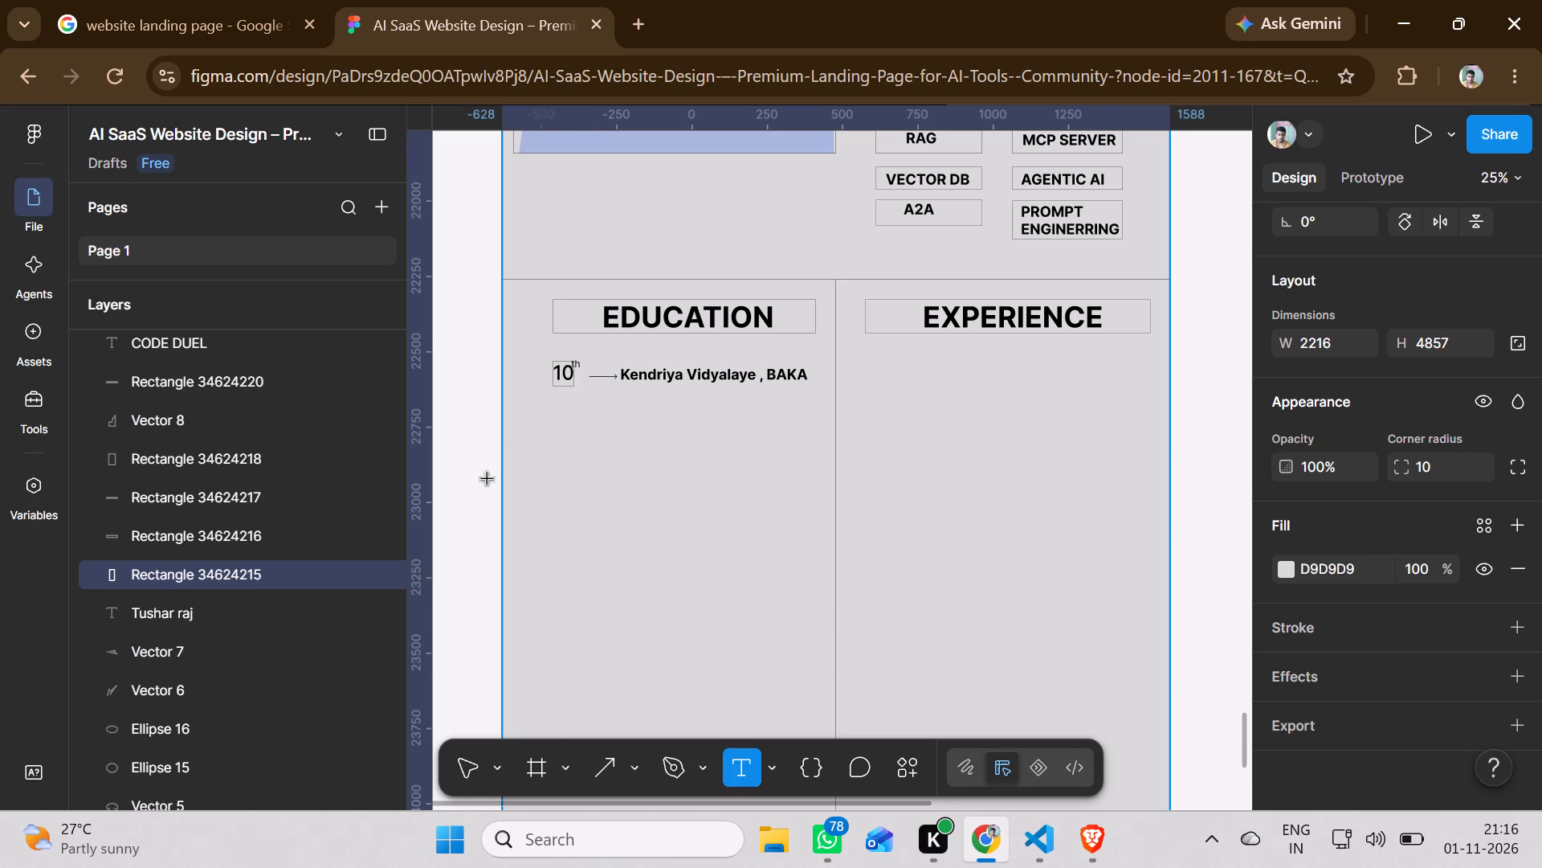
left_click_drag(553, 414, 580, 440)
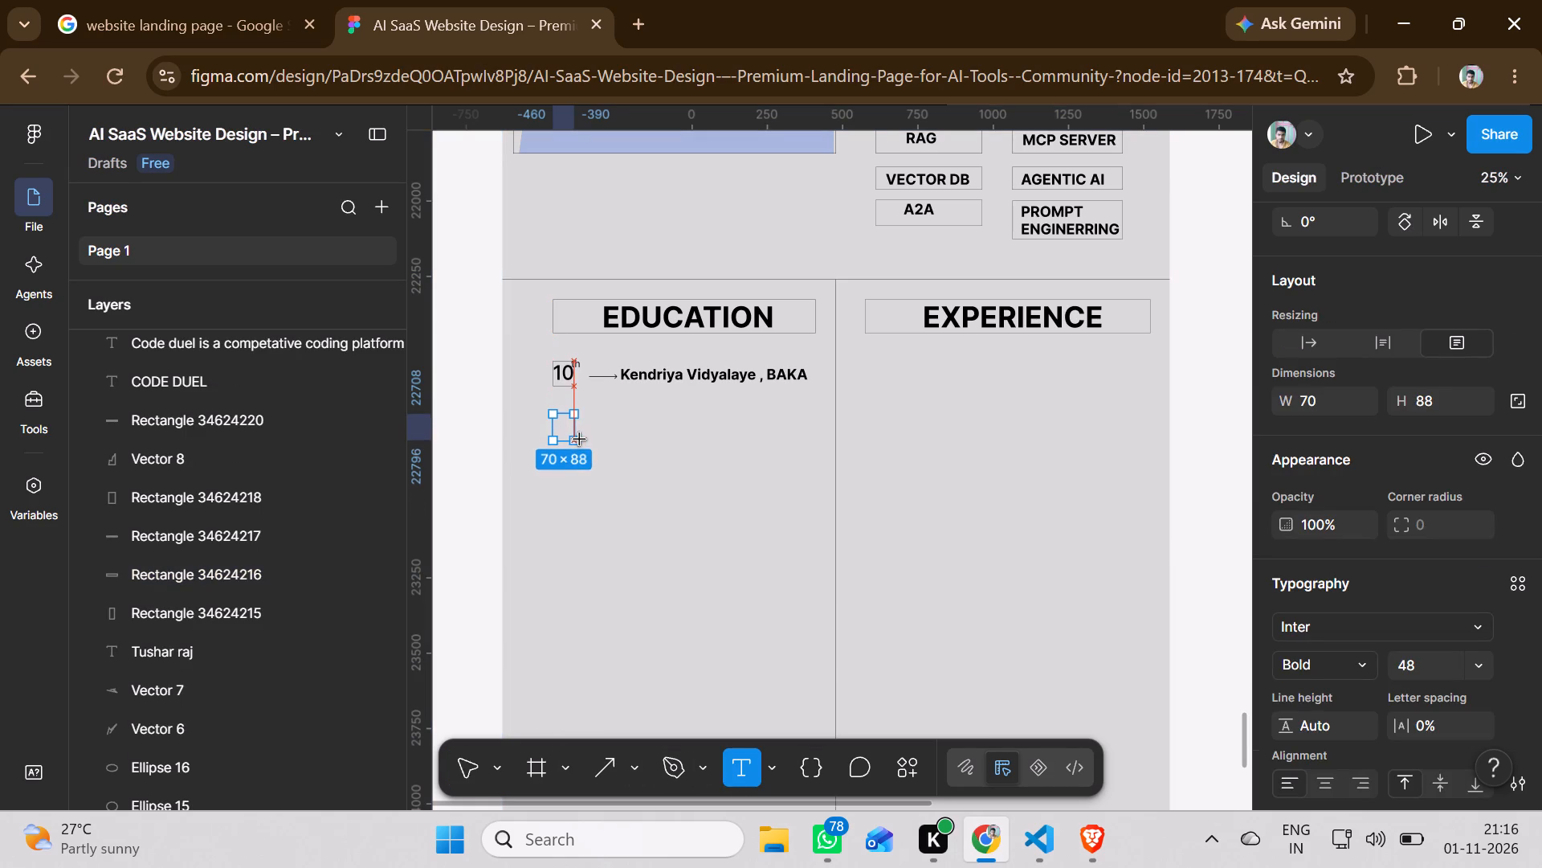
left_click_drag(580, 440, 573, 452)
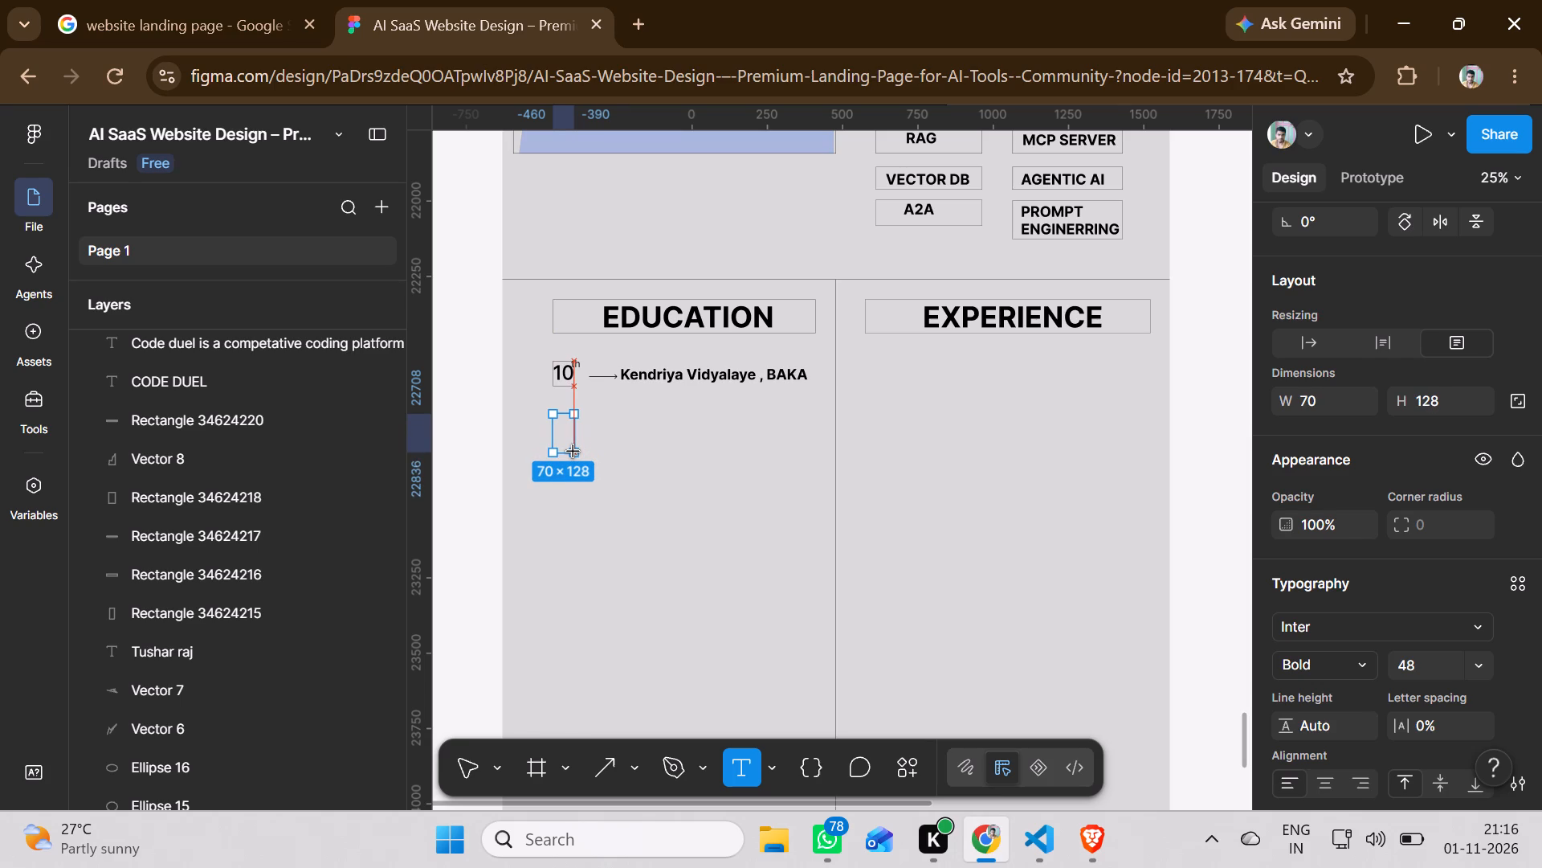
left_click_drag(573, 452, 573, 438)
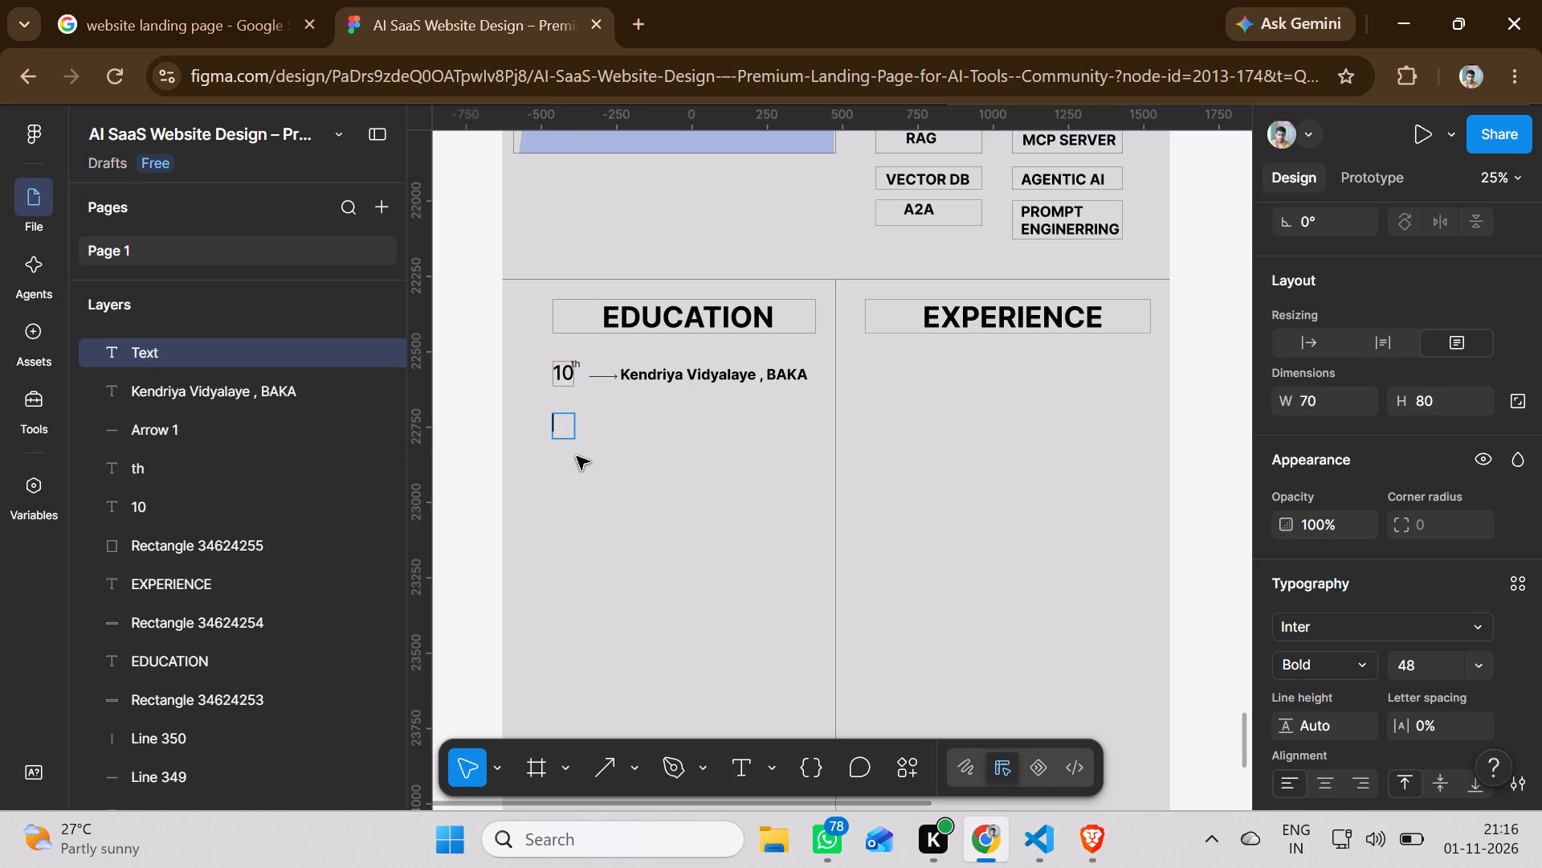
type("11")
Set the font size of the "11" text to 96.
left_click_drag(566, 417, 553, 420)
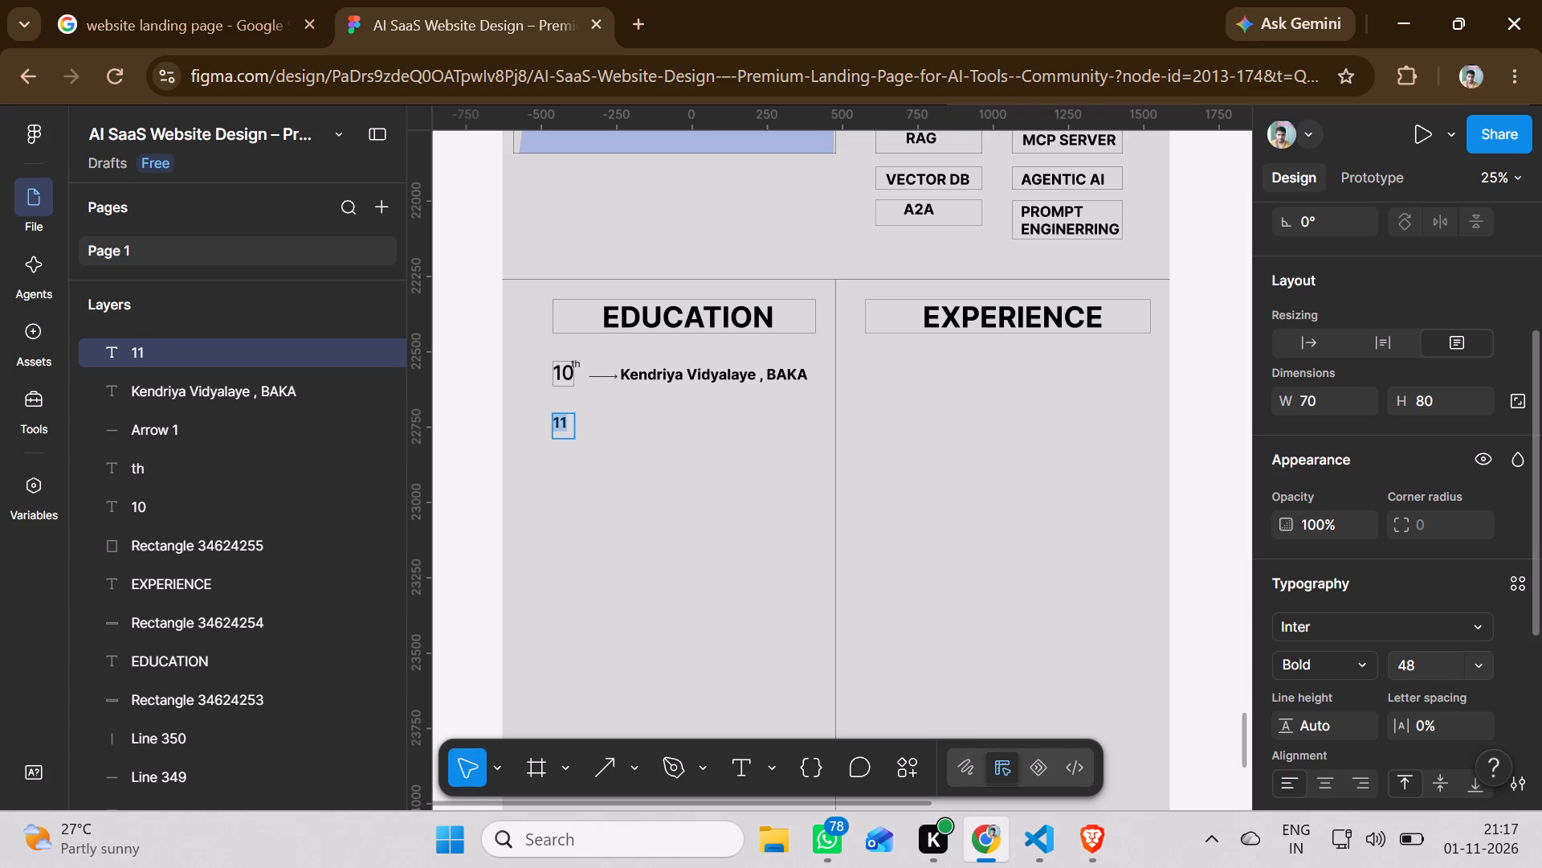
left_click(1451, 659)
left_click(1473, 655)
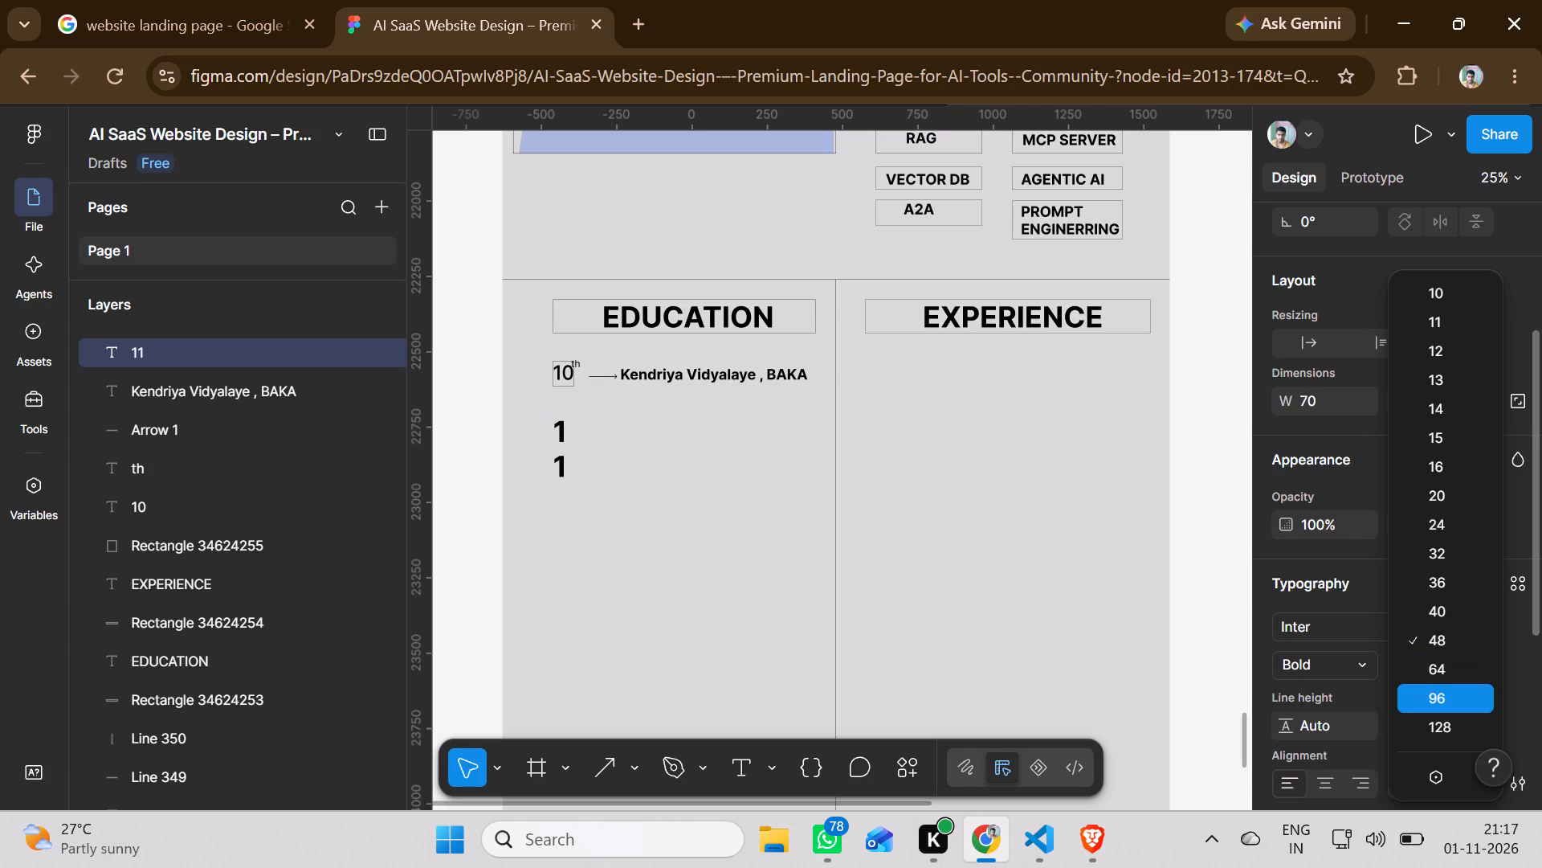
left_click(1444, 689)
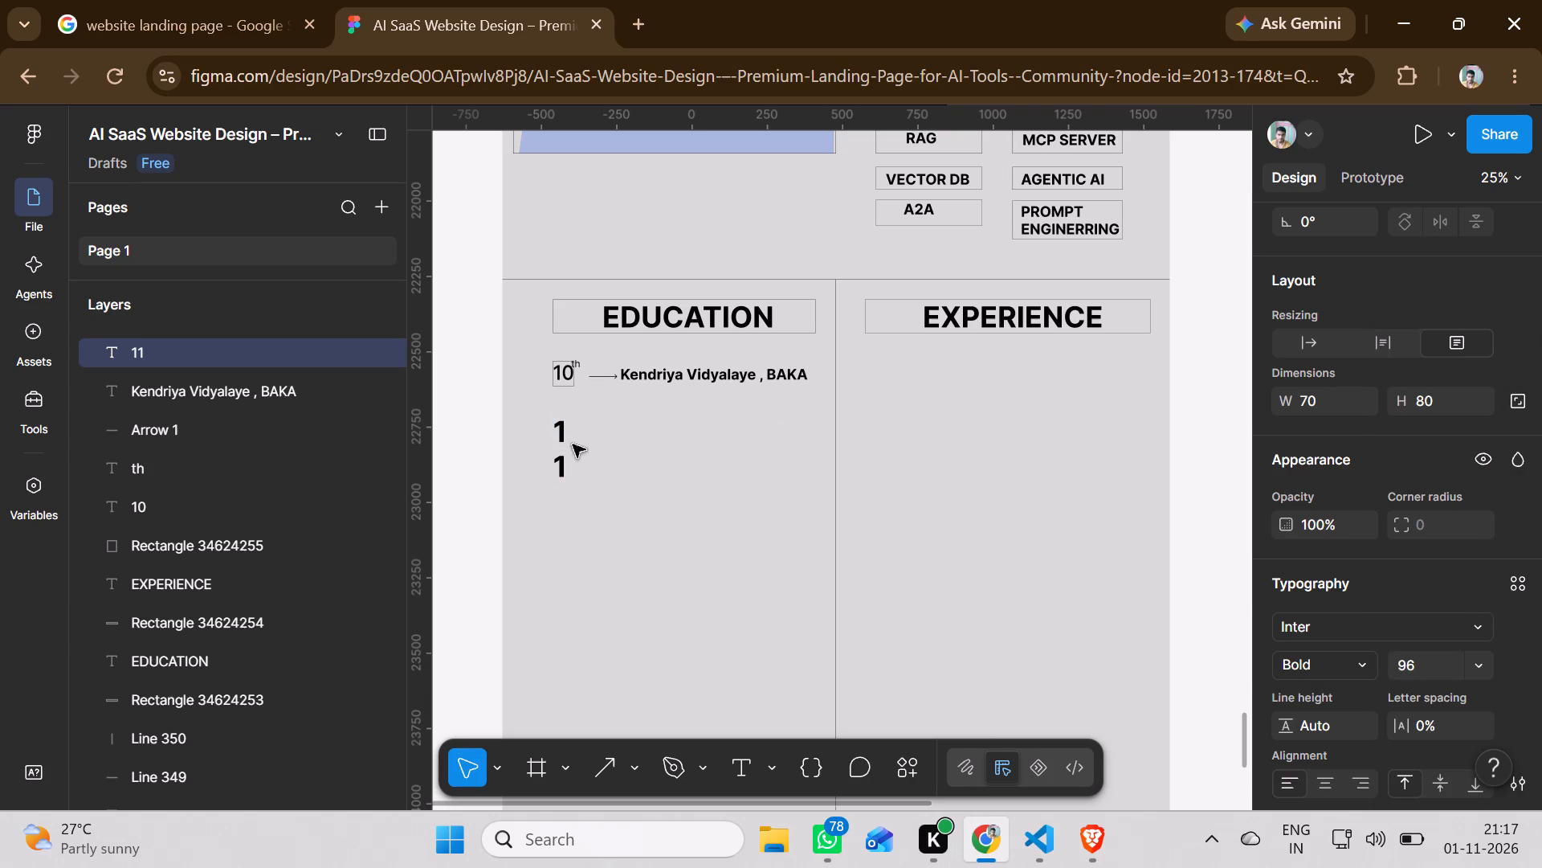
Widen the "11" text box to about 120 so both digits fit on one line.
left_click(557, 437)
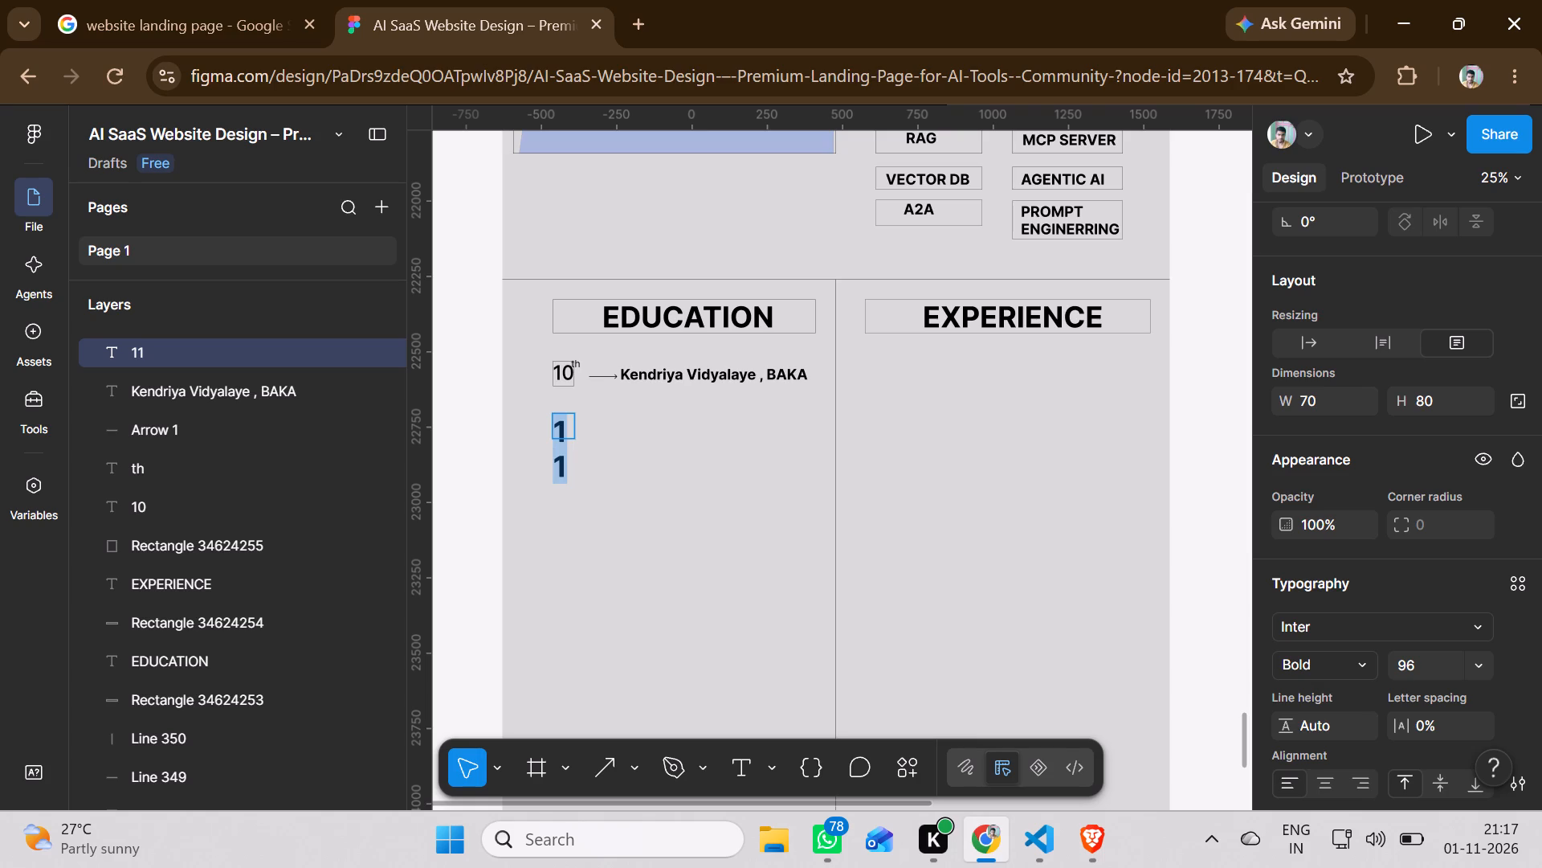
left_click(573, 428)
left_click(561, 428)
left_click(553, 420)
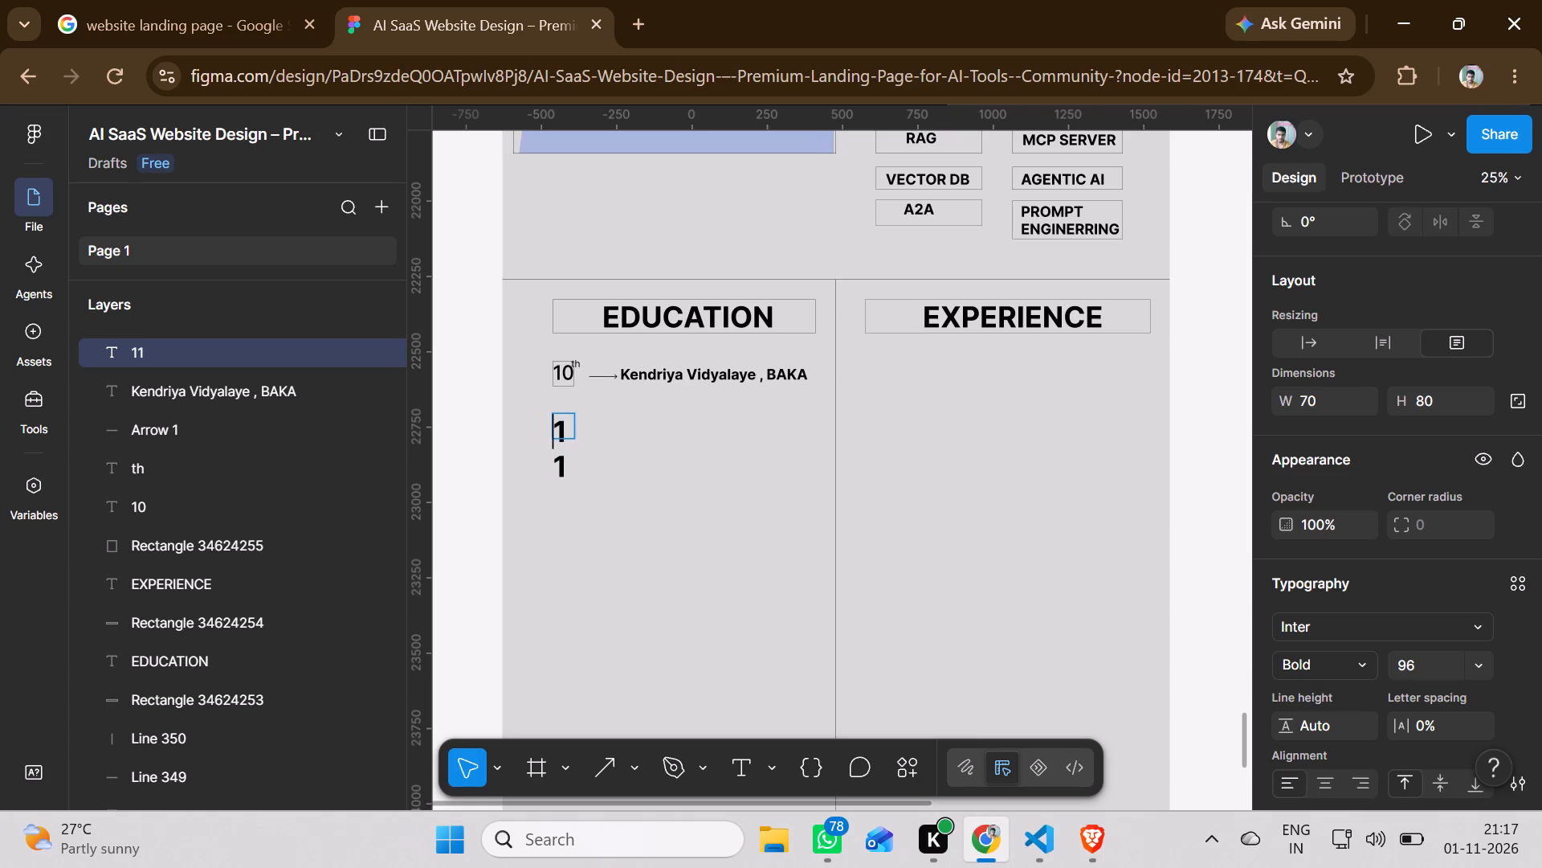
left_click(565, 415)
left_click(569, 422)
left_click(577, 426)
left_click(565, 456)
left_click(564, 461)
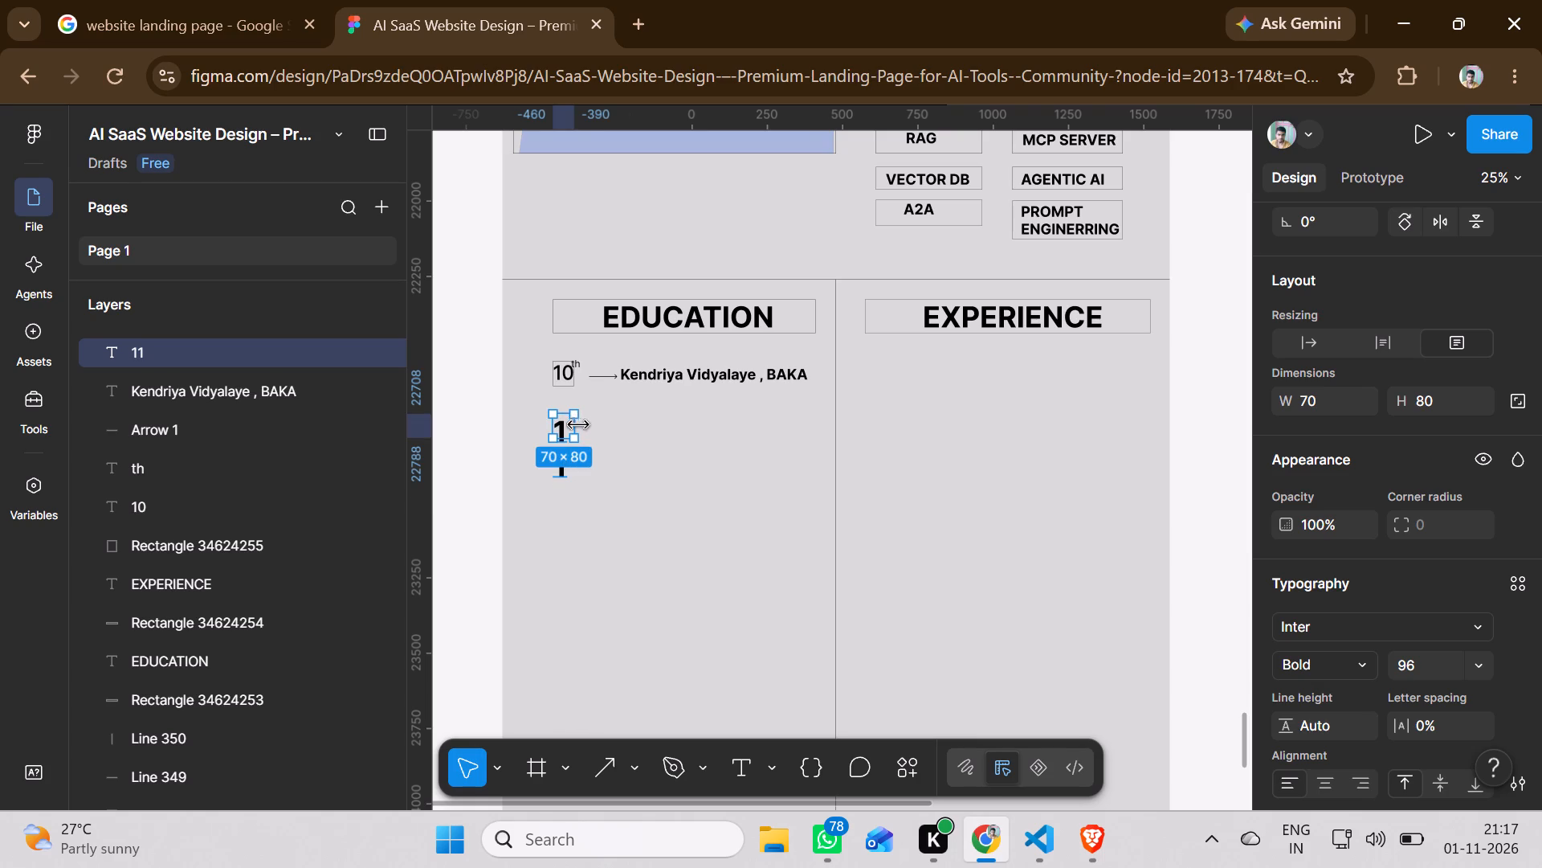
left_click_drag(578, 426, 594, 427)
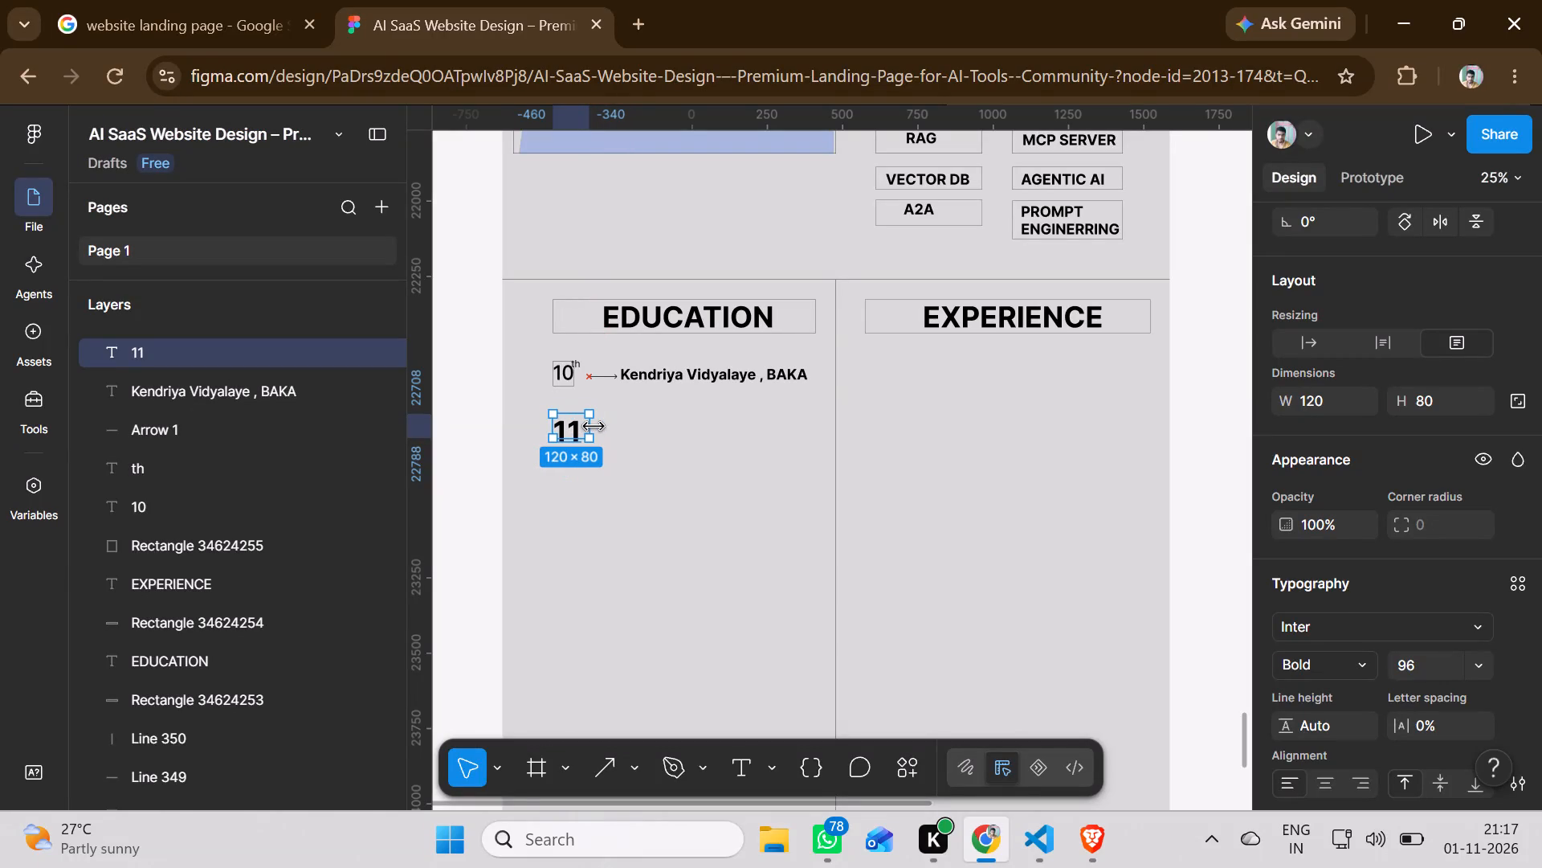
left_click_drag(594, 427, 588, 428)
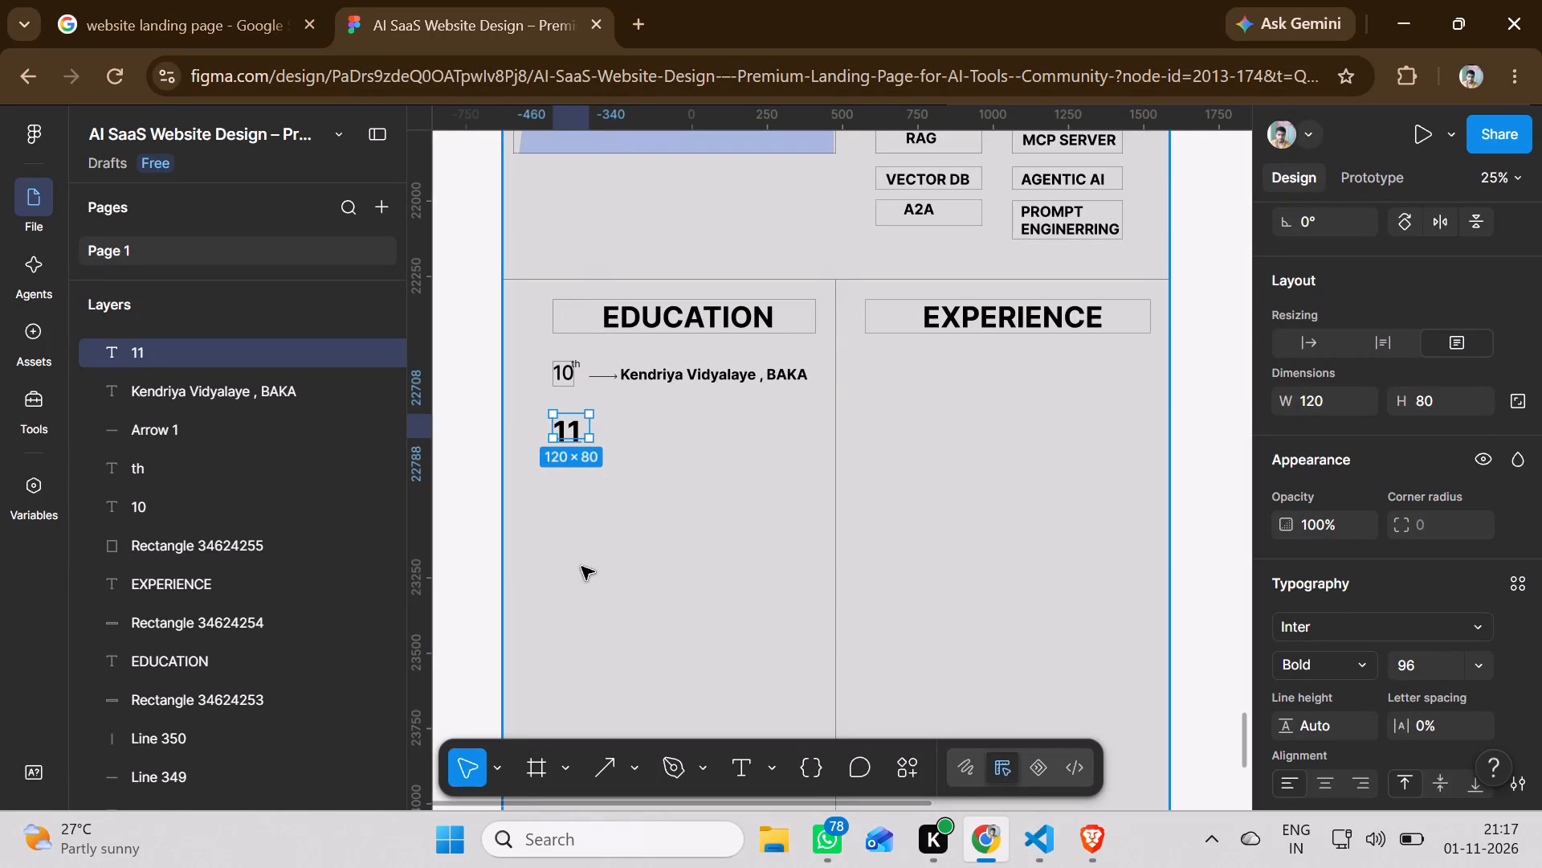
Extend the "11" text box upward to a height of about 116, keeping its width.
left_click(585, 538)
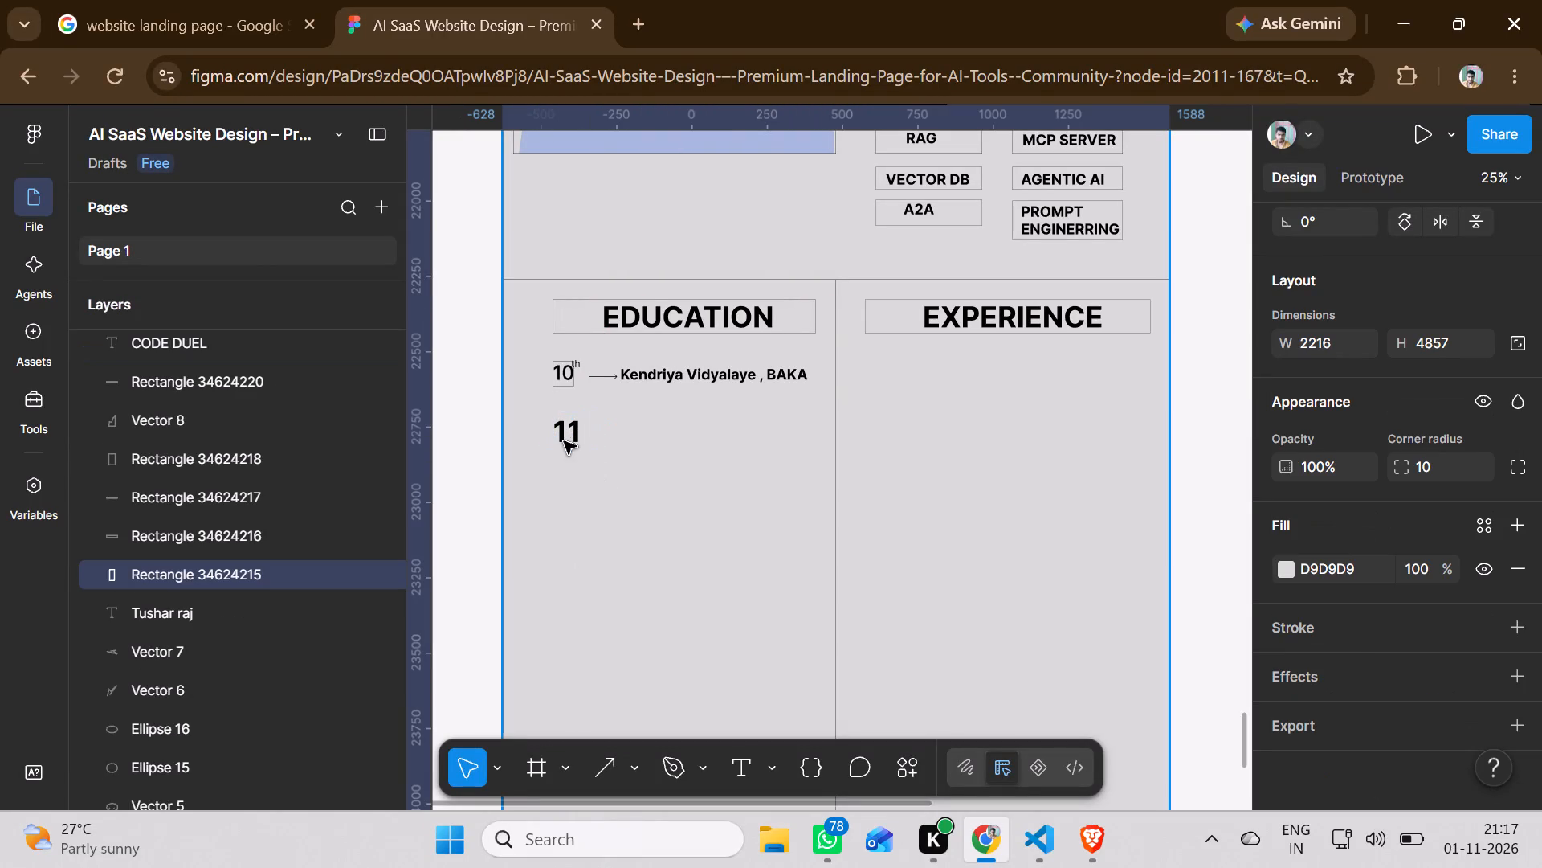
left_click(562, 431)
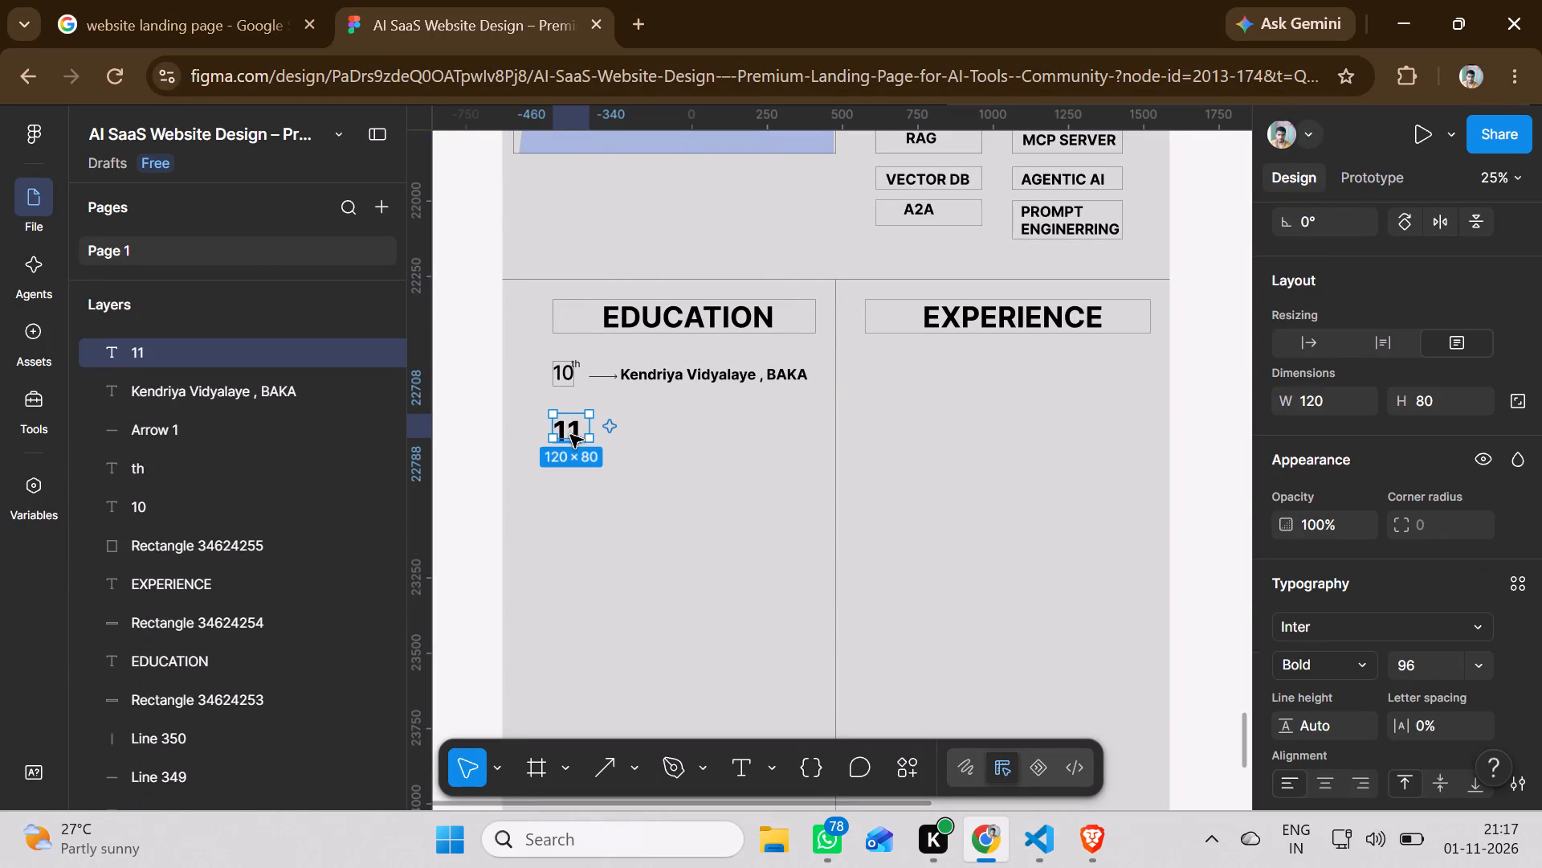
left_click_drag(571, 412, 565, 399)
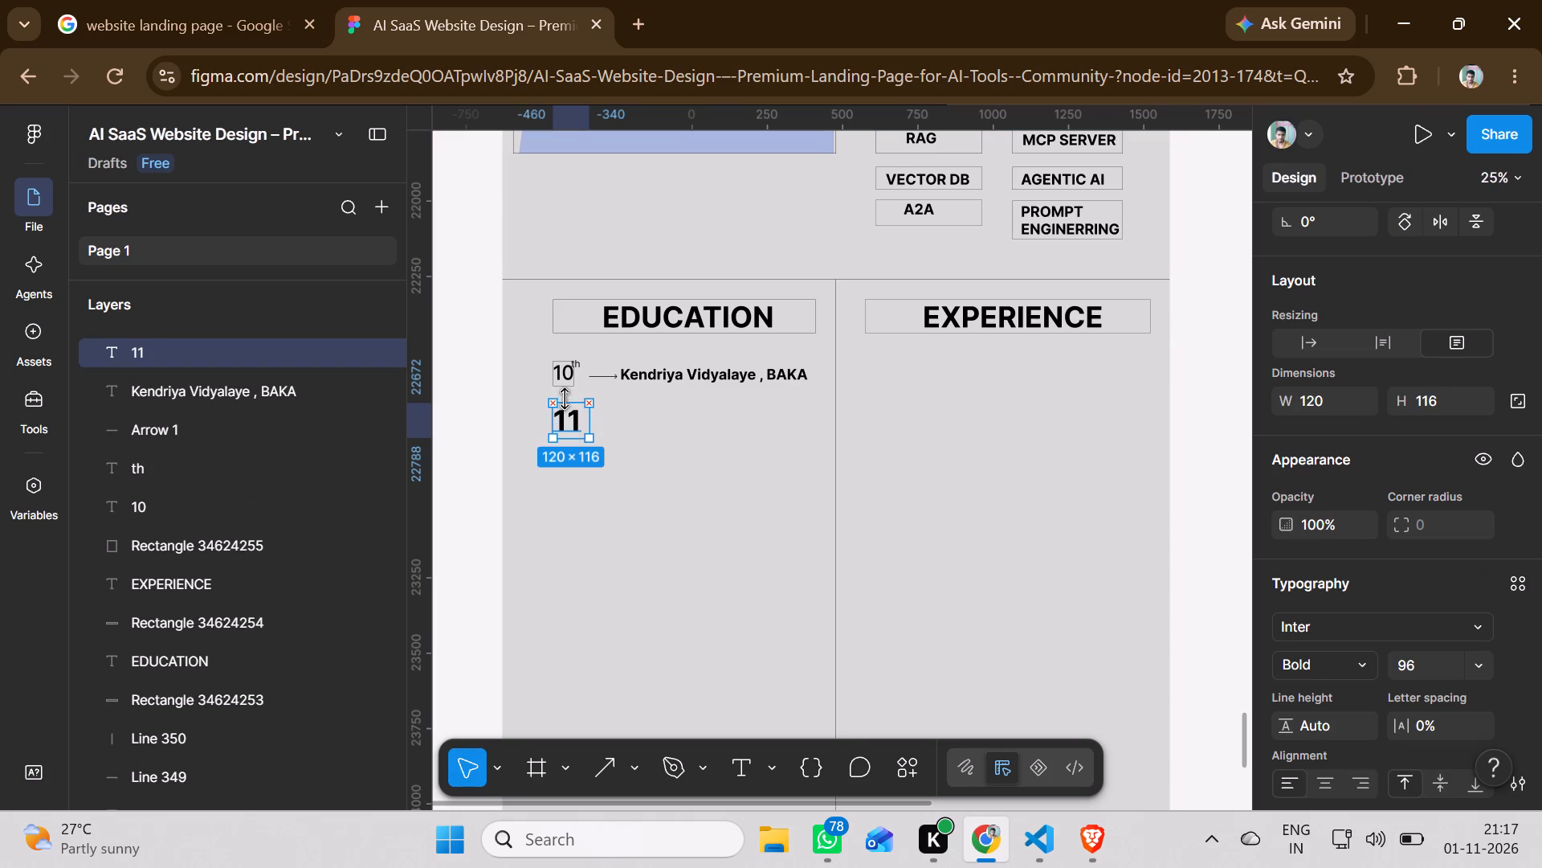
left_click_drag(565, 399, 553, 397)
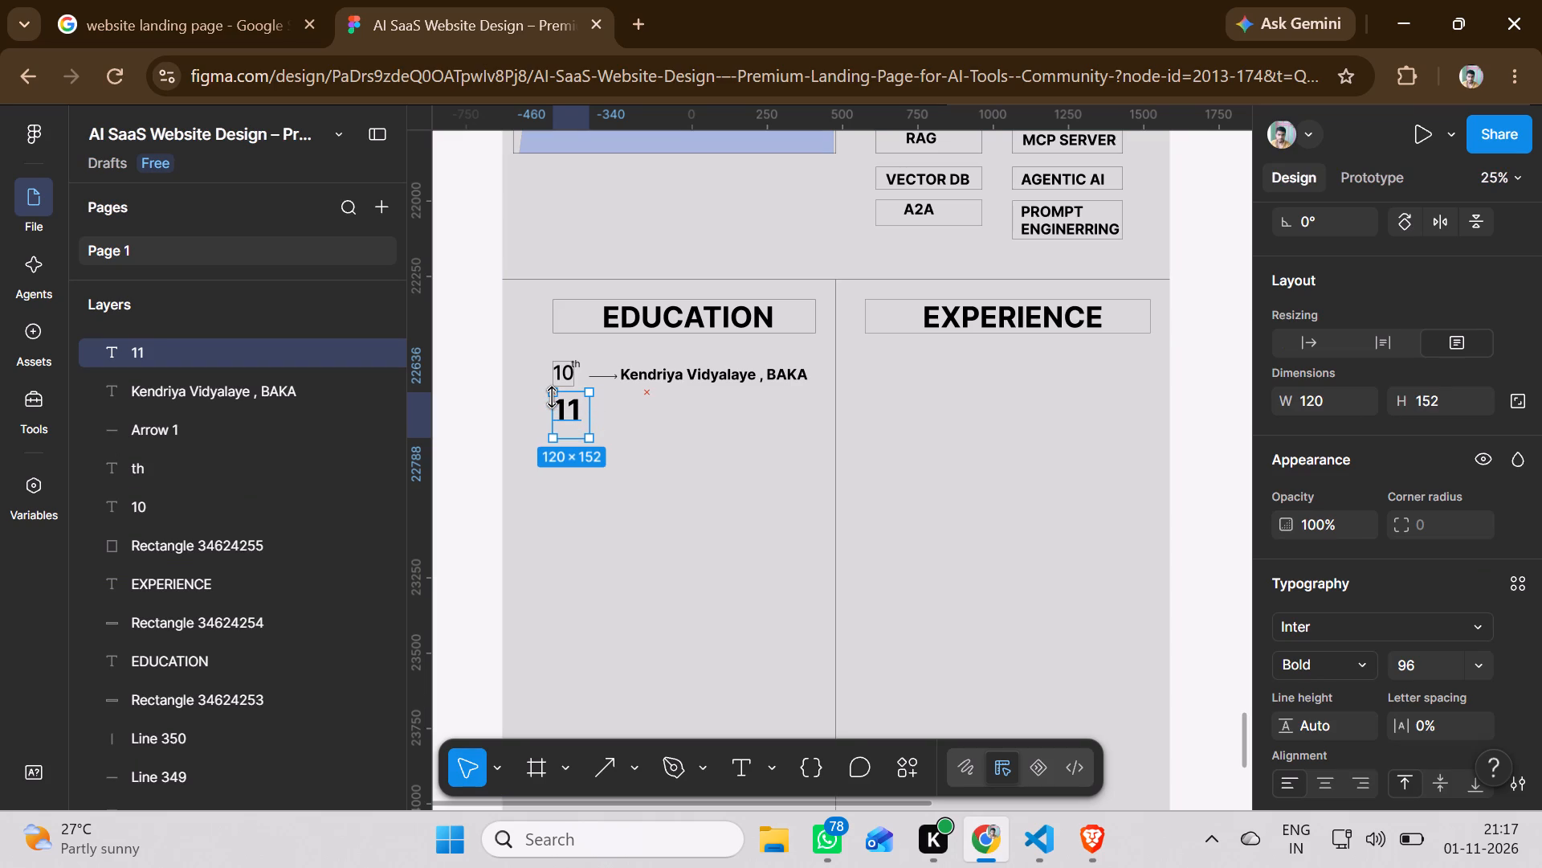
left_click_drag(553, 397, 548, 405)
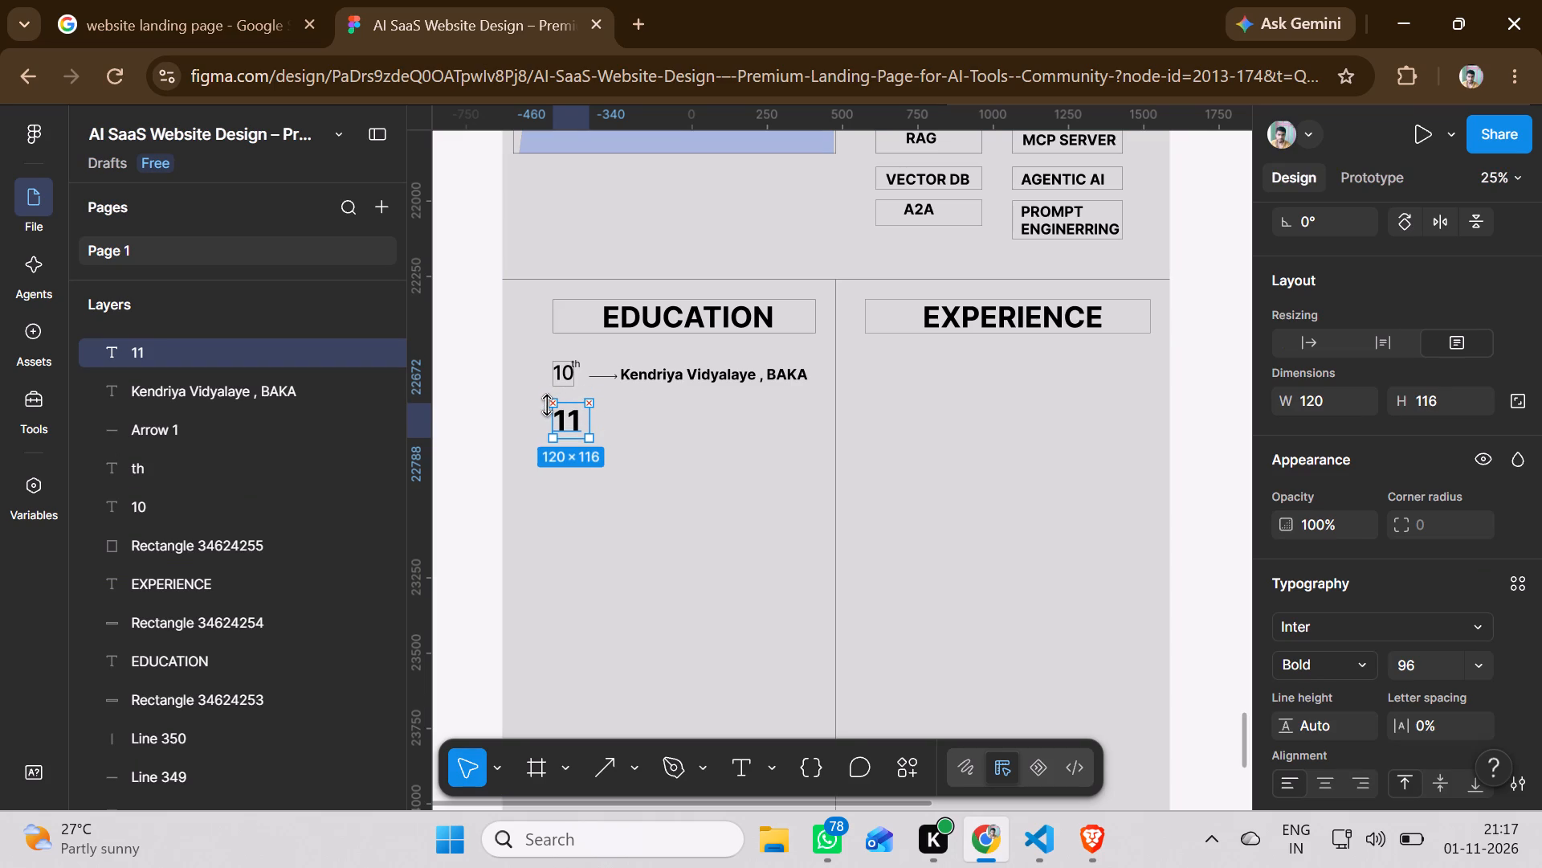
left_click_drag(548, 405, 548, 403)
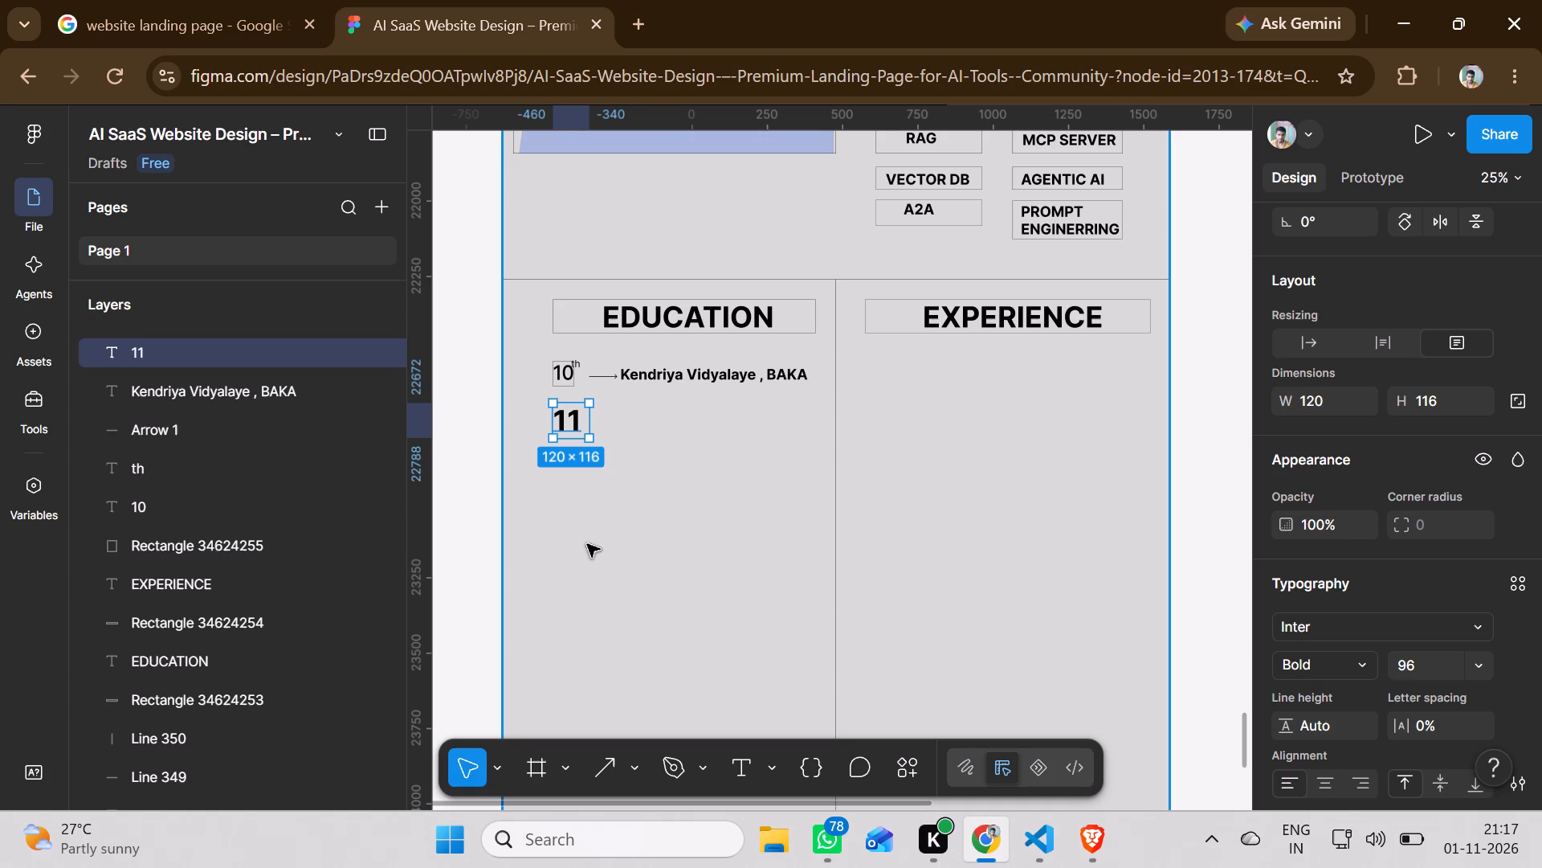
left_click(587, 544)
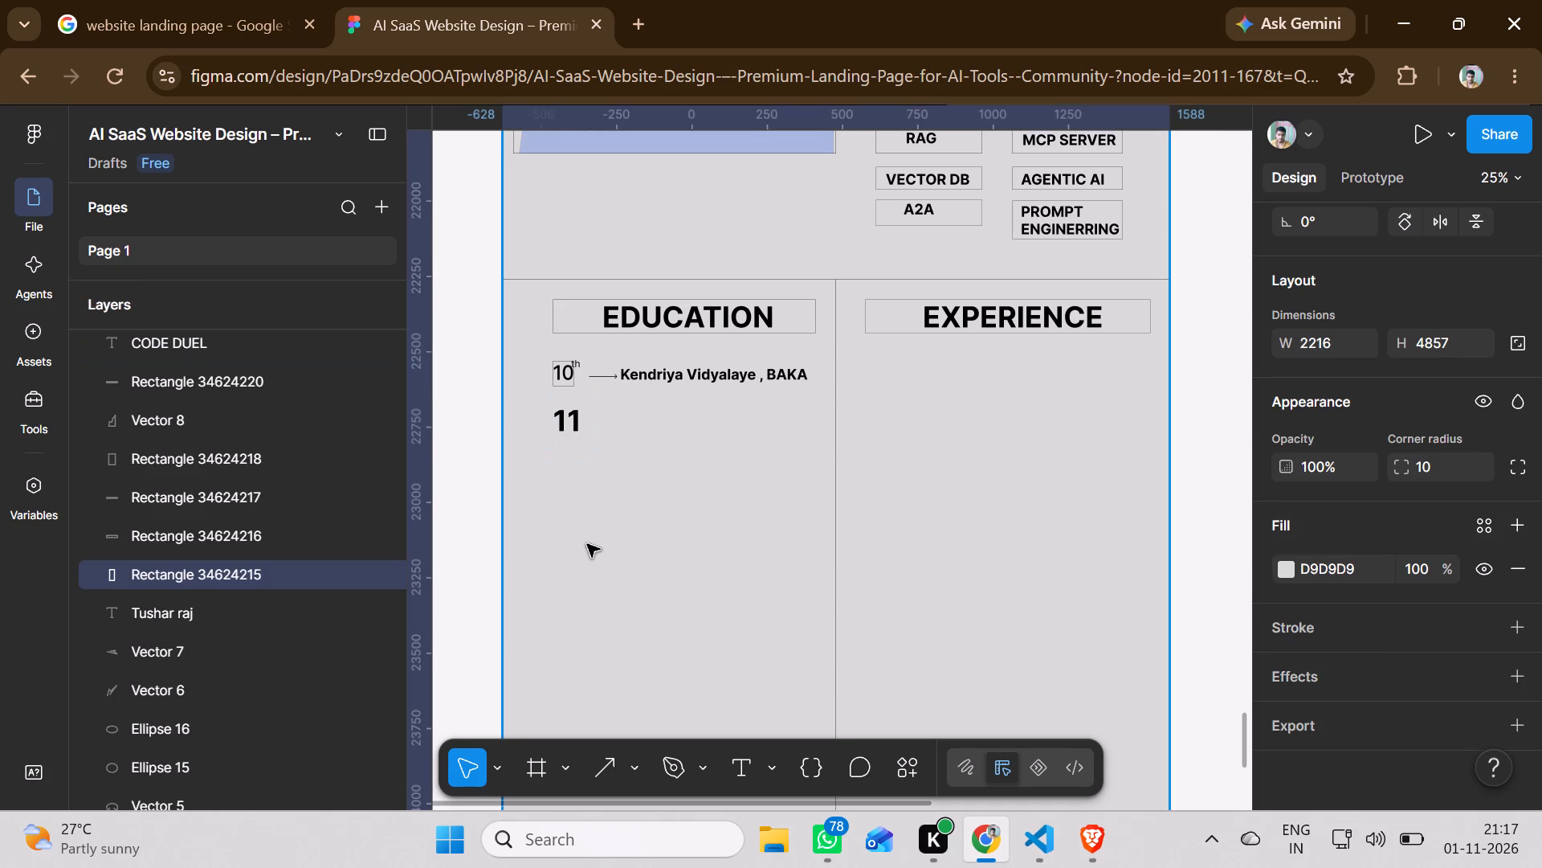
Nudge the "11" text box slightly left and up, beneath the "10" label, to about X -484.
left_click(568, 427)
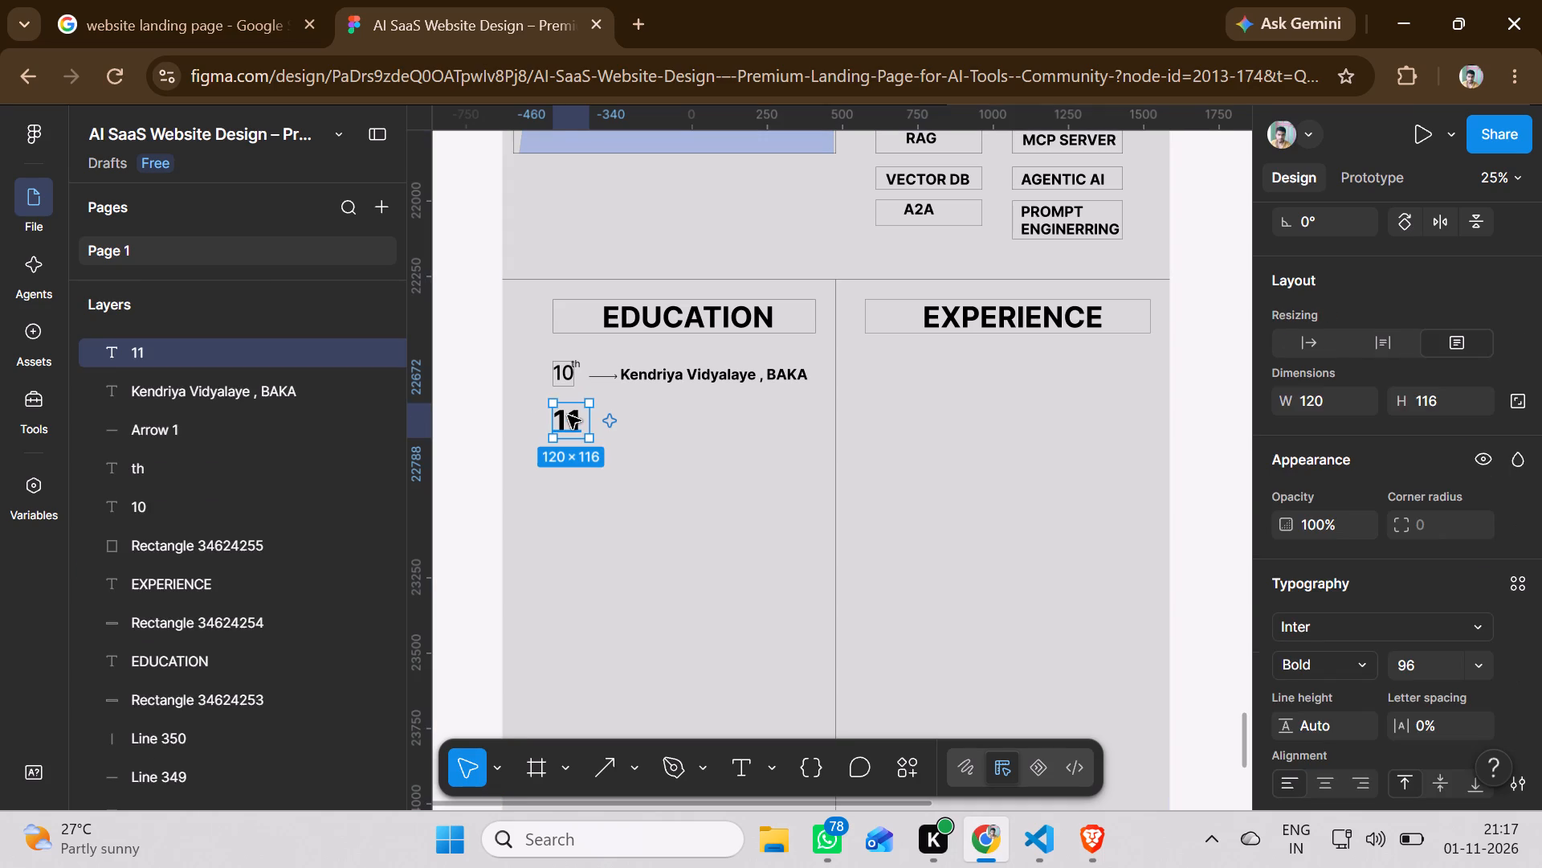
left_click_drag(561, 418, 558, 417)
left_click_drag(558, 417, 553, 416)
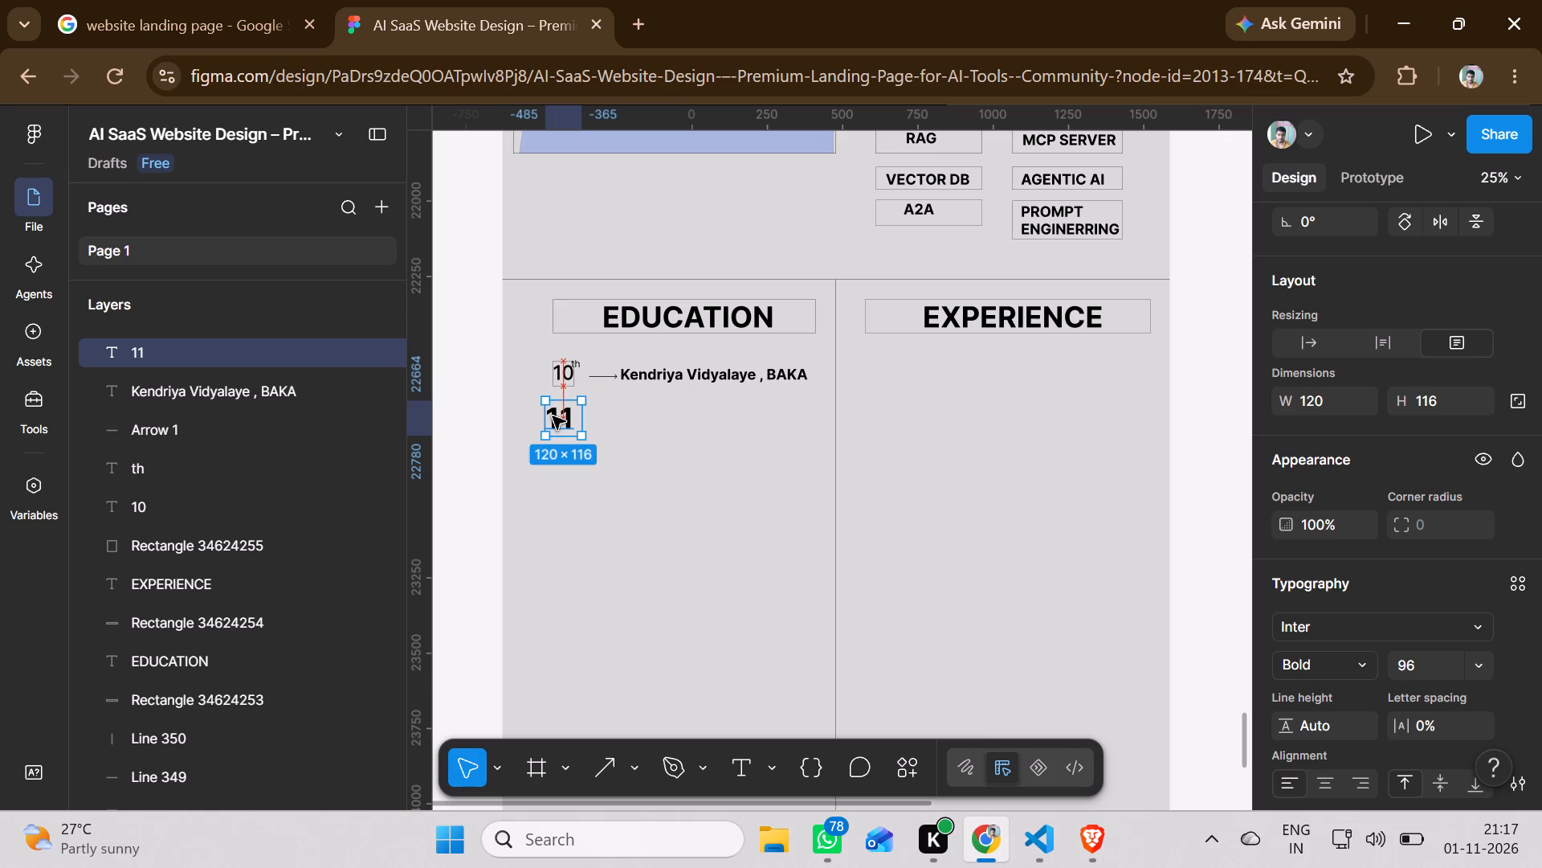
left_click_drag(553, 416, 558, 416)
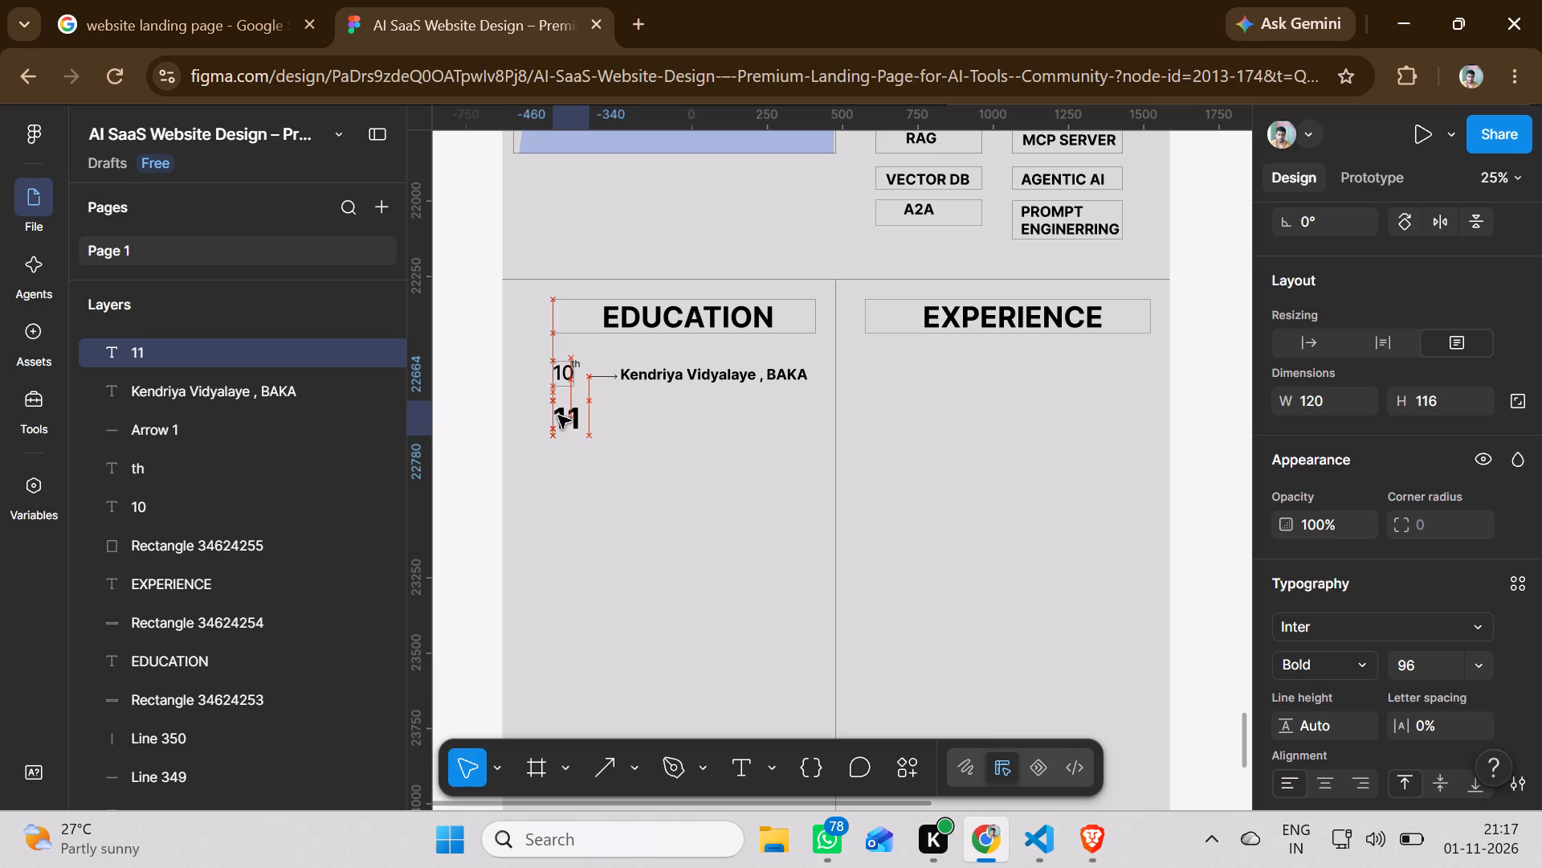
left_click_drag(558, 416, 555, 416)
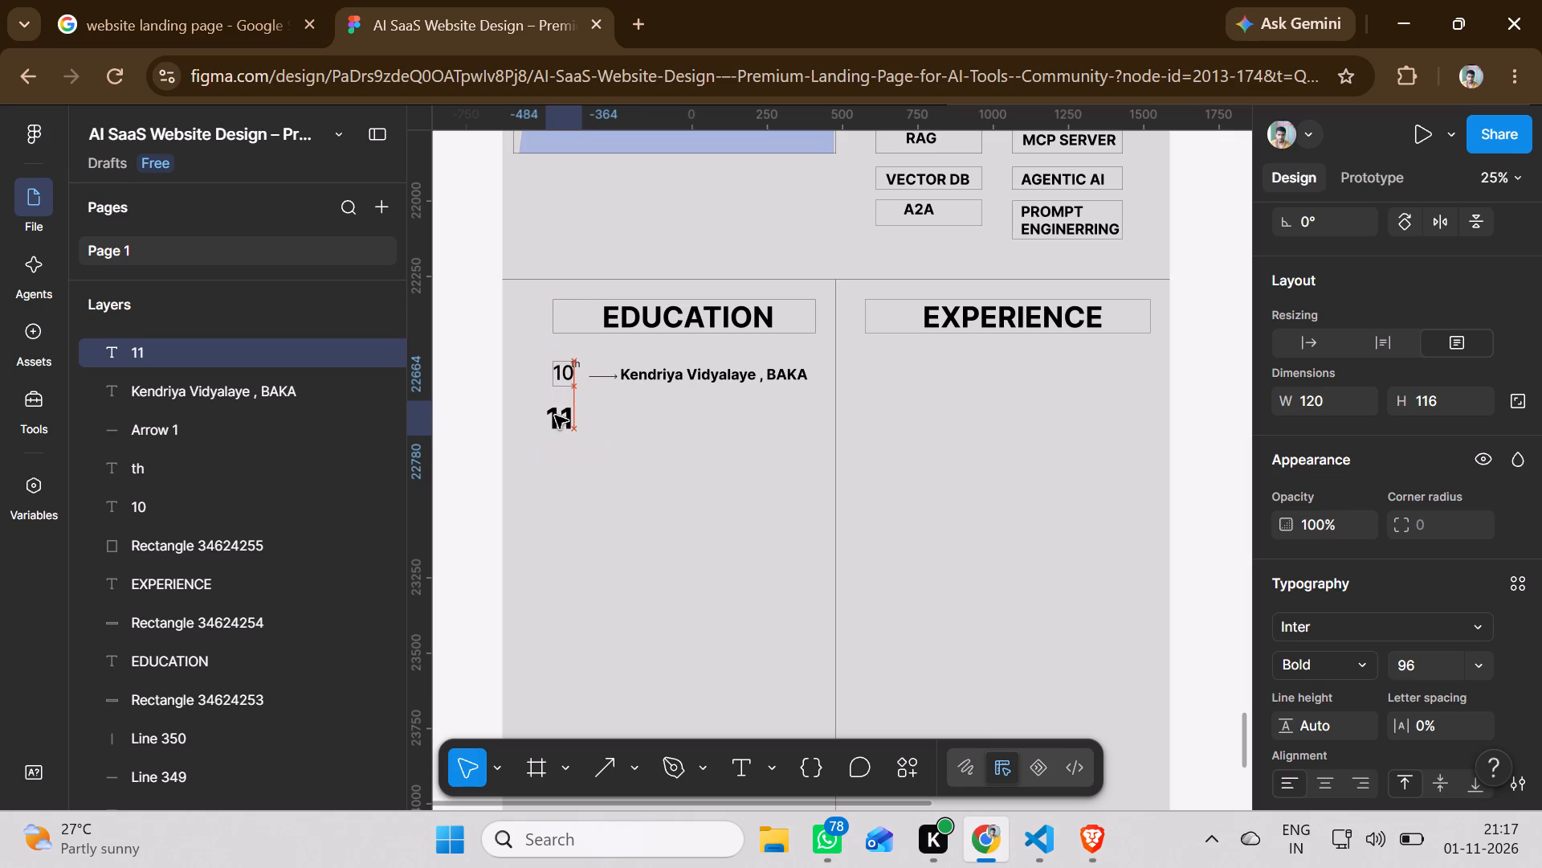
left_click_drag(555, 416, 554, 416)
left_click(539, 538)
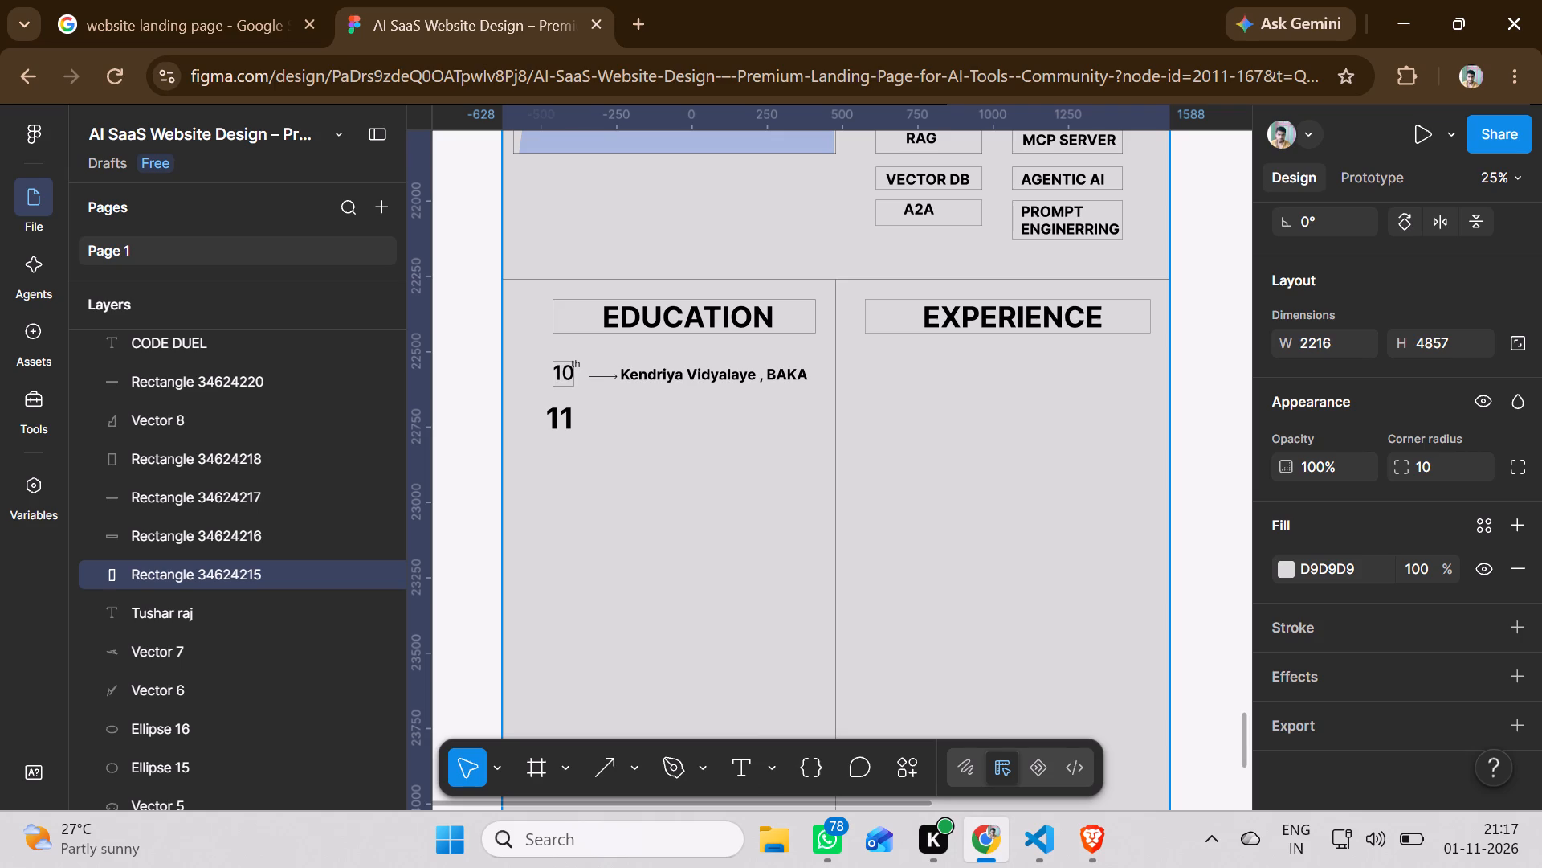
Add a text box about 184 × 80 in the empty area below the "11" label, containing "th".
left_click(728, 774)
left_click_drag(639, 526, 687, 542)
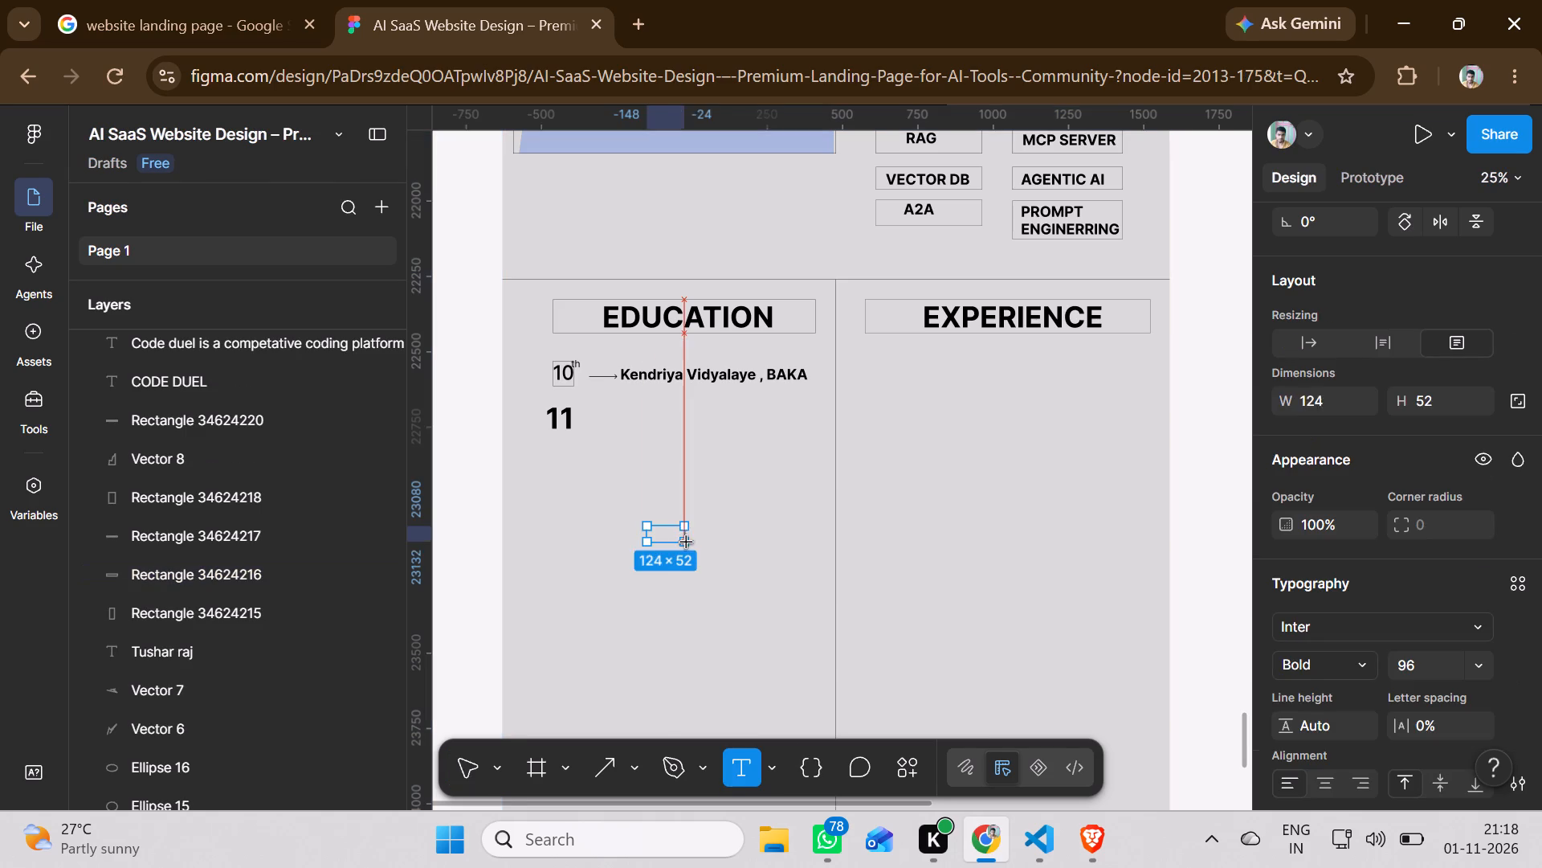
left_click_drag(687, 542, 702, 549)
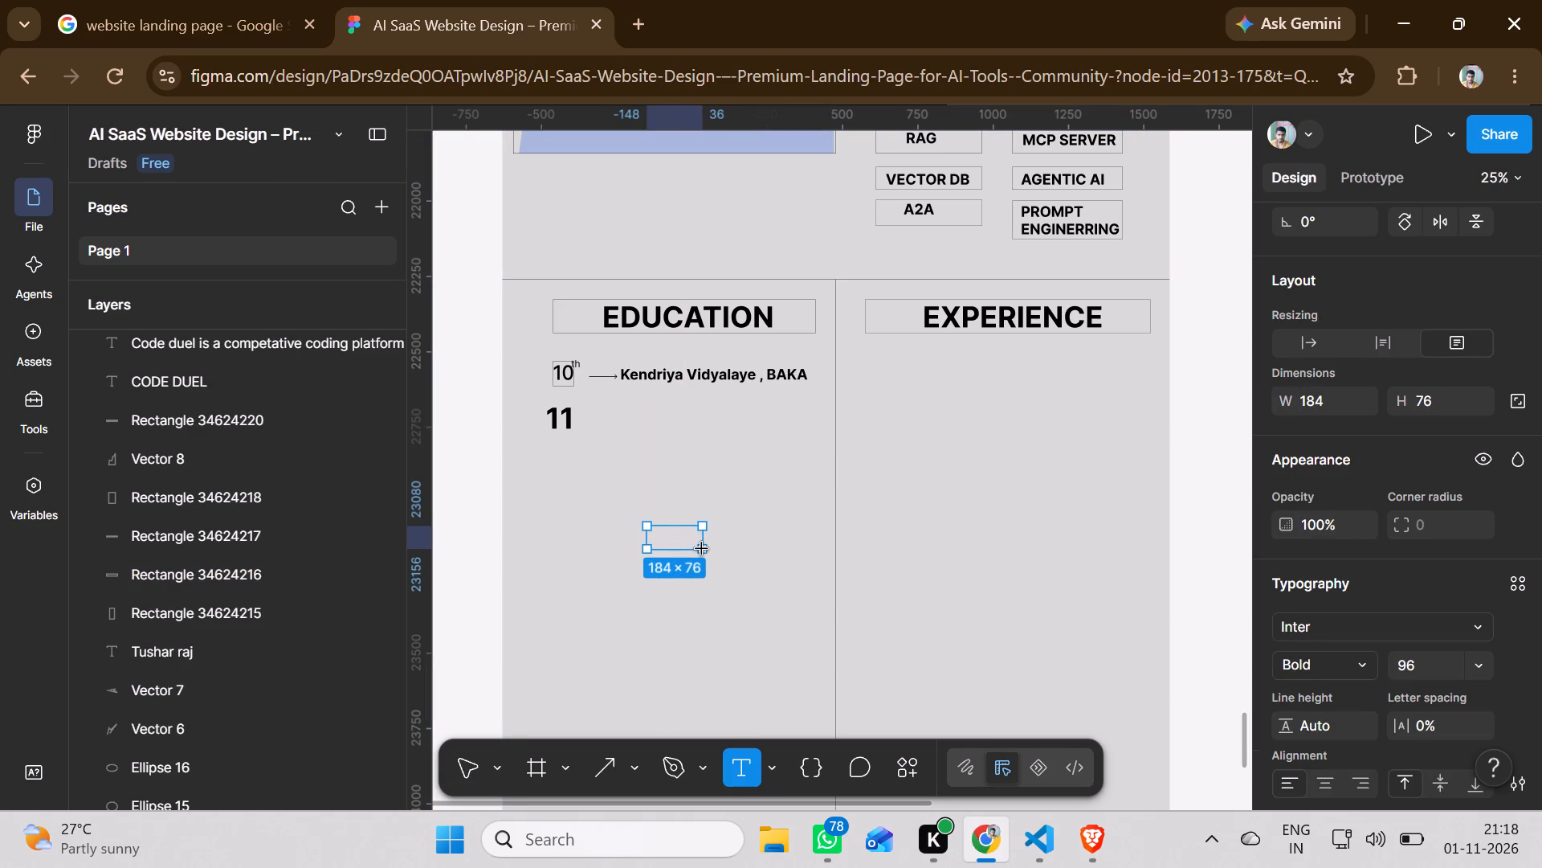
left_click_drag(702, 549, 702, 550)
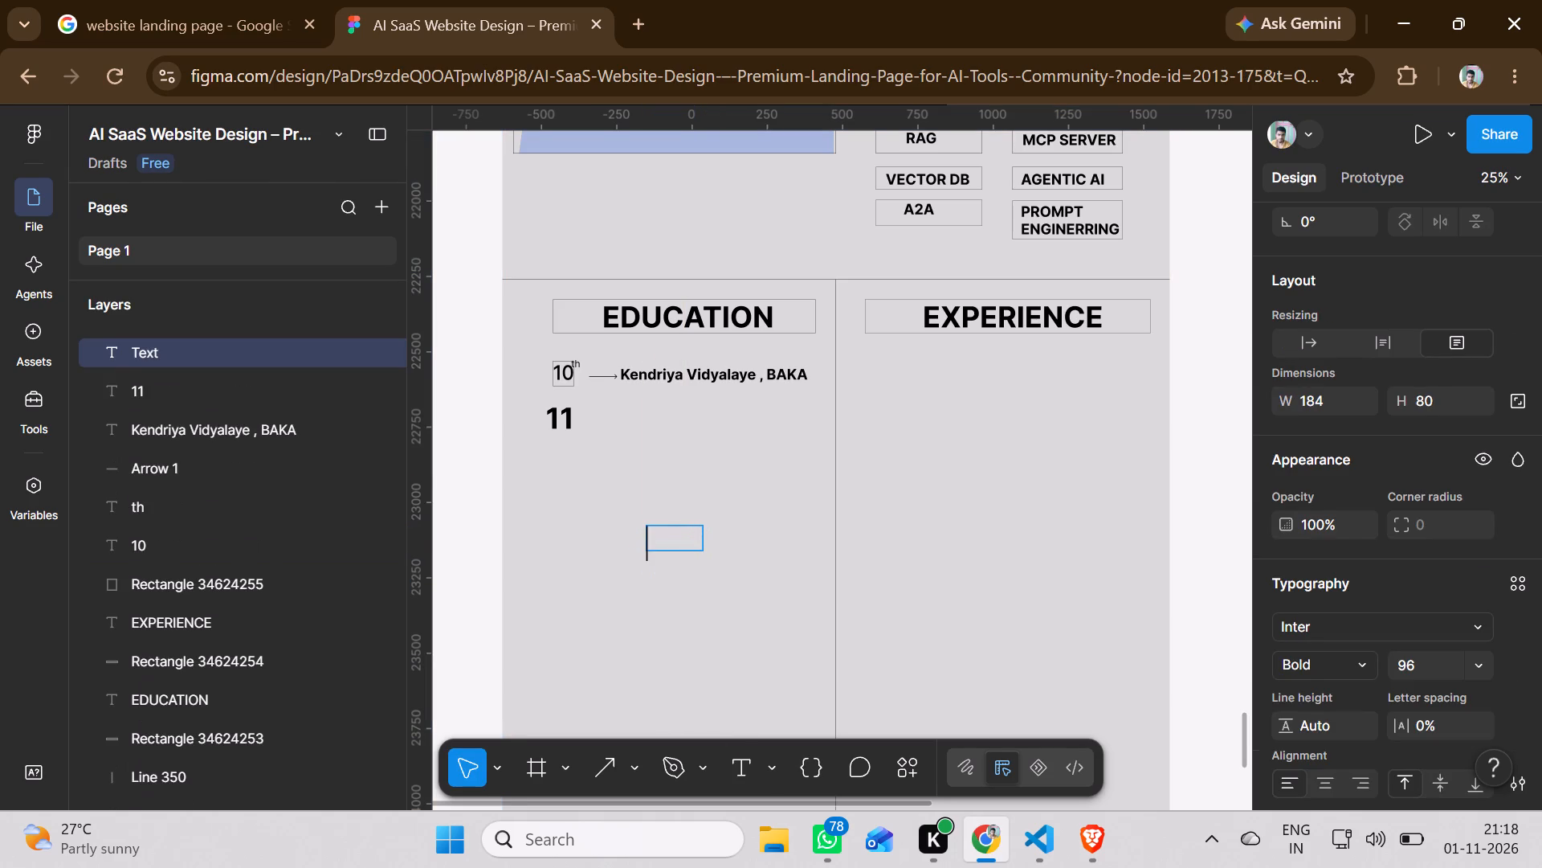
type("th")
Set the font size of the new "th" text to 36.
left_click_drag(675, 539, 643, 539)
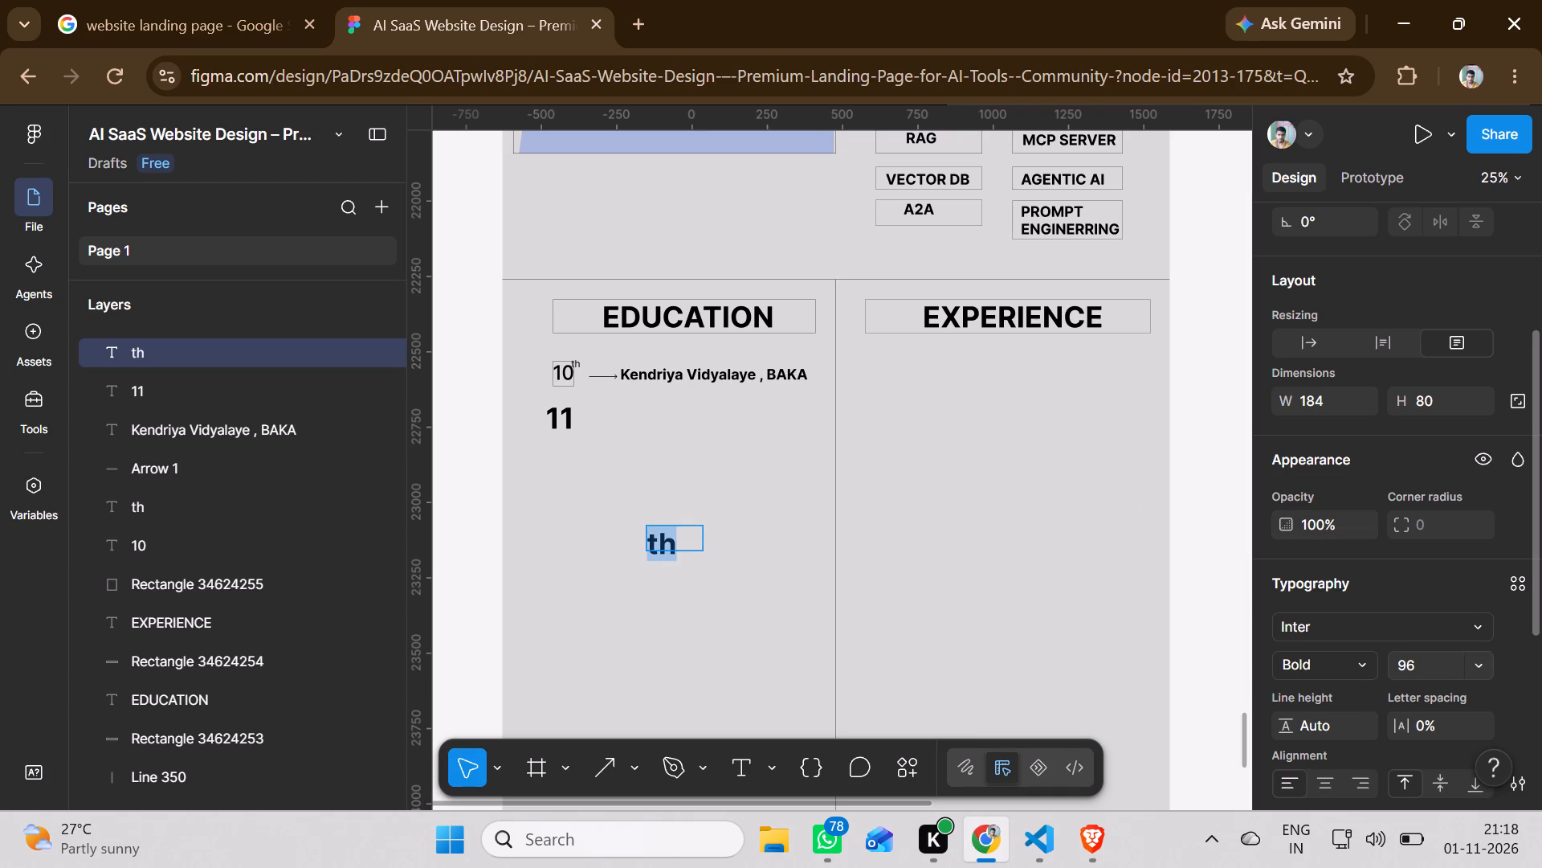
left_click(1452, 671)
left_click(1472, 674)
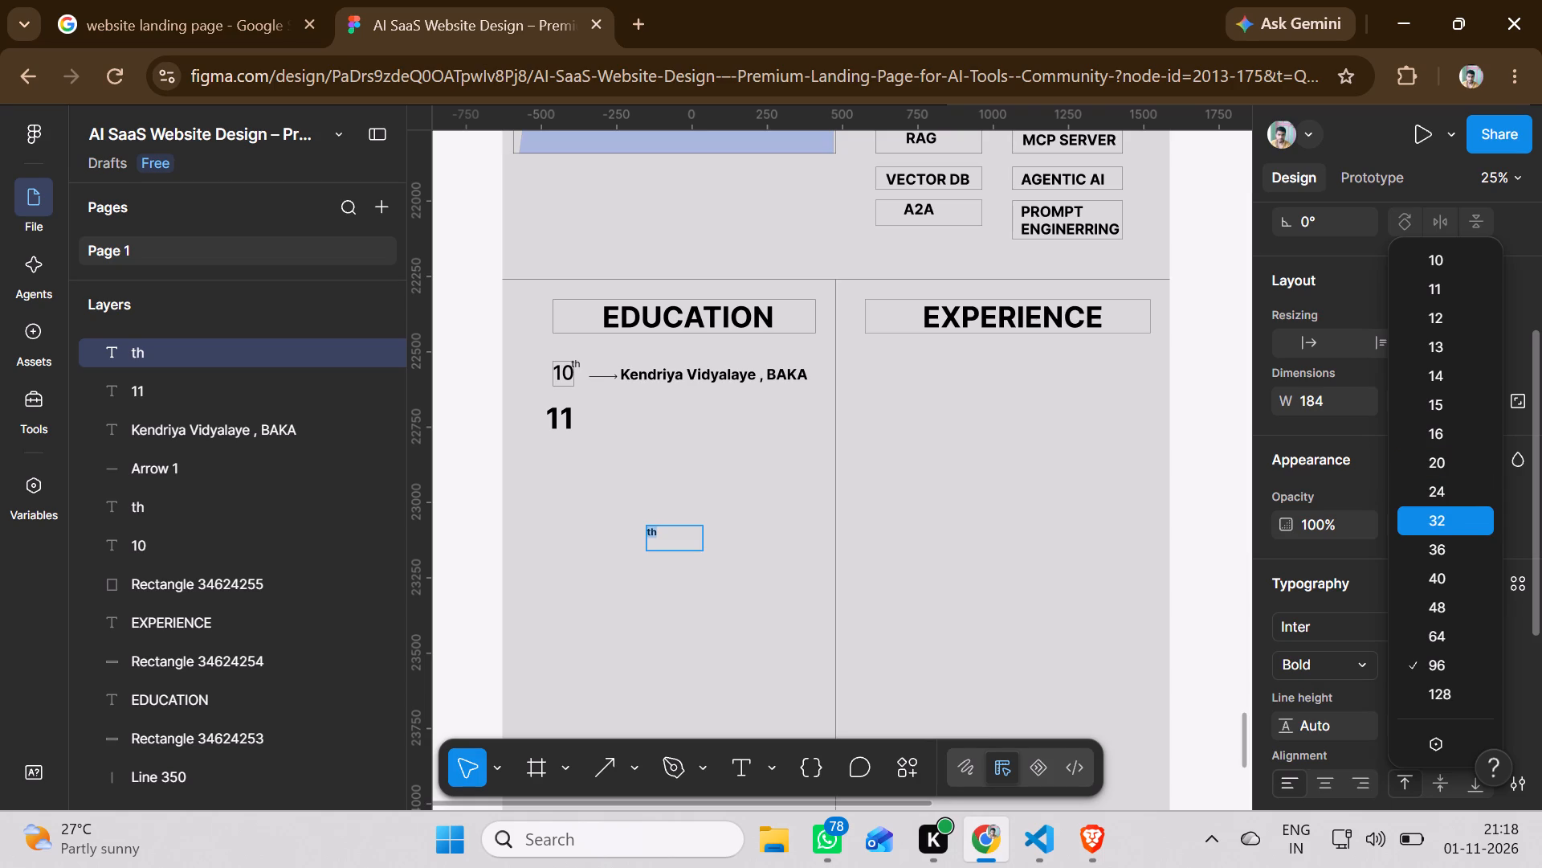
left_click(1433, 550)
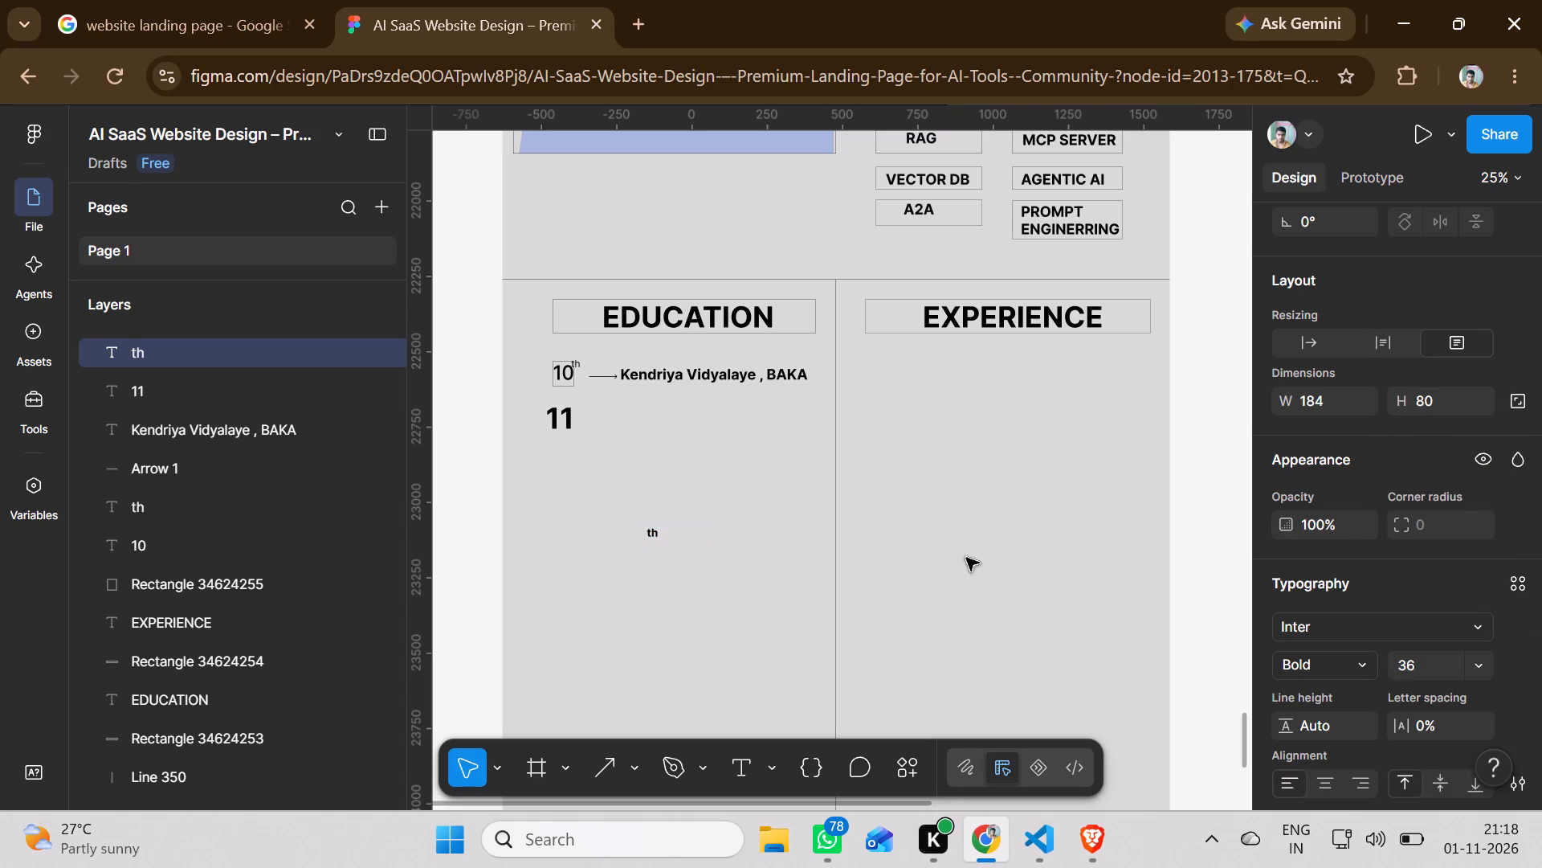
left_click(656, 539)
left_click(665, 587)
Move the "th" text to the upper-right corner of "11" as a superscript.
left_click_drag(656, 541, 581, 435)
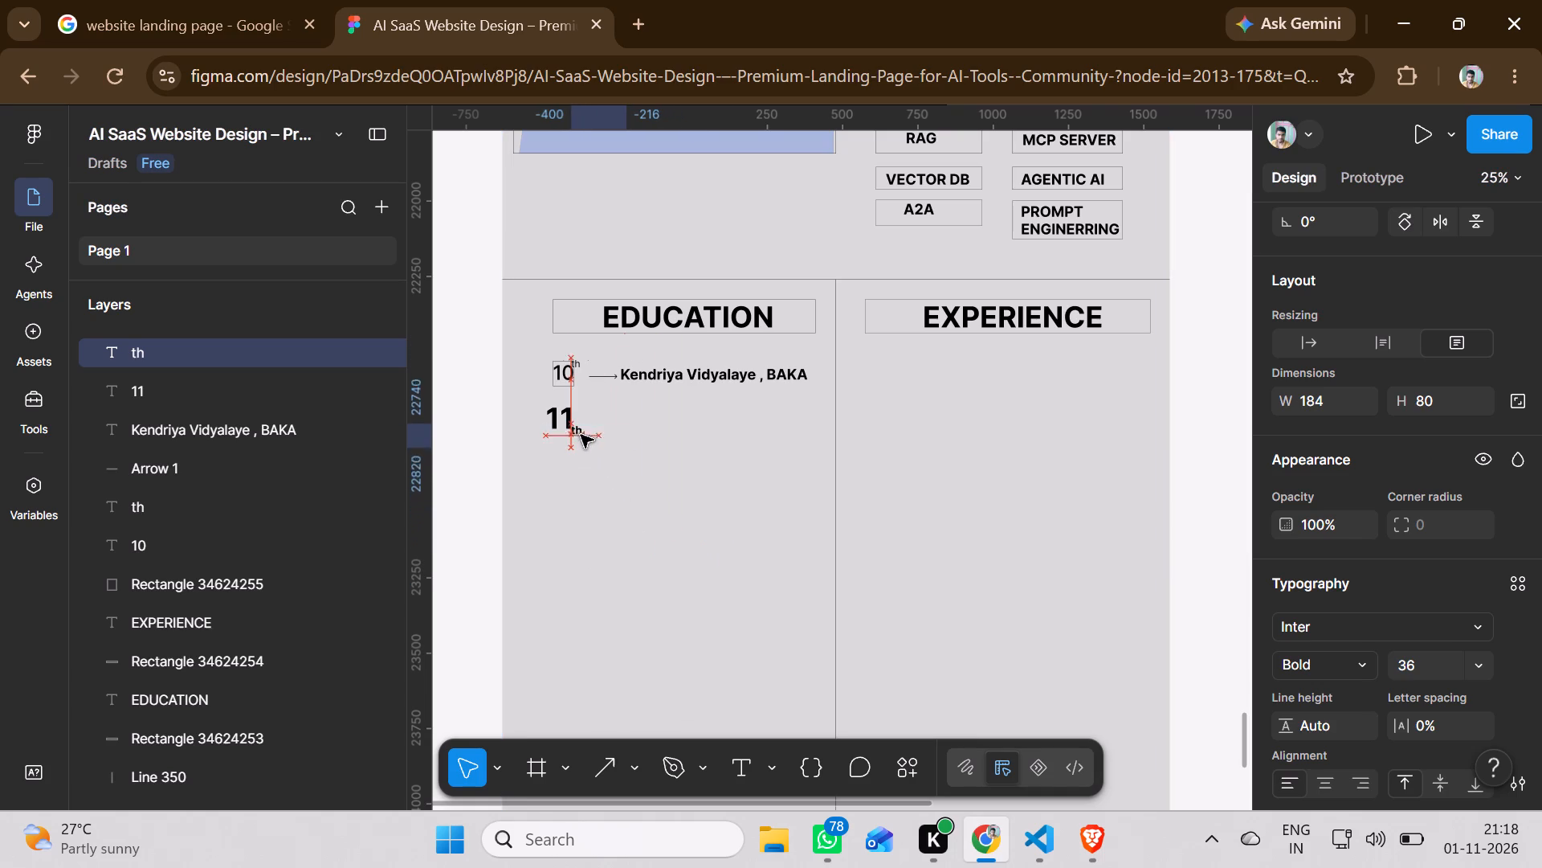
left_click_drag(581, 435, 583, 417)
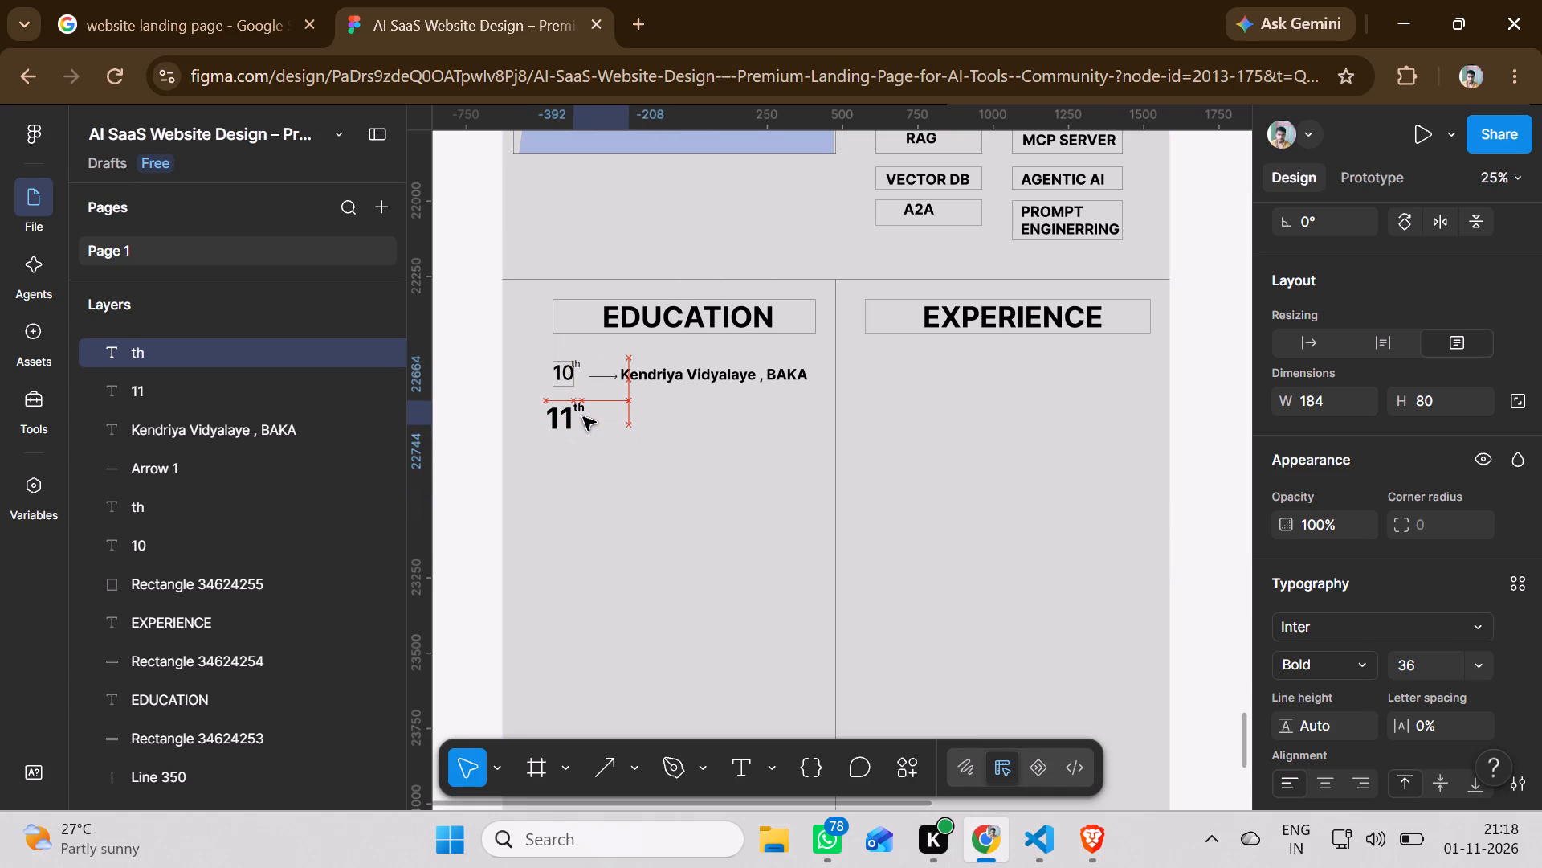
left_click_drag(583, 417, 583, 412)
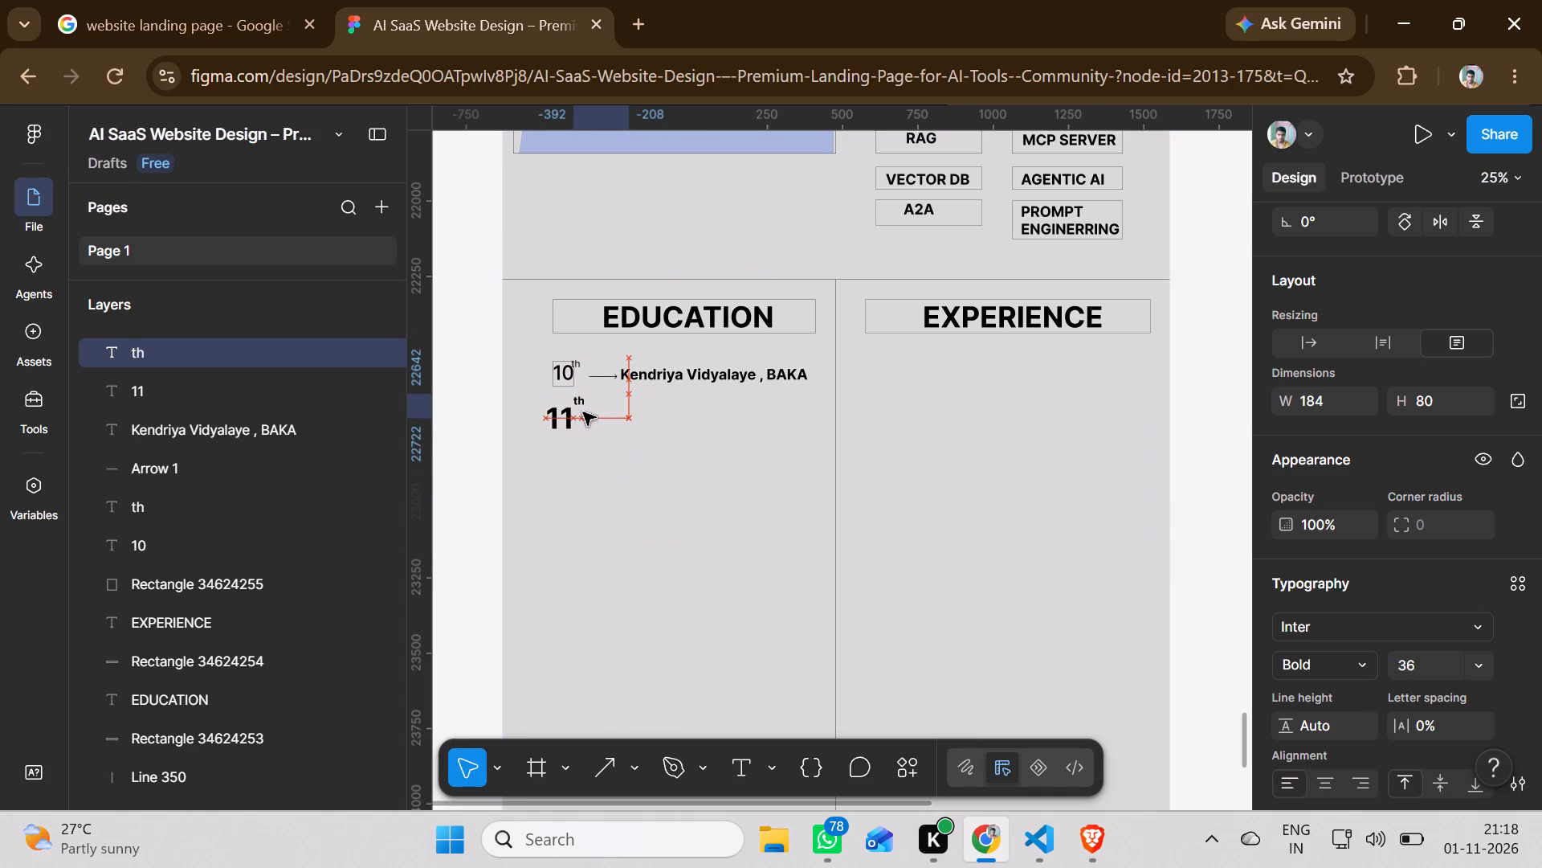
left_click_drag(583, 412, 582, 413)
left_click(603, 550)
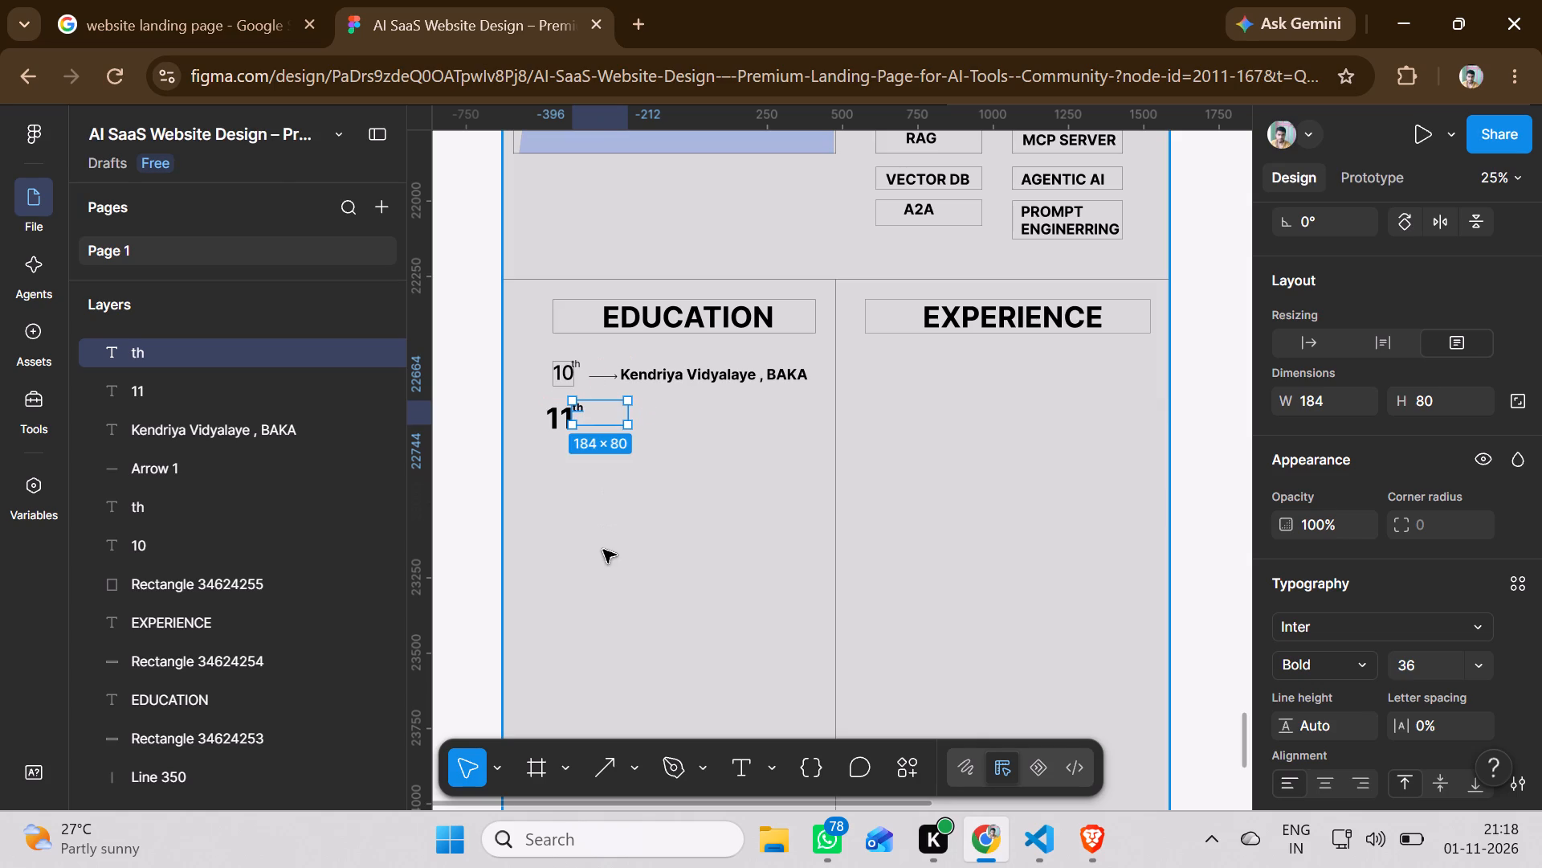
Replace the "11" label's text with "12".
left_click(564, 416)
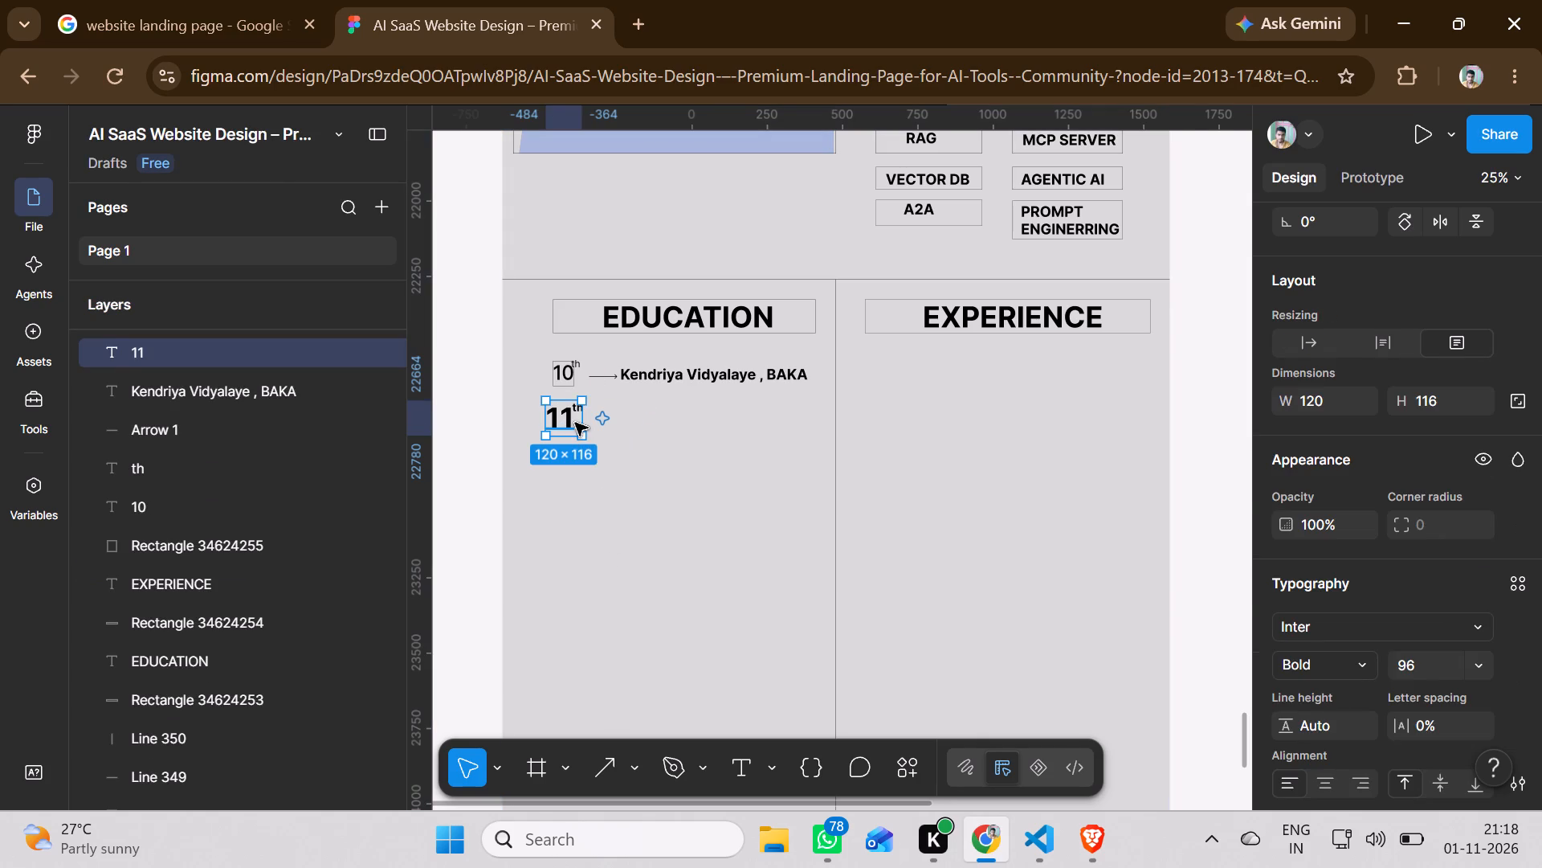
left_click(565, 422)
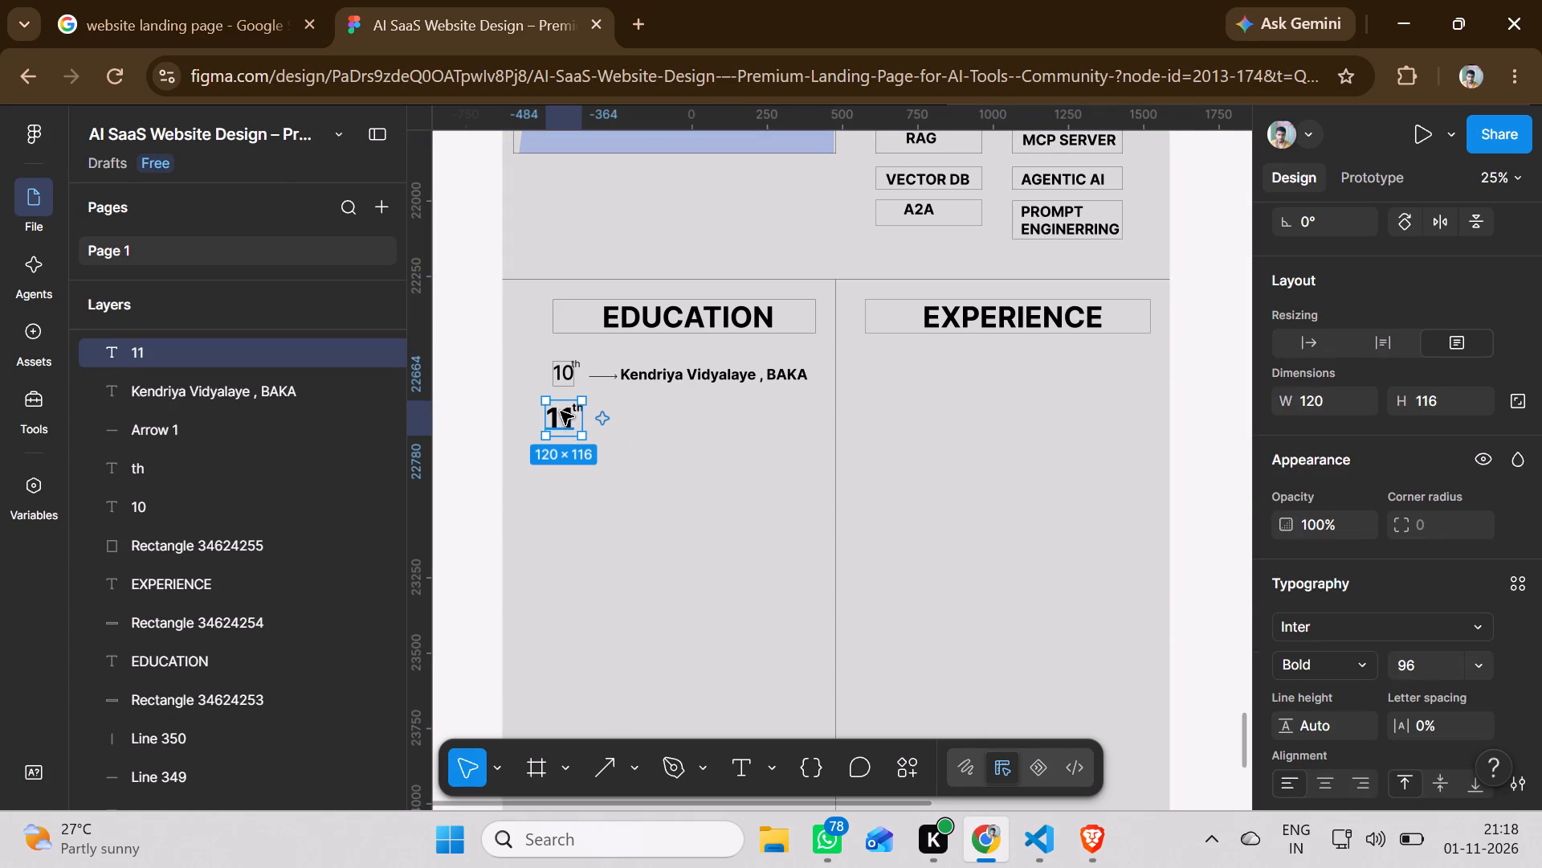
left_click(561, 411)
double_click(569, 420)
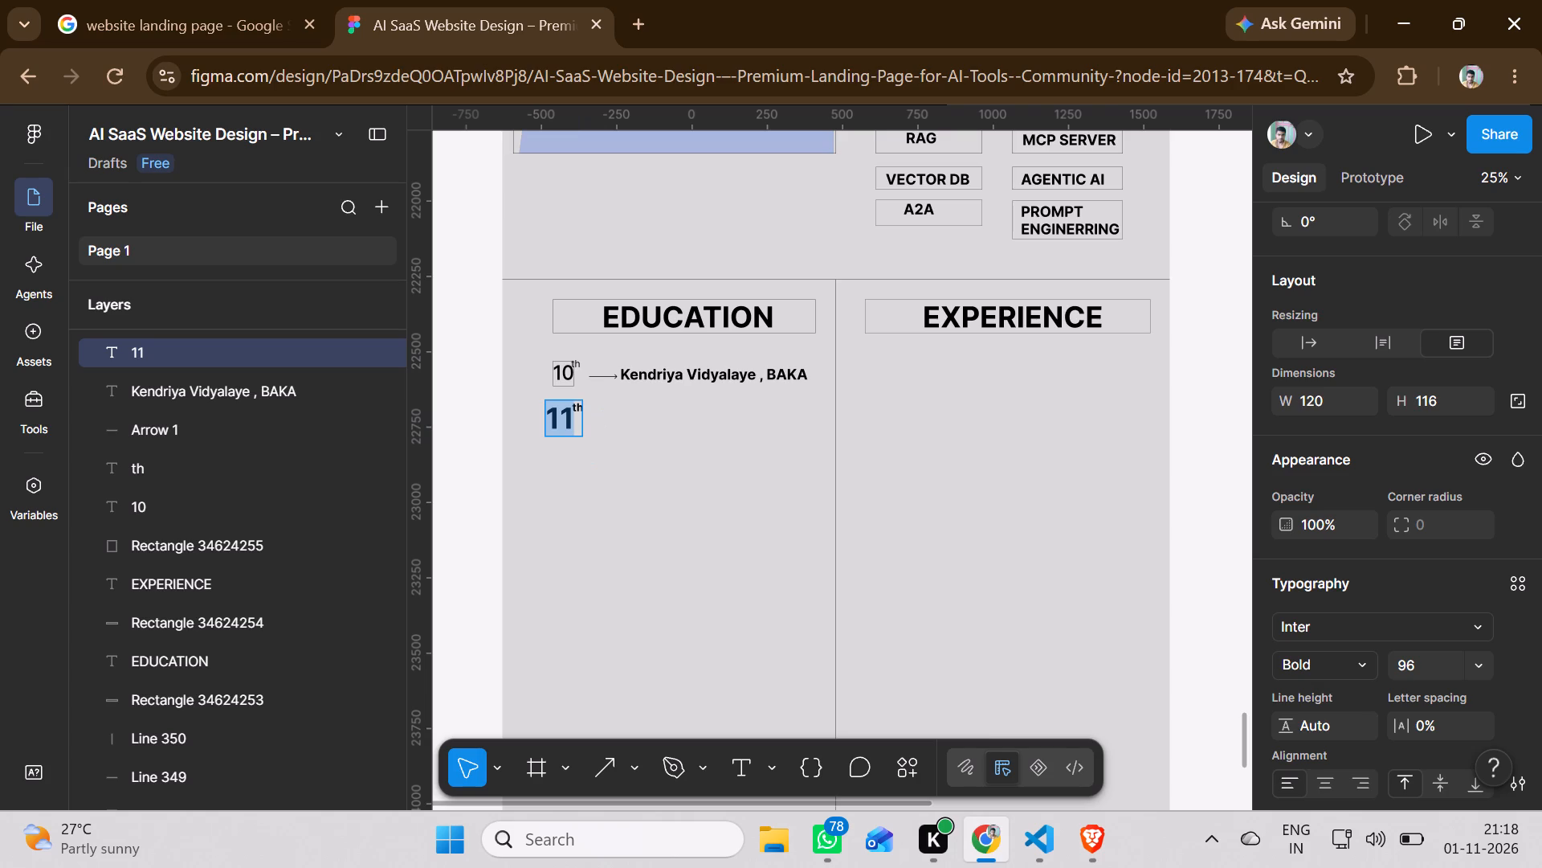
key("BackSpace")
type("12")
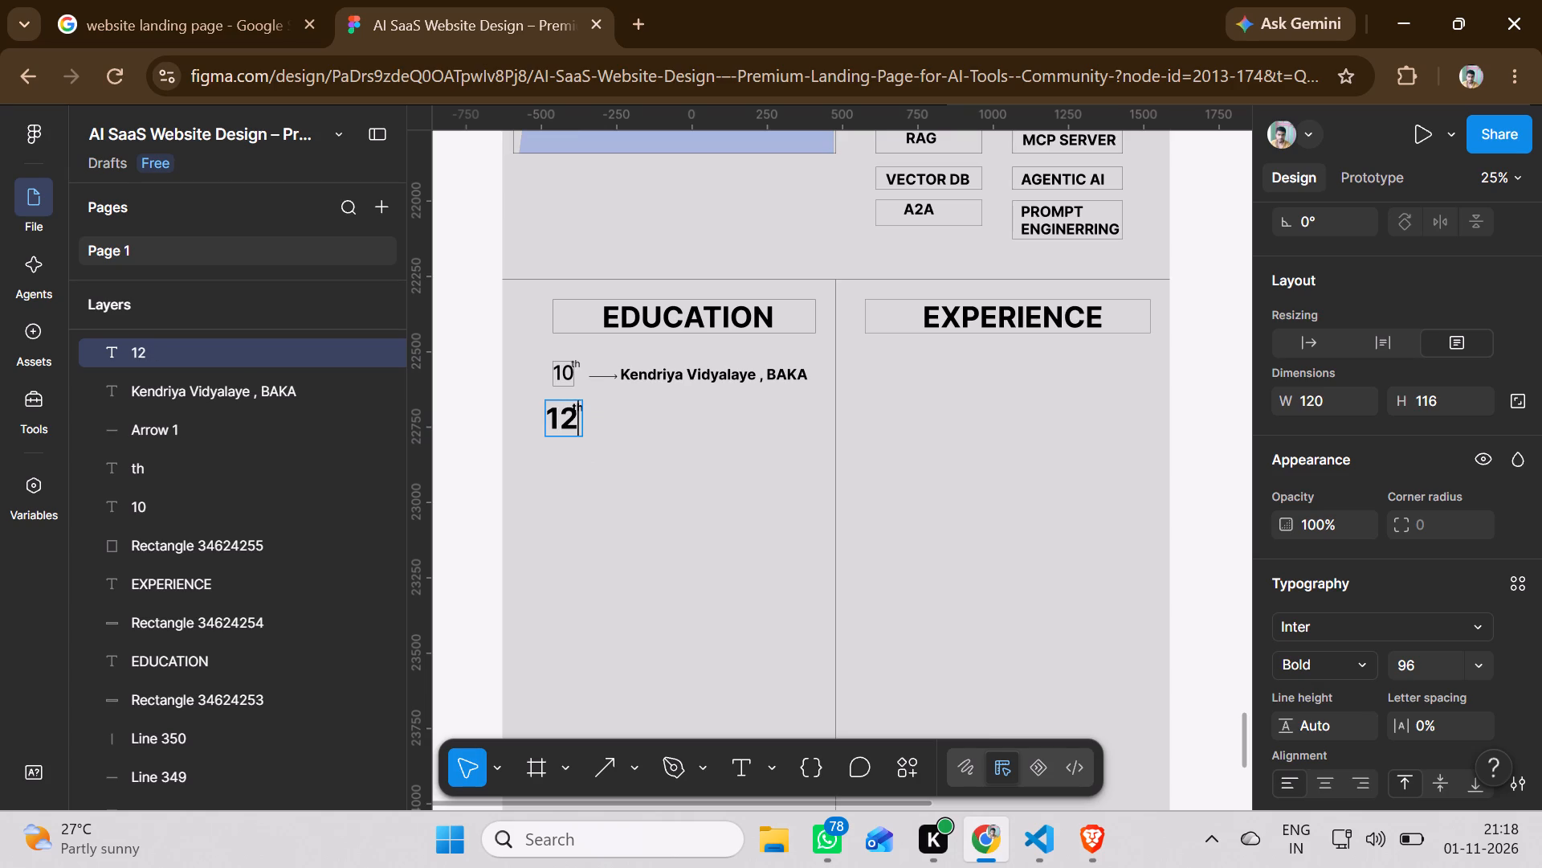
left_click(610, 490)
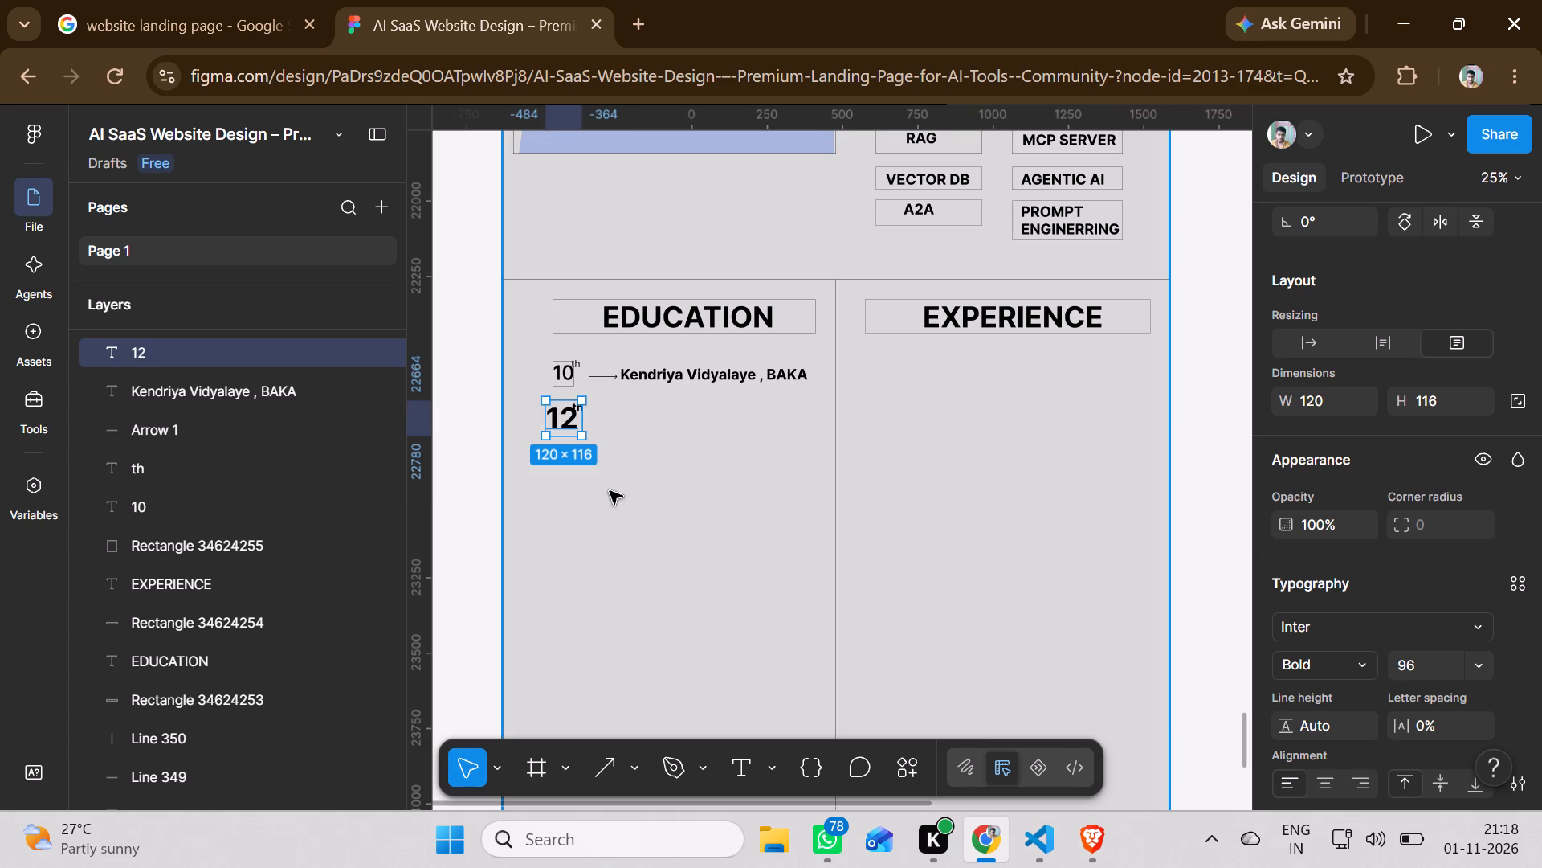
left_click(595, 514)
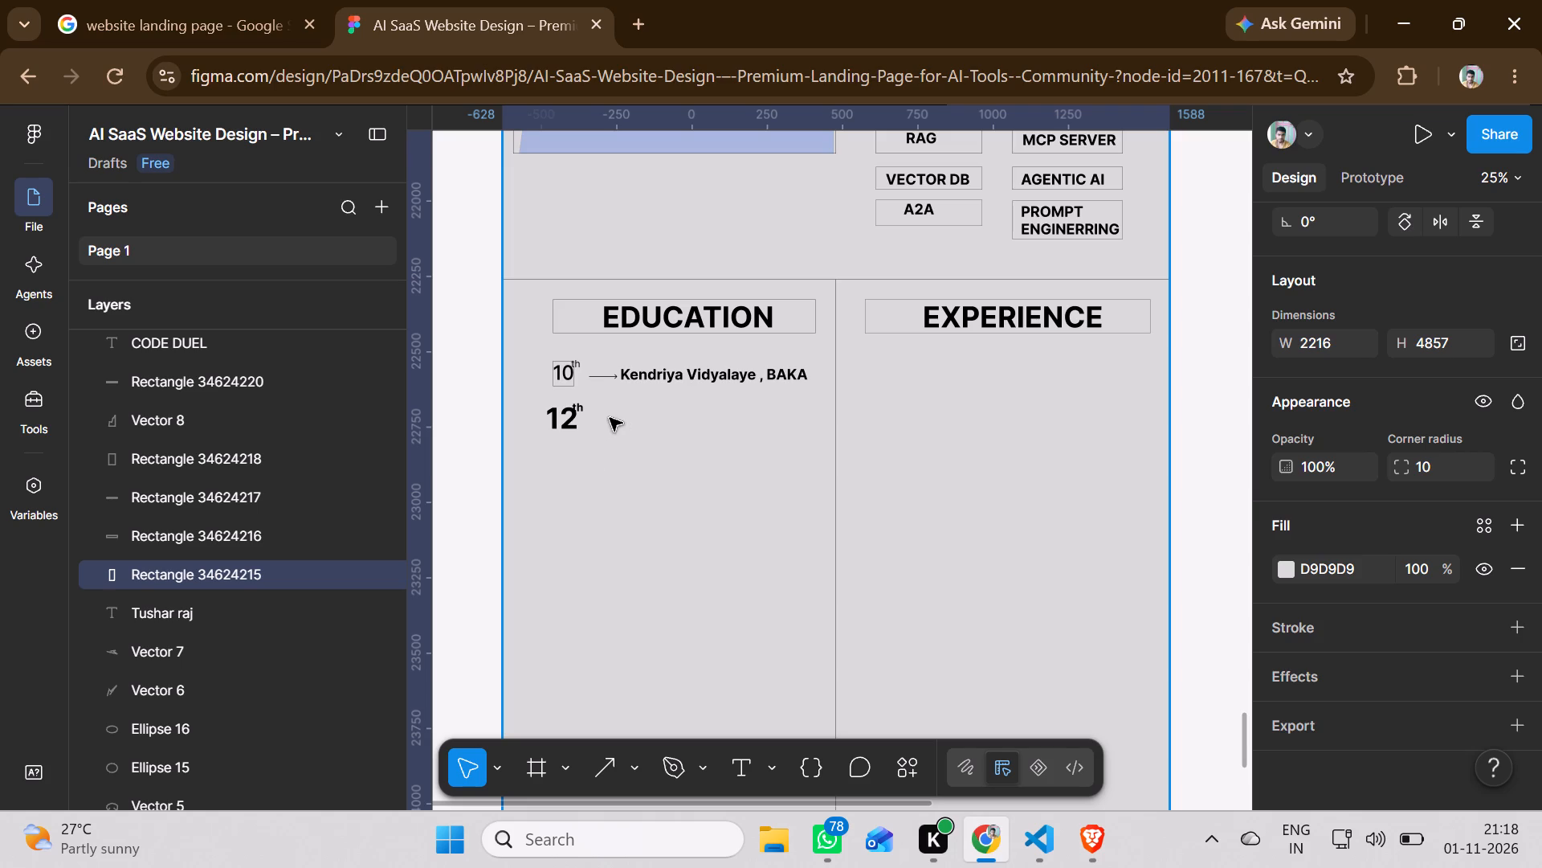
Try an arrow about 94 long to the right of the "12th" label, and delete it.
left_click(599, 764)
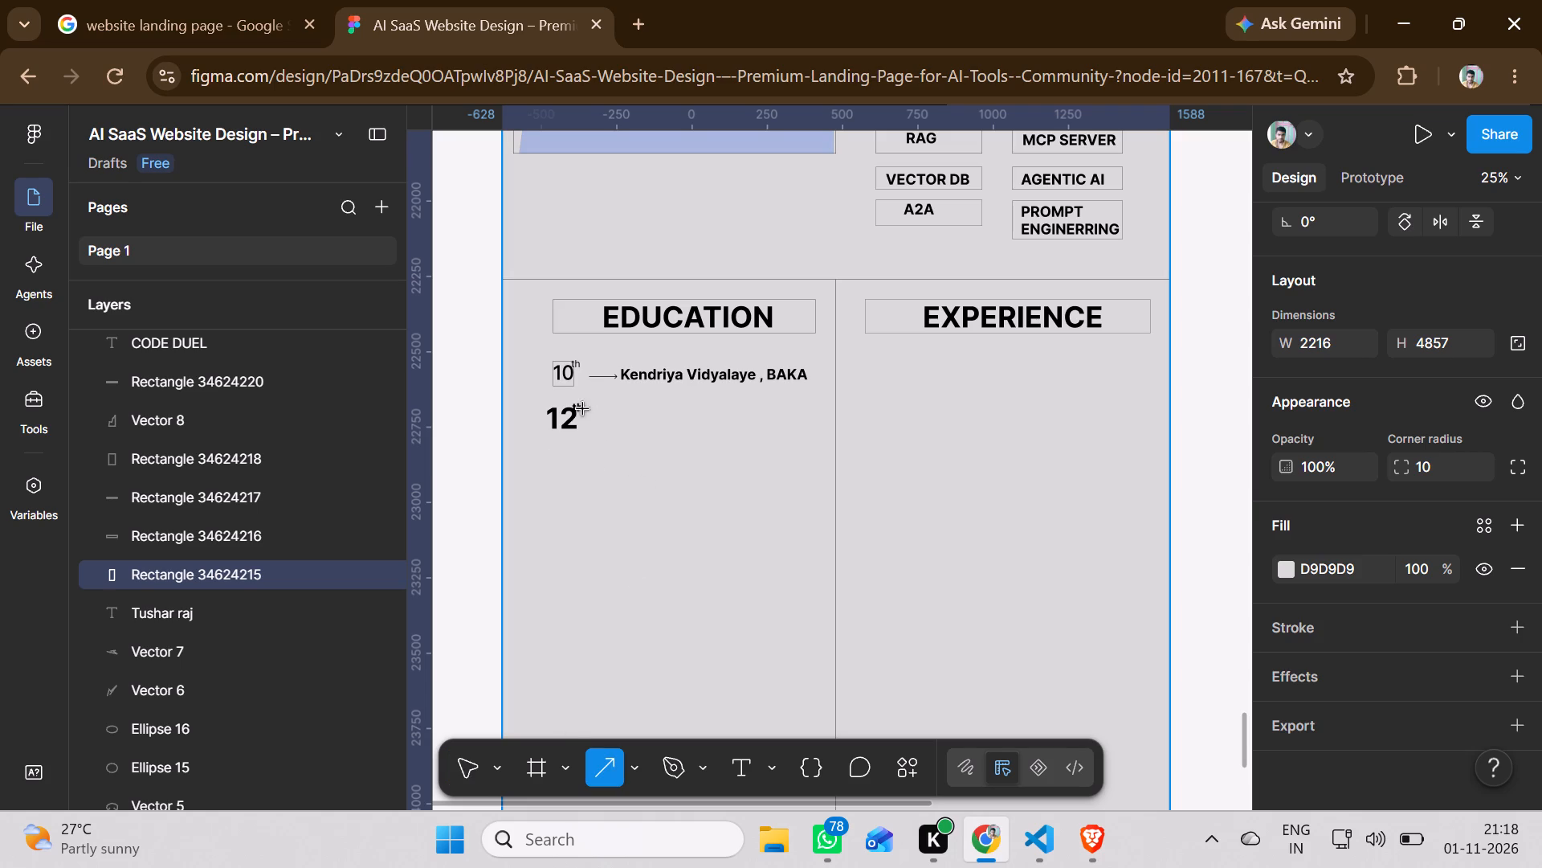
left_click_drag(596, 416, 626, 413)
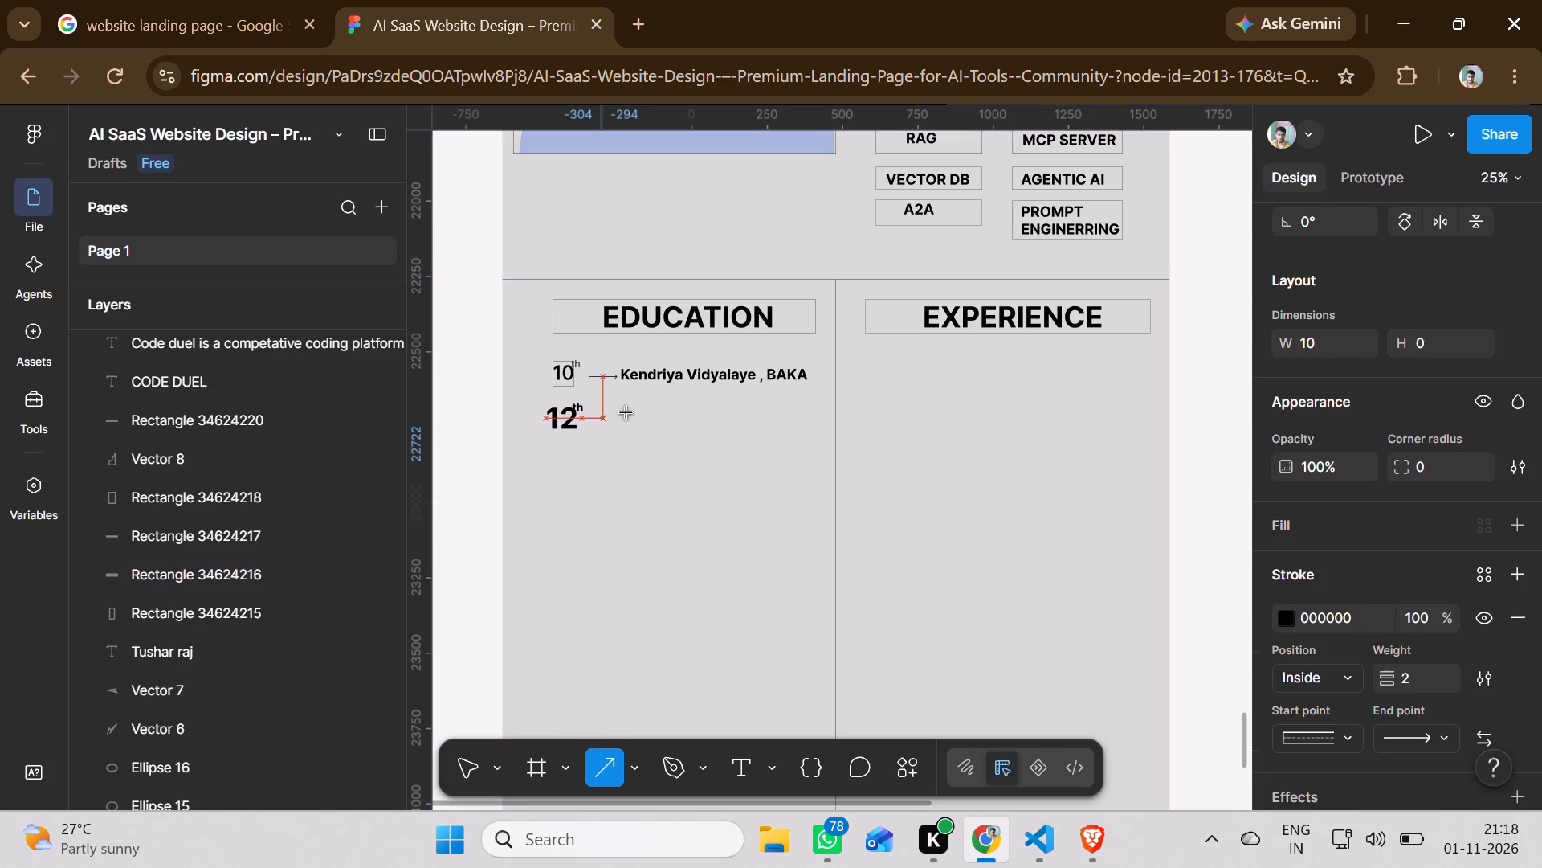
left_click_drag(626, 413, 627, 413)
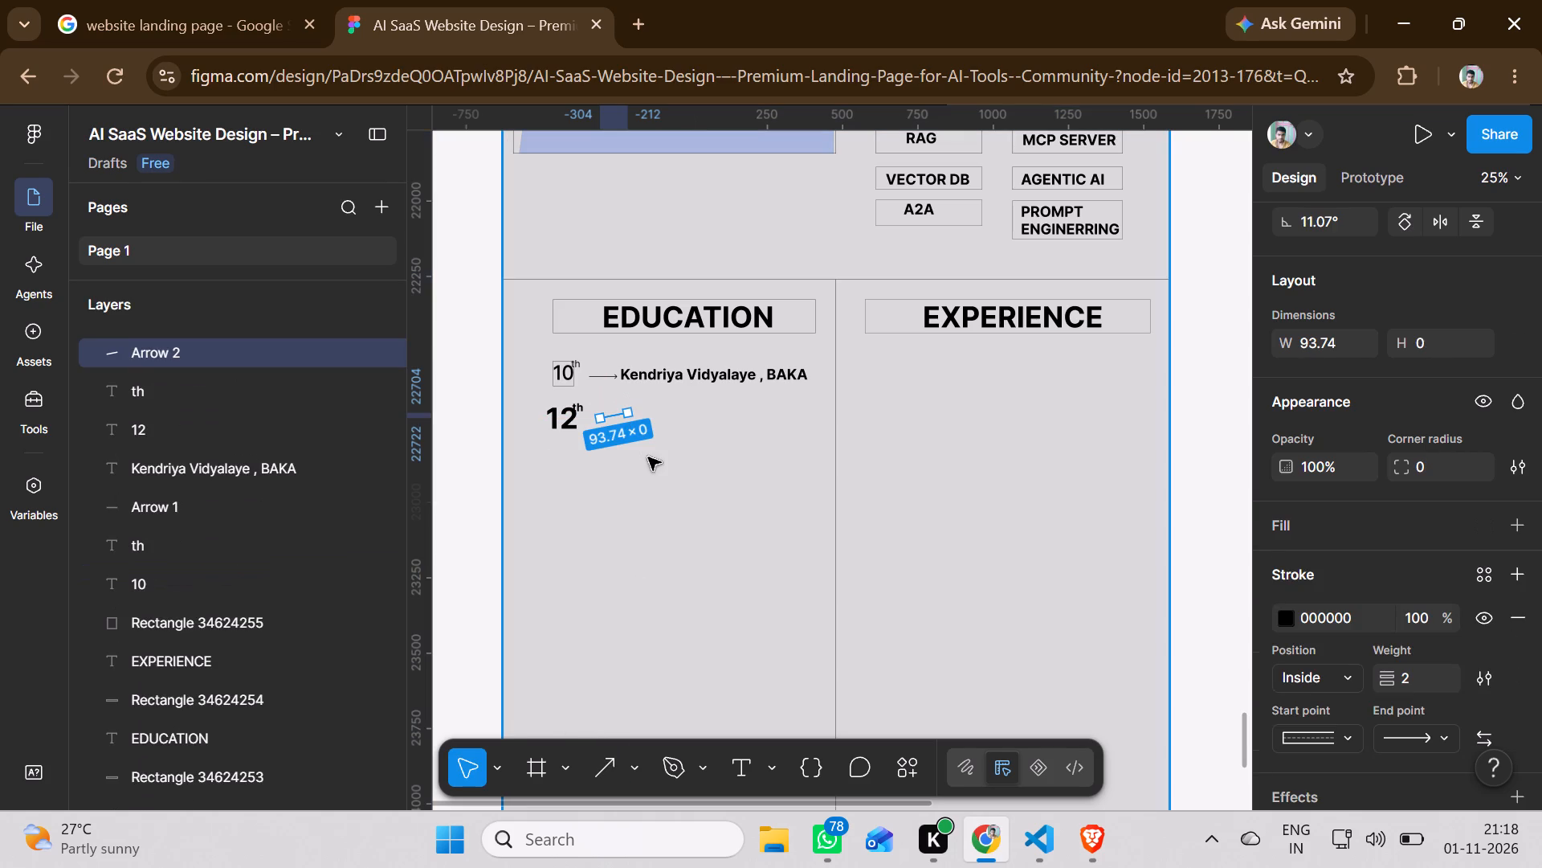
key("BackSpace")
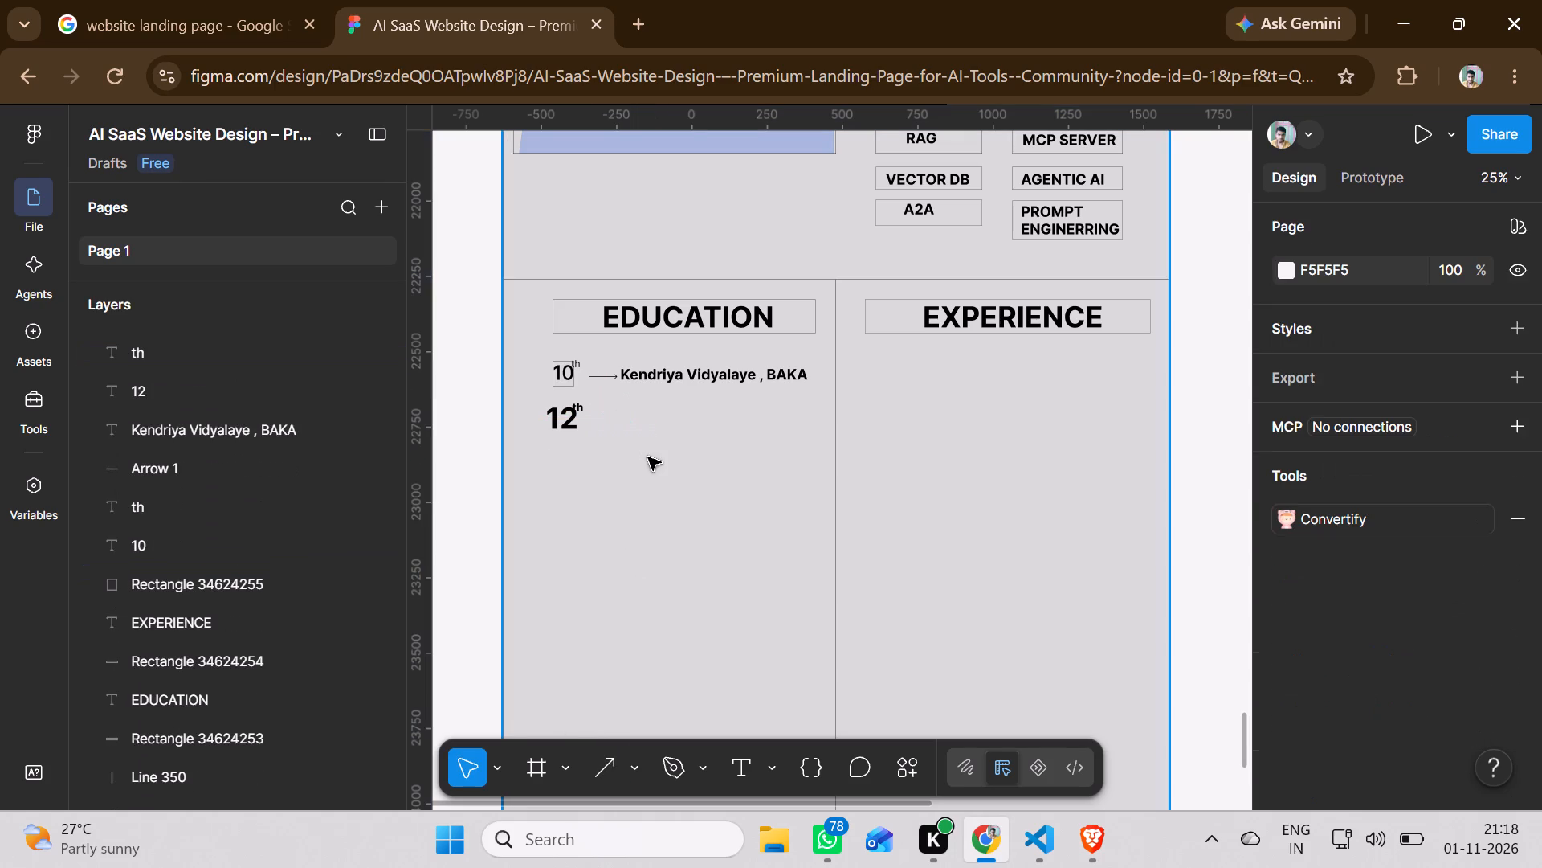
Draw a horizontal arrow about 92 long just after the "12th" label, using the Arrow tool.
left_click(599, 762)
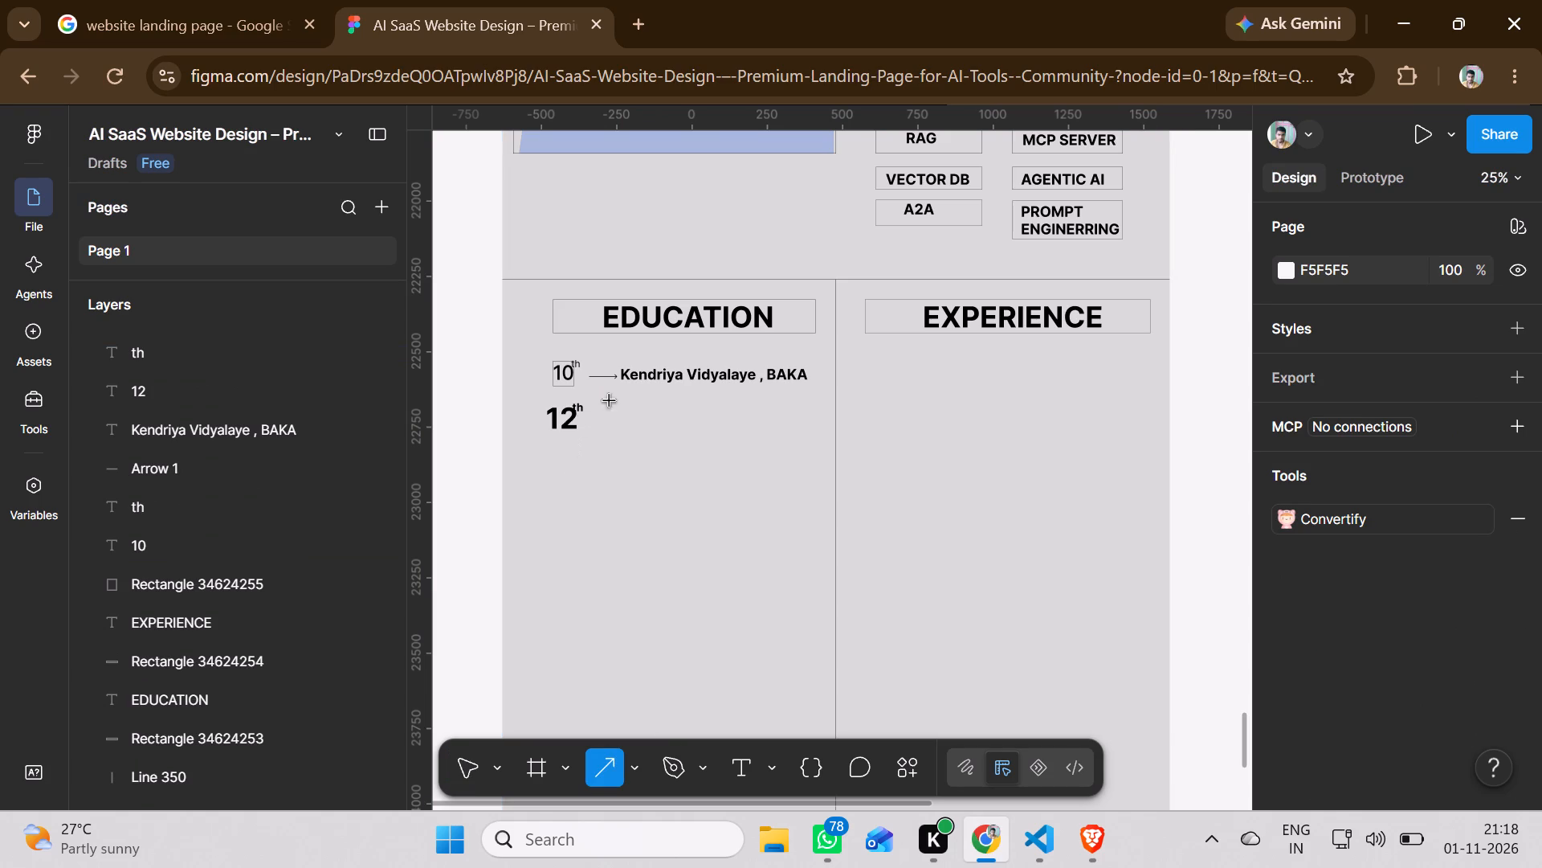
left_click_drag(600, 416, 607, 416)
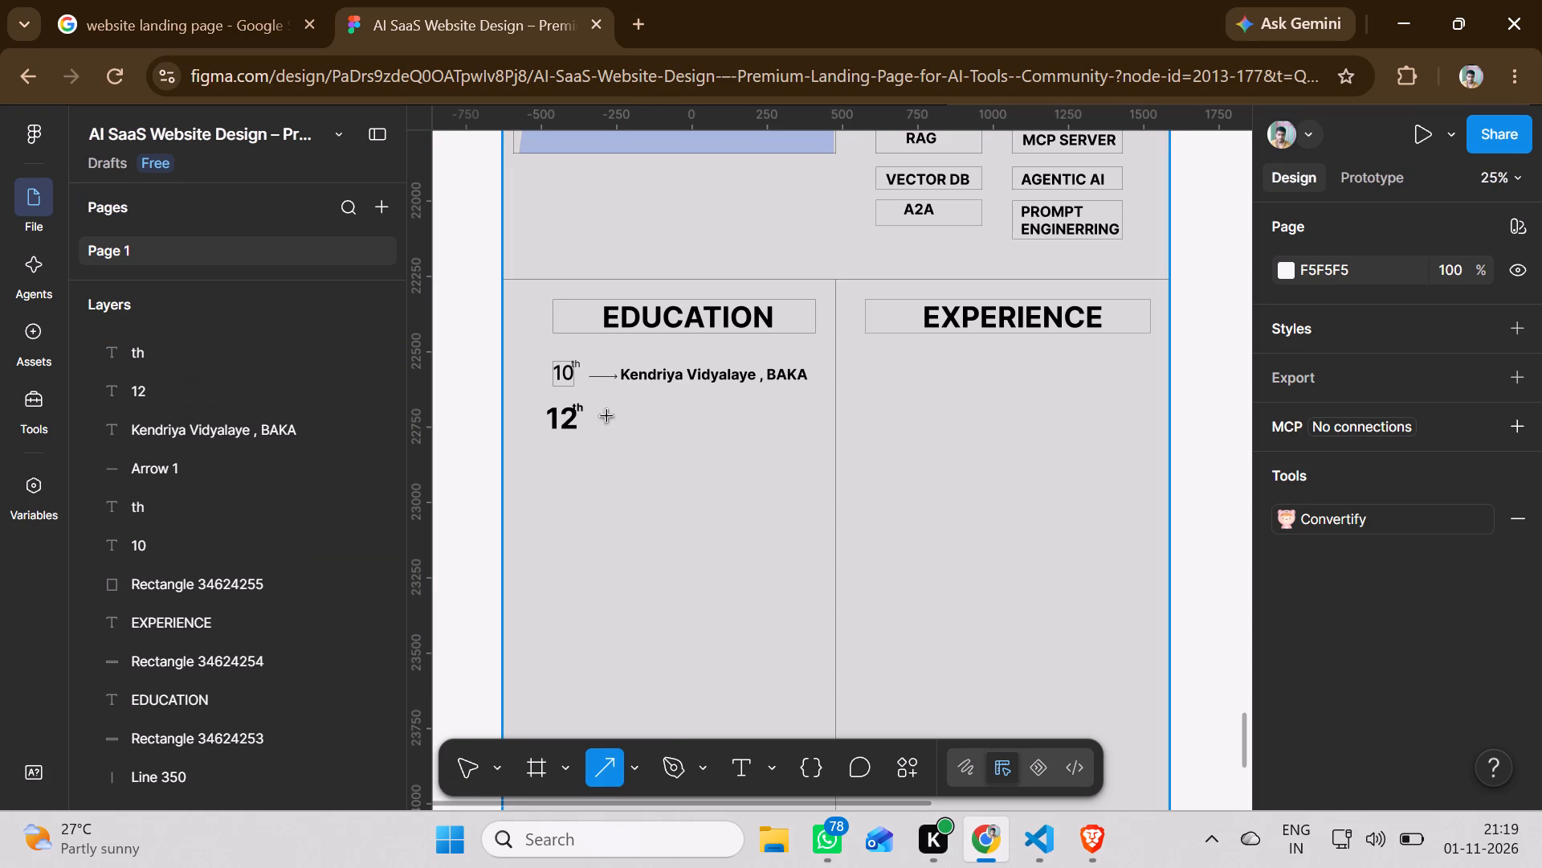
left_click_drag(607, 416, 627, 416)
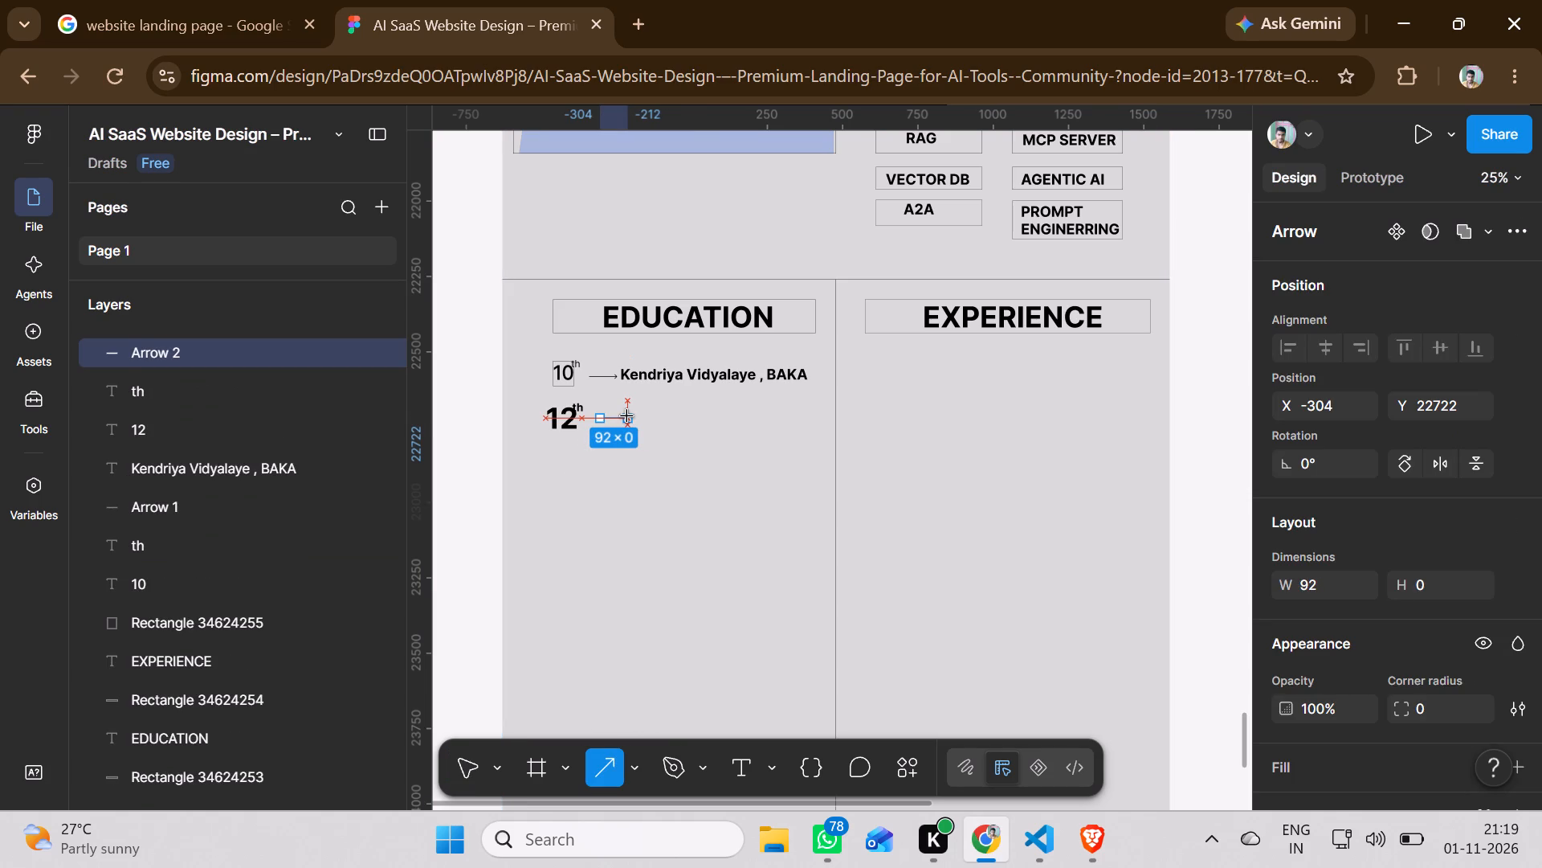
left_click_drag(627, 416, 626, 416)
left_click(614, 499)
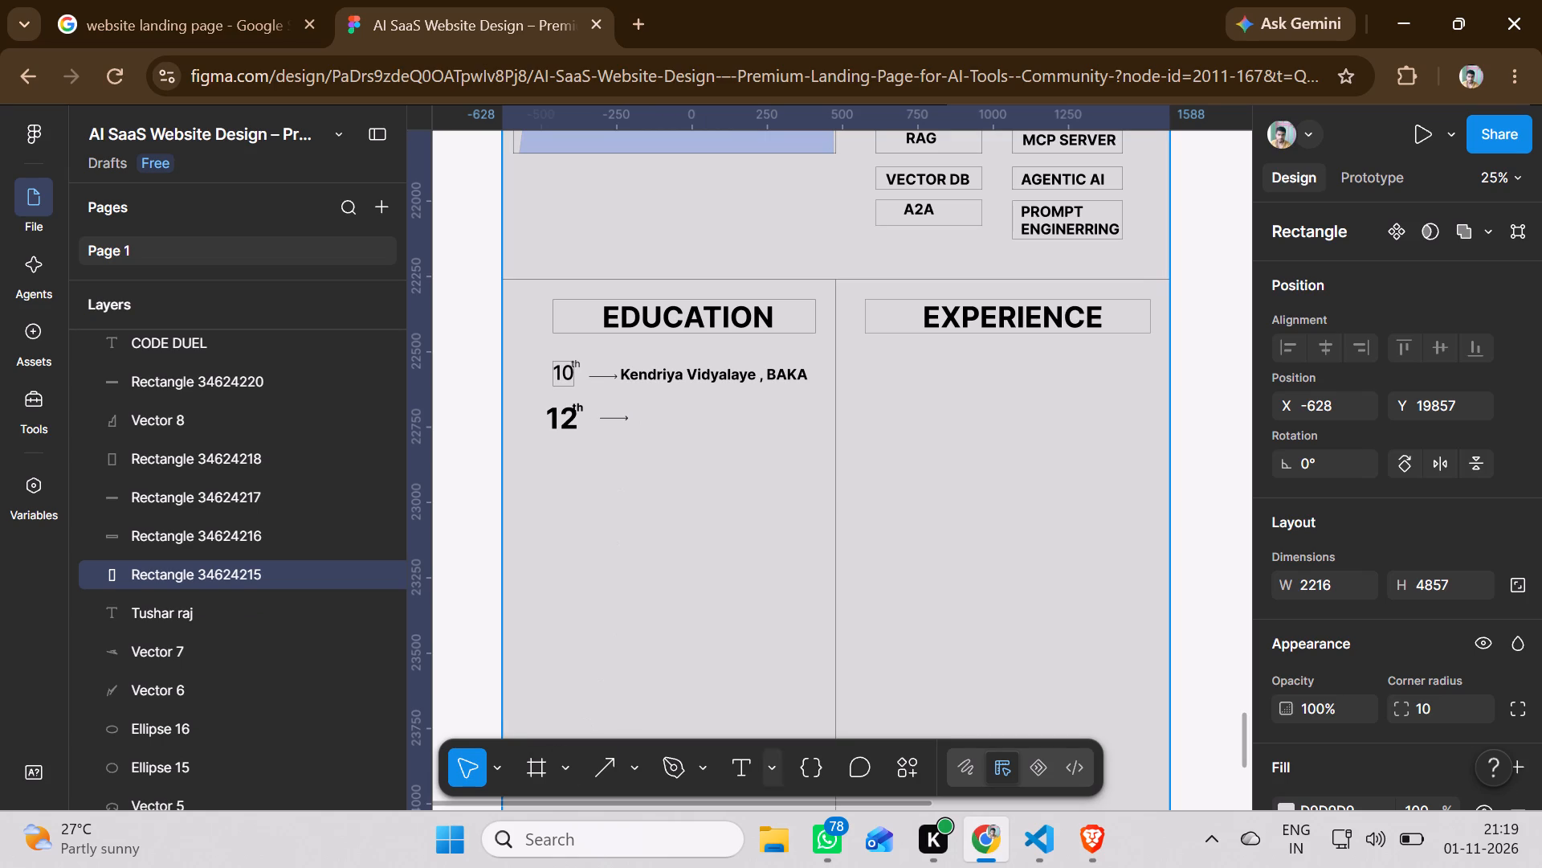
Draw a text box about 1016 × 96 directly below the "12th" entry in the Education column.
left_click(626, 765)
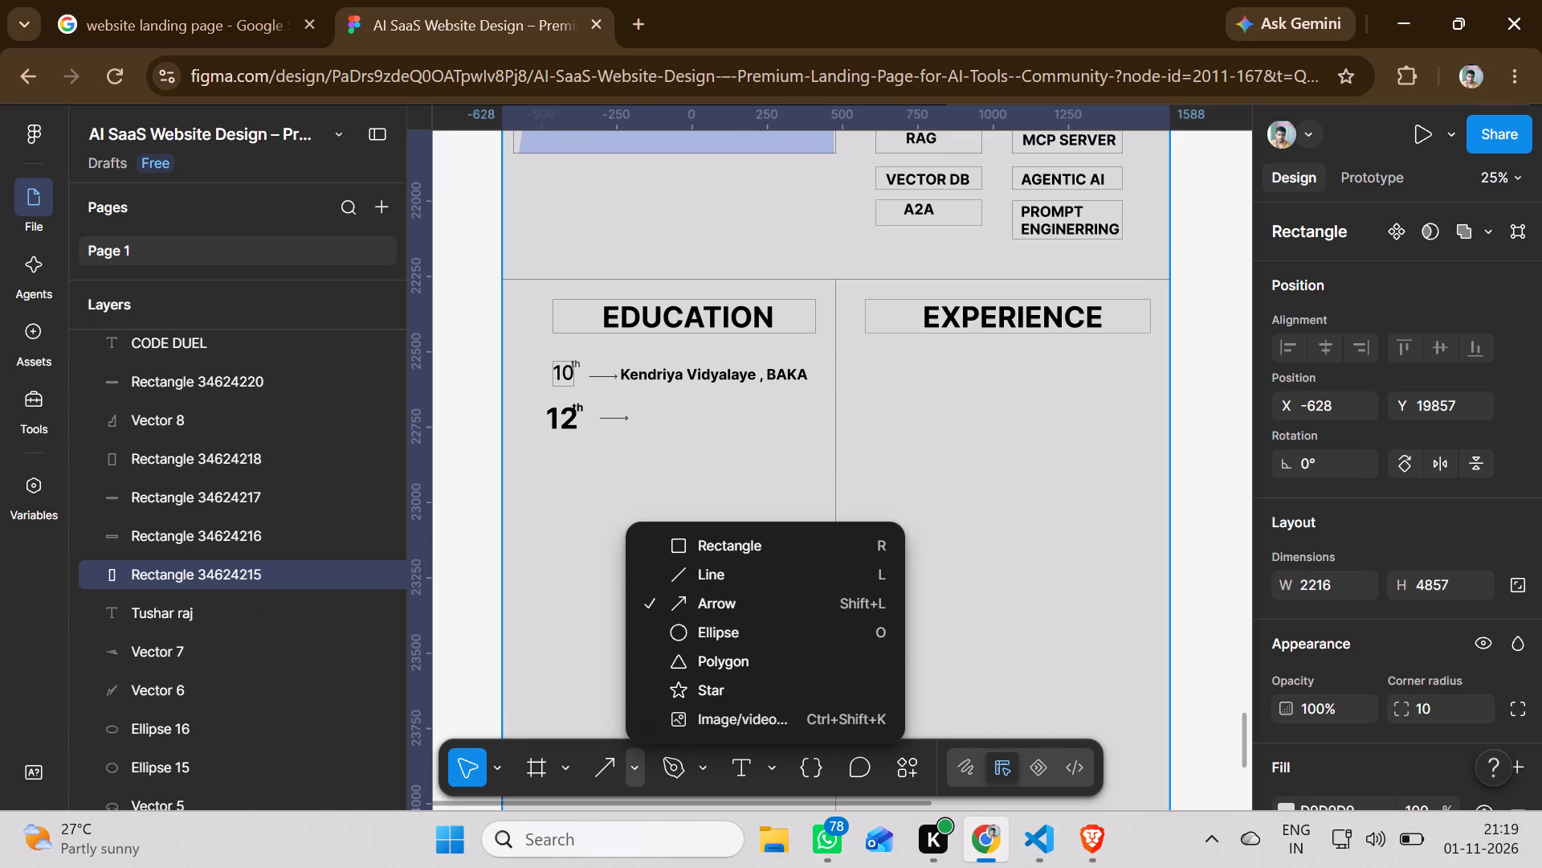
left_click(737, 769)
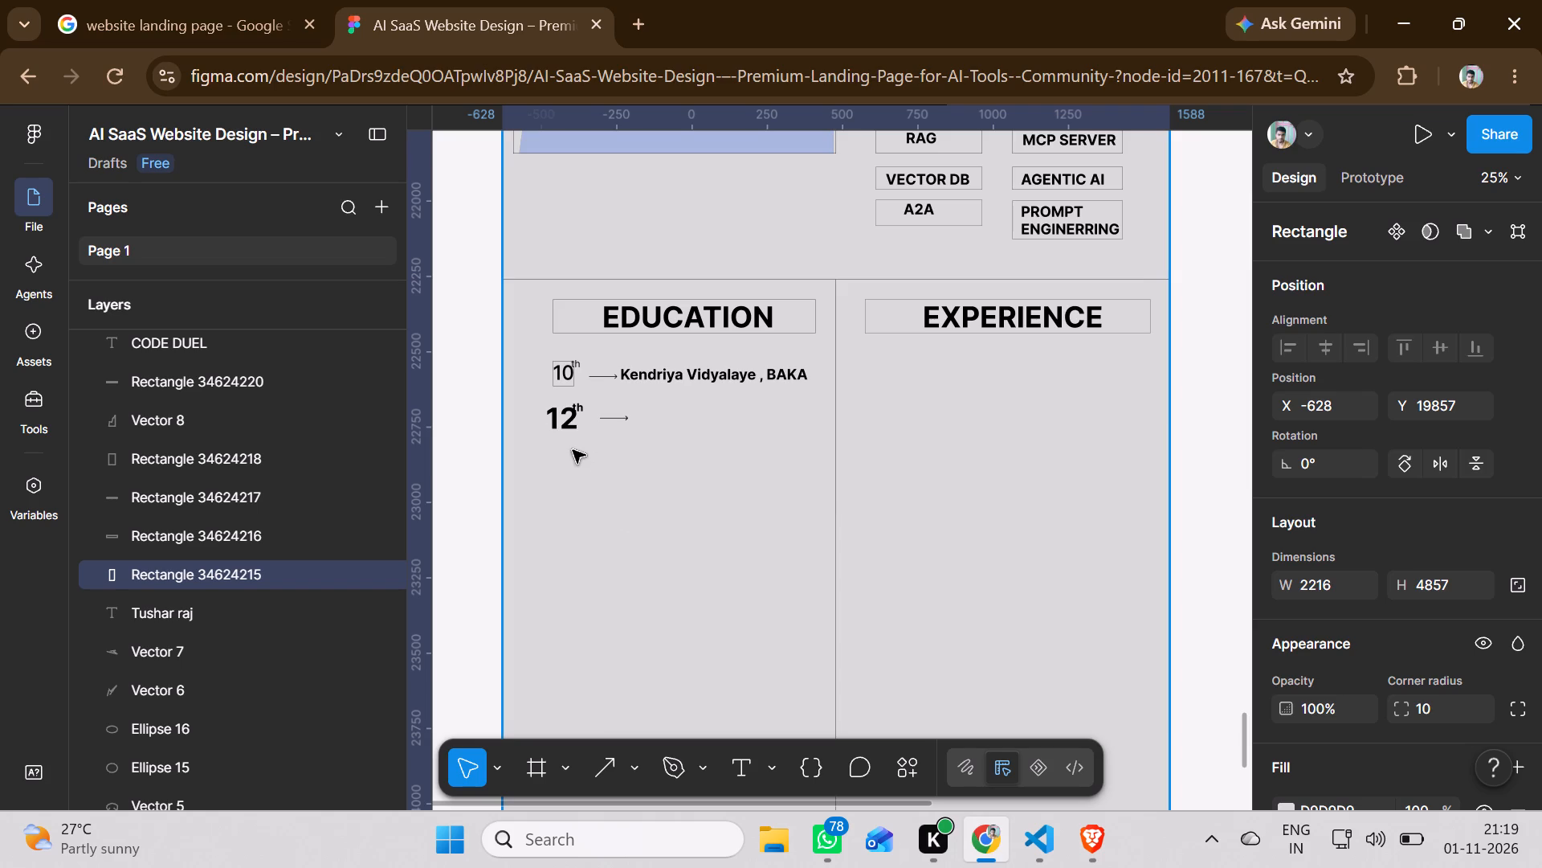
left_click(746, 771)
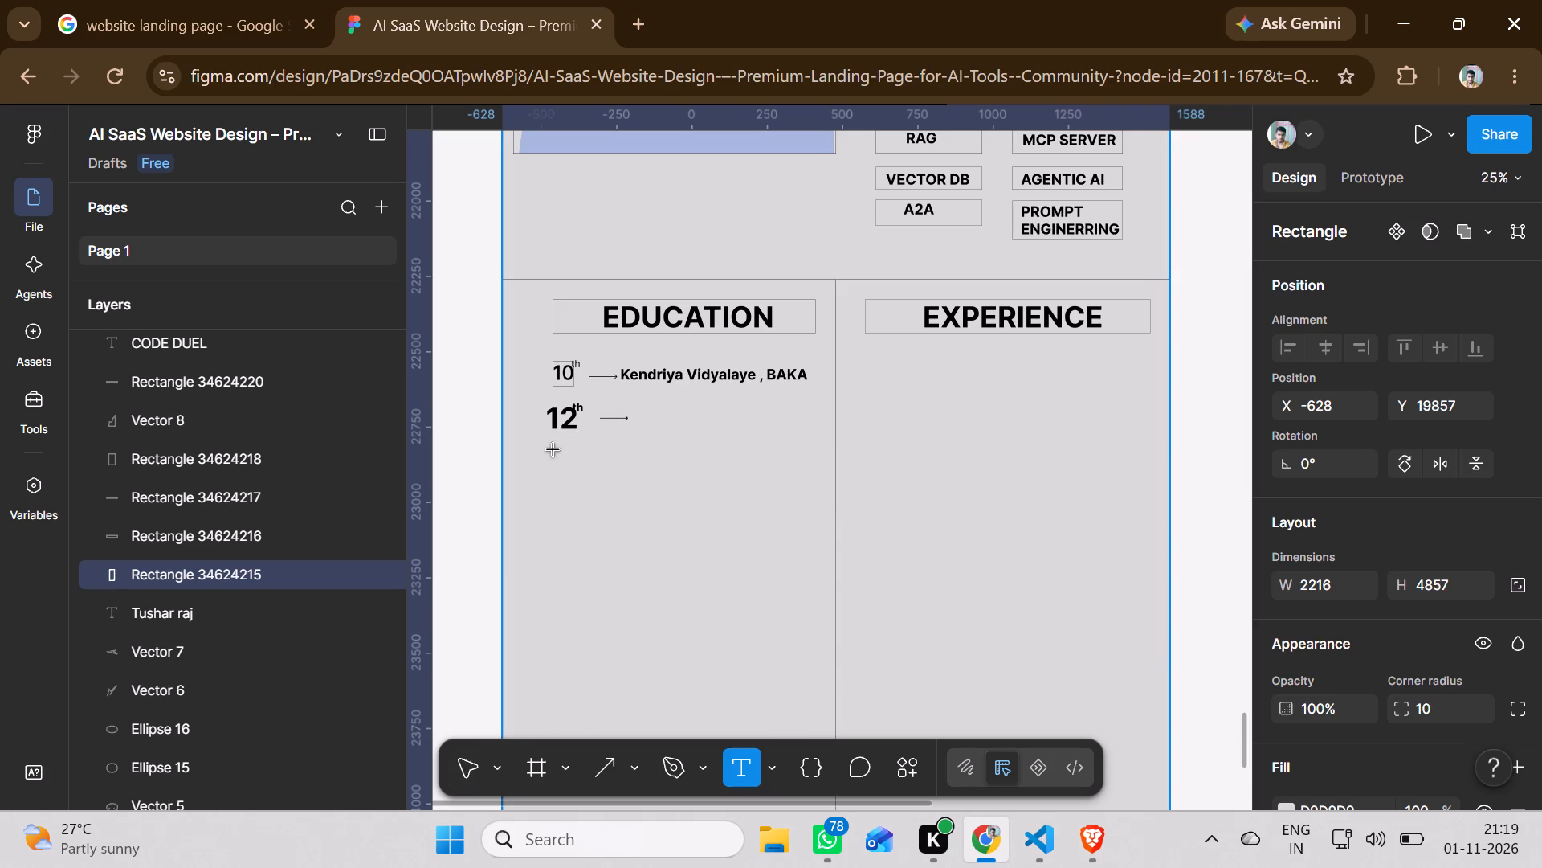
left_click_drag(520, 437, 737, 477)
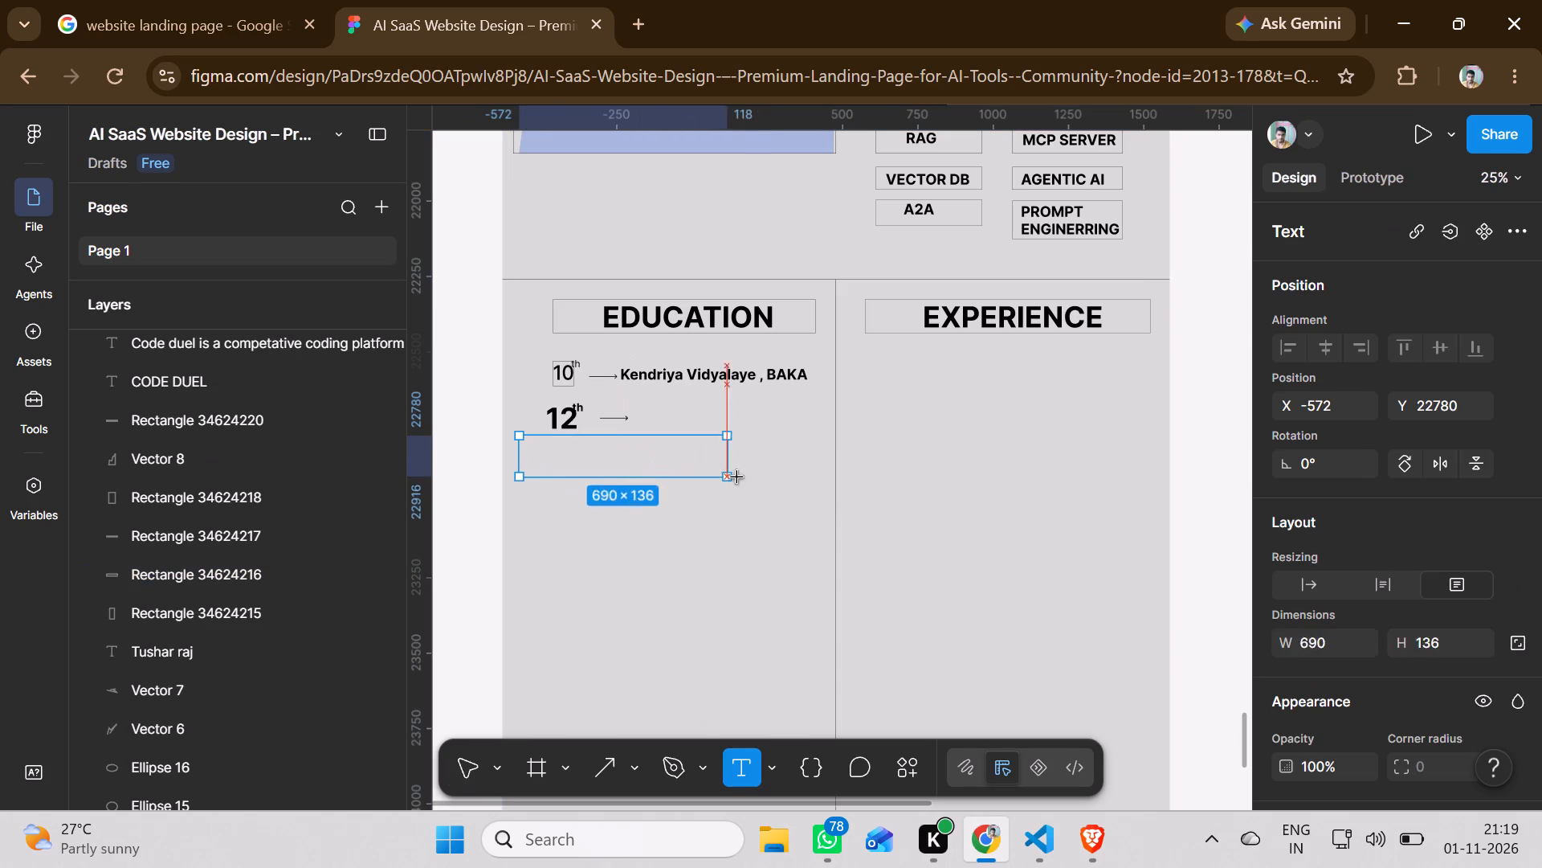
left_click_drag(737, 477, 830, 465)
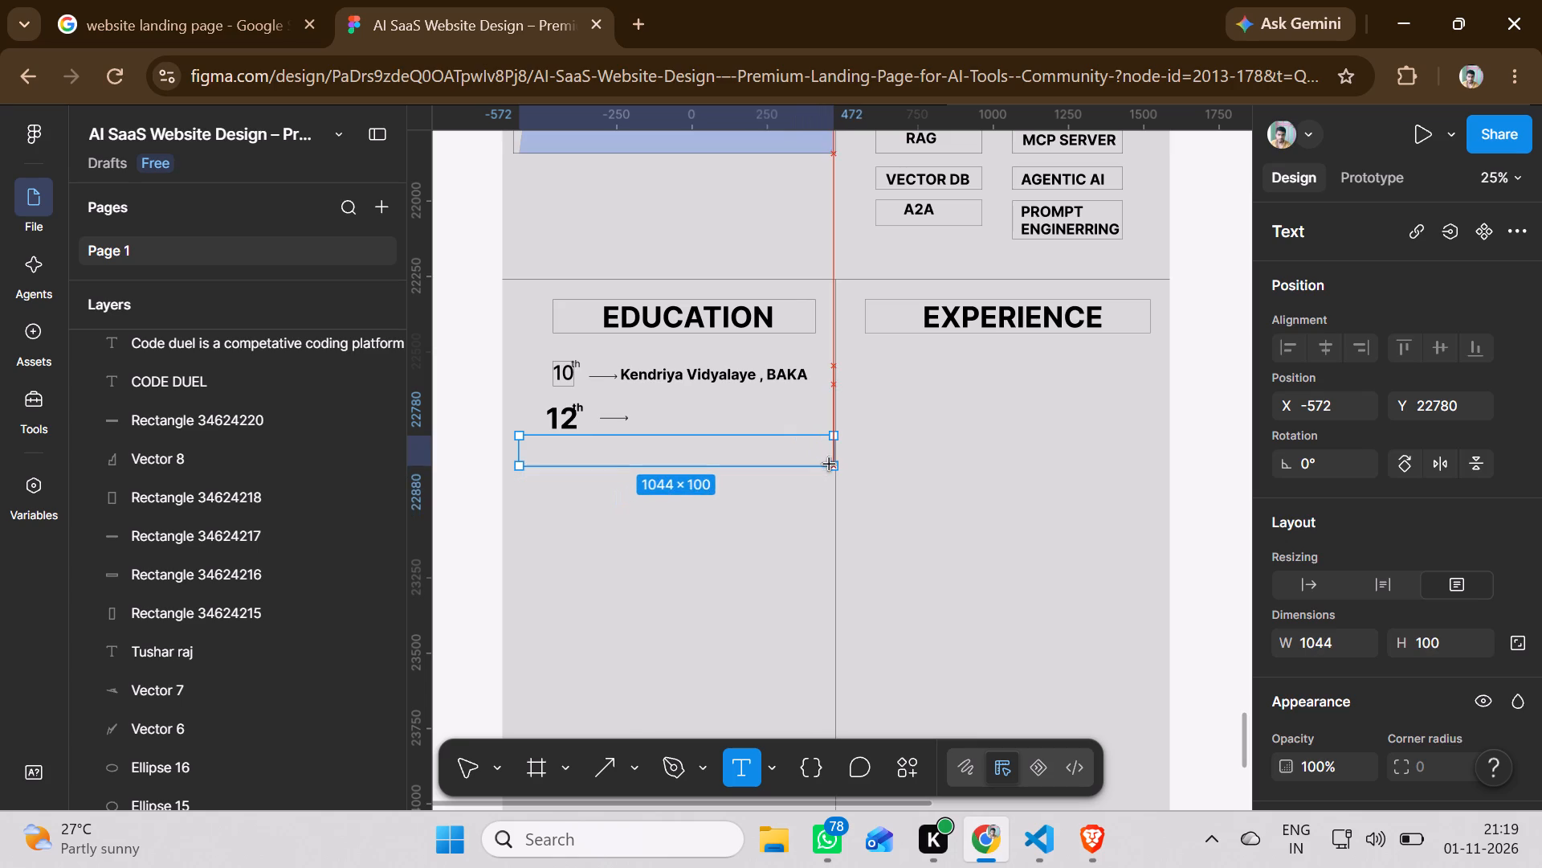
left_click_drag(830, 465, 826, 464)
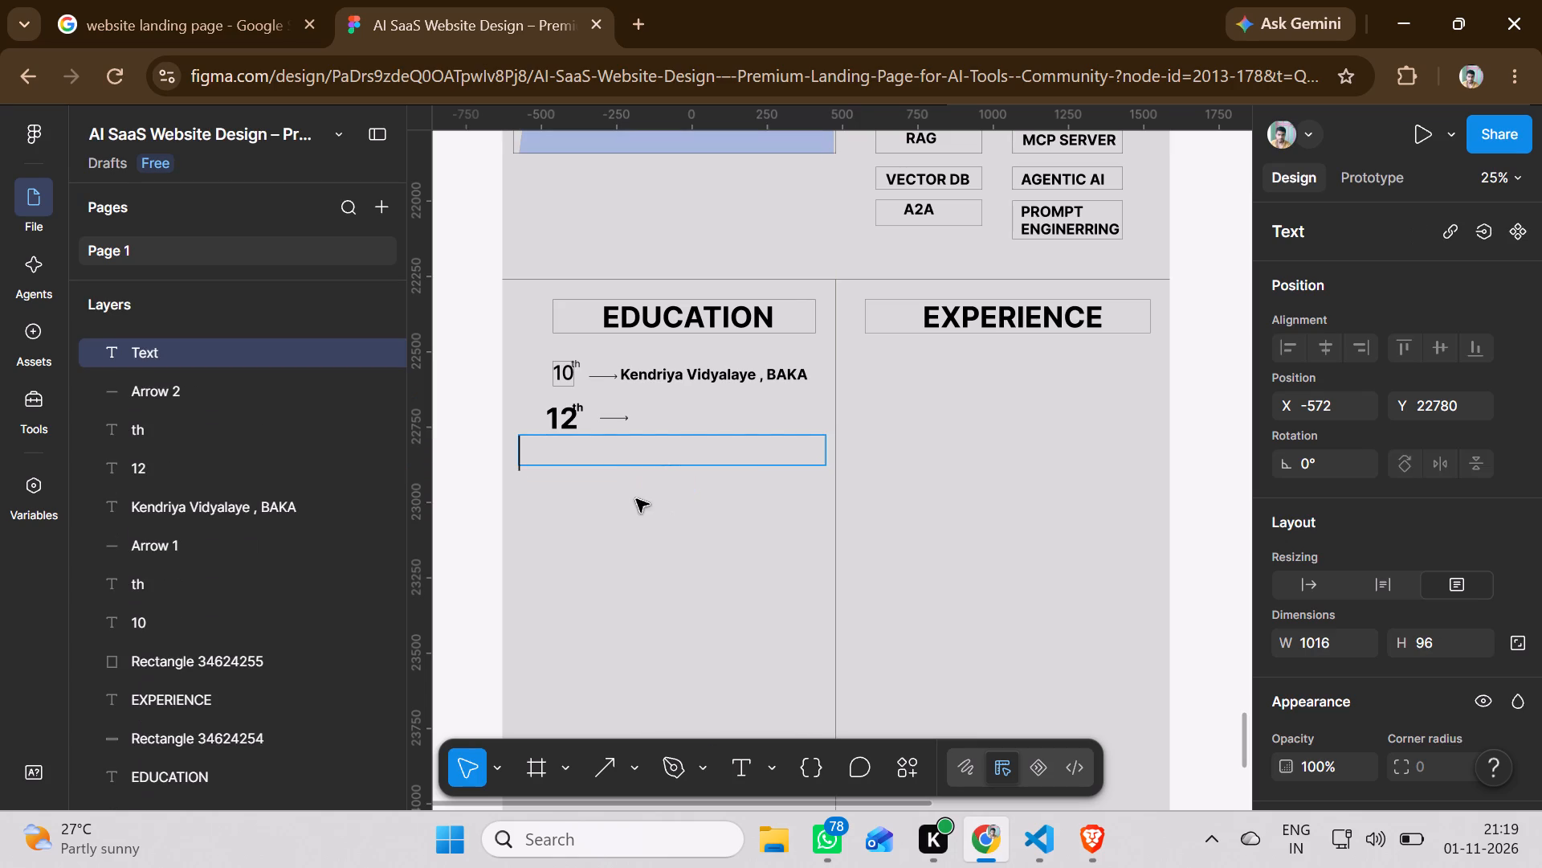
Enter "Guru Gobind Singh Public Sschool" in the new text box.
key("shift+g")
type("uru")
key("space")
type("Gobinf")
key("BackSpace")
type("d Singh")
key("space")
type("Public")
key("space")
type("SChool")
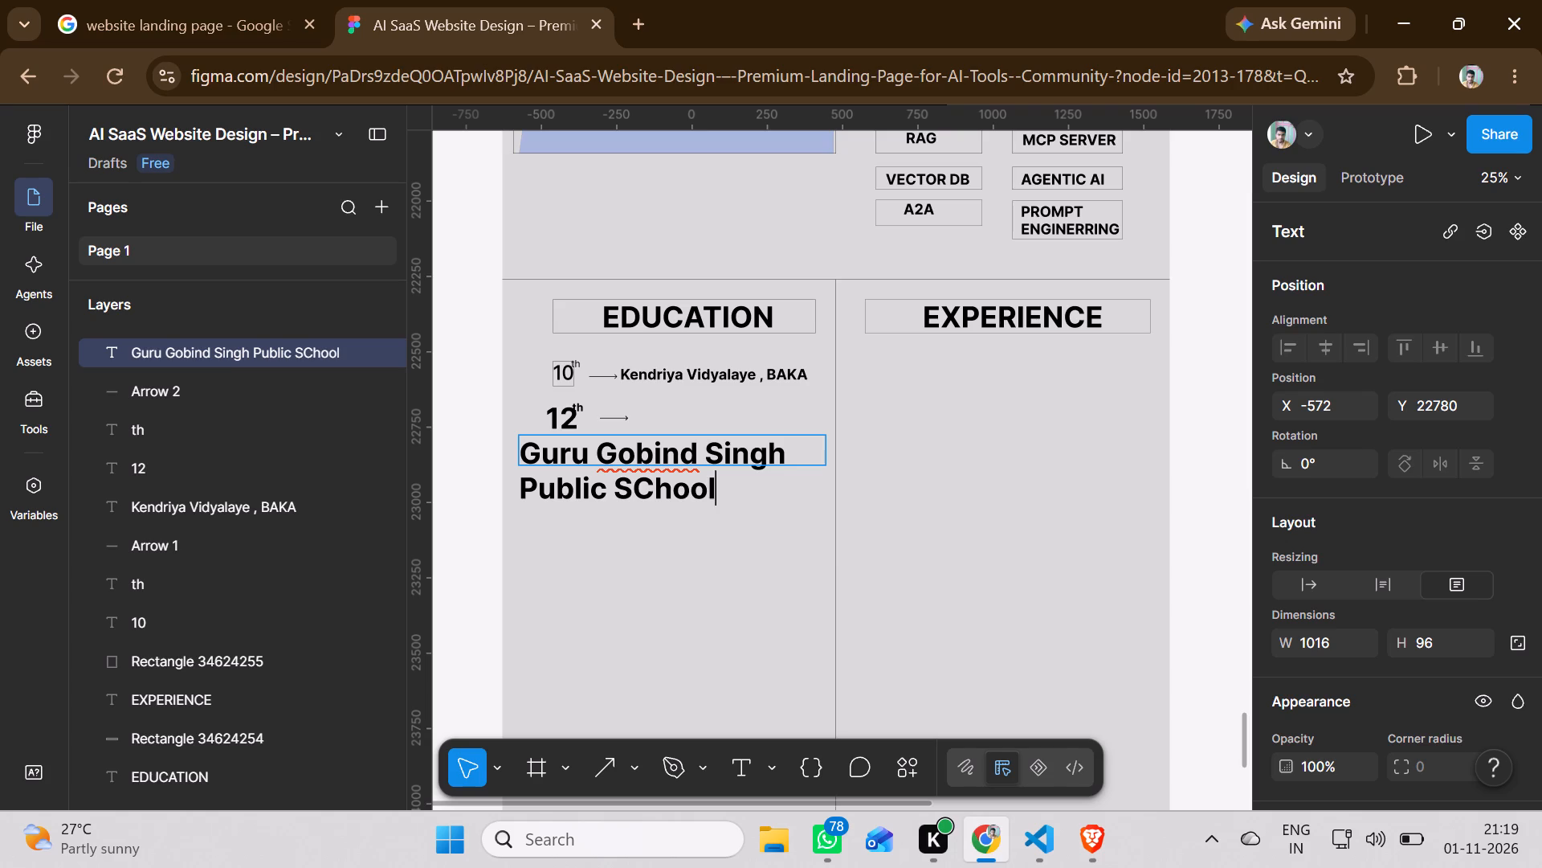
key("BackSpace")
key("BackSpace")
key("BackSpace")
key("BackSpace")
key("BackSpace")
type("school")
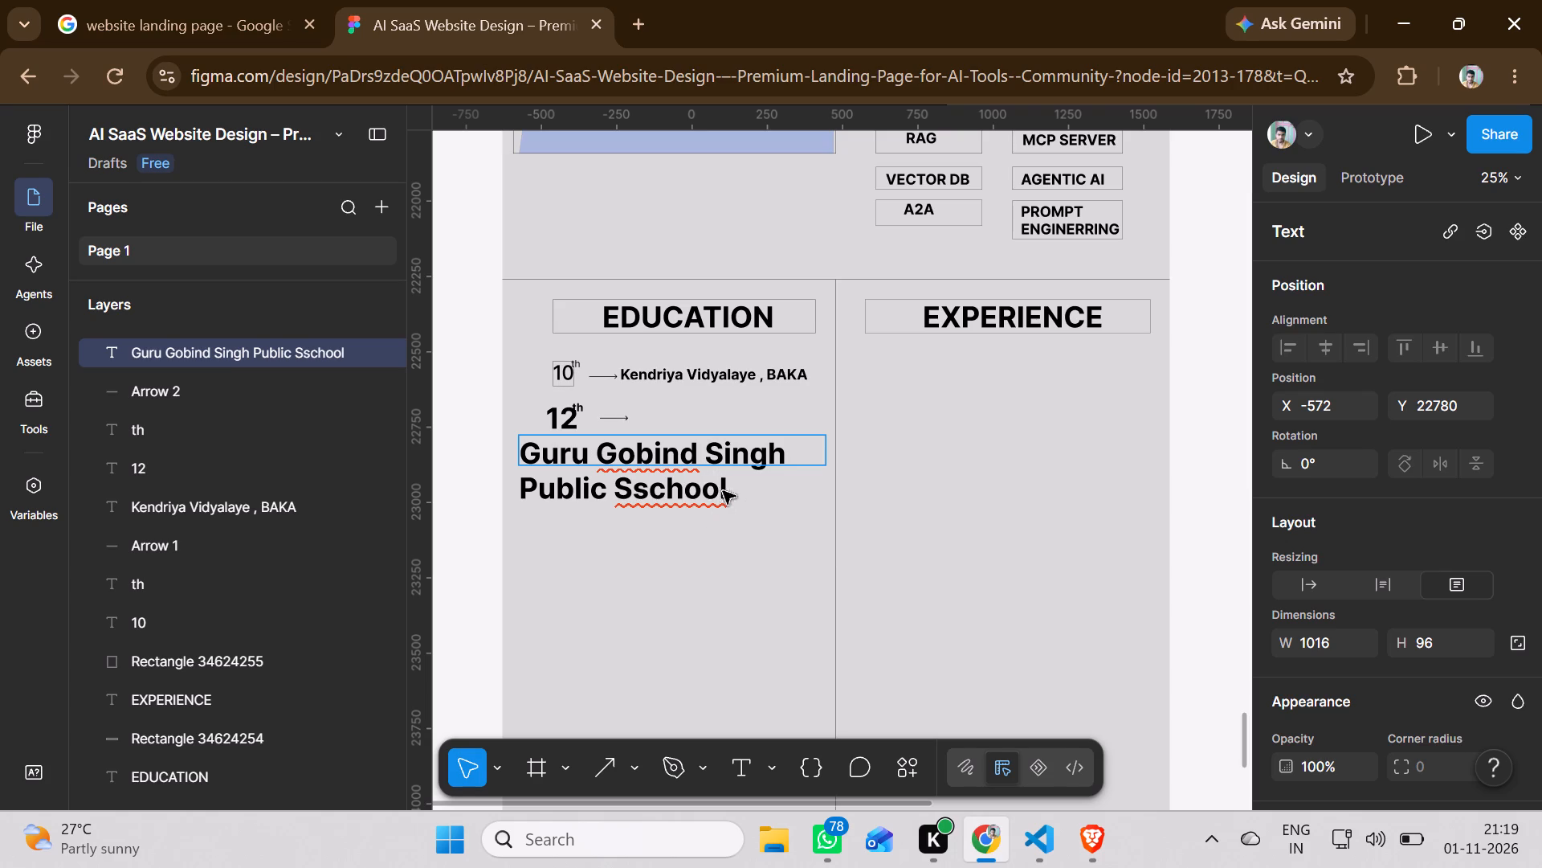
left_click(687, 555)
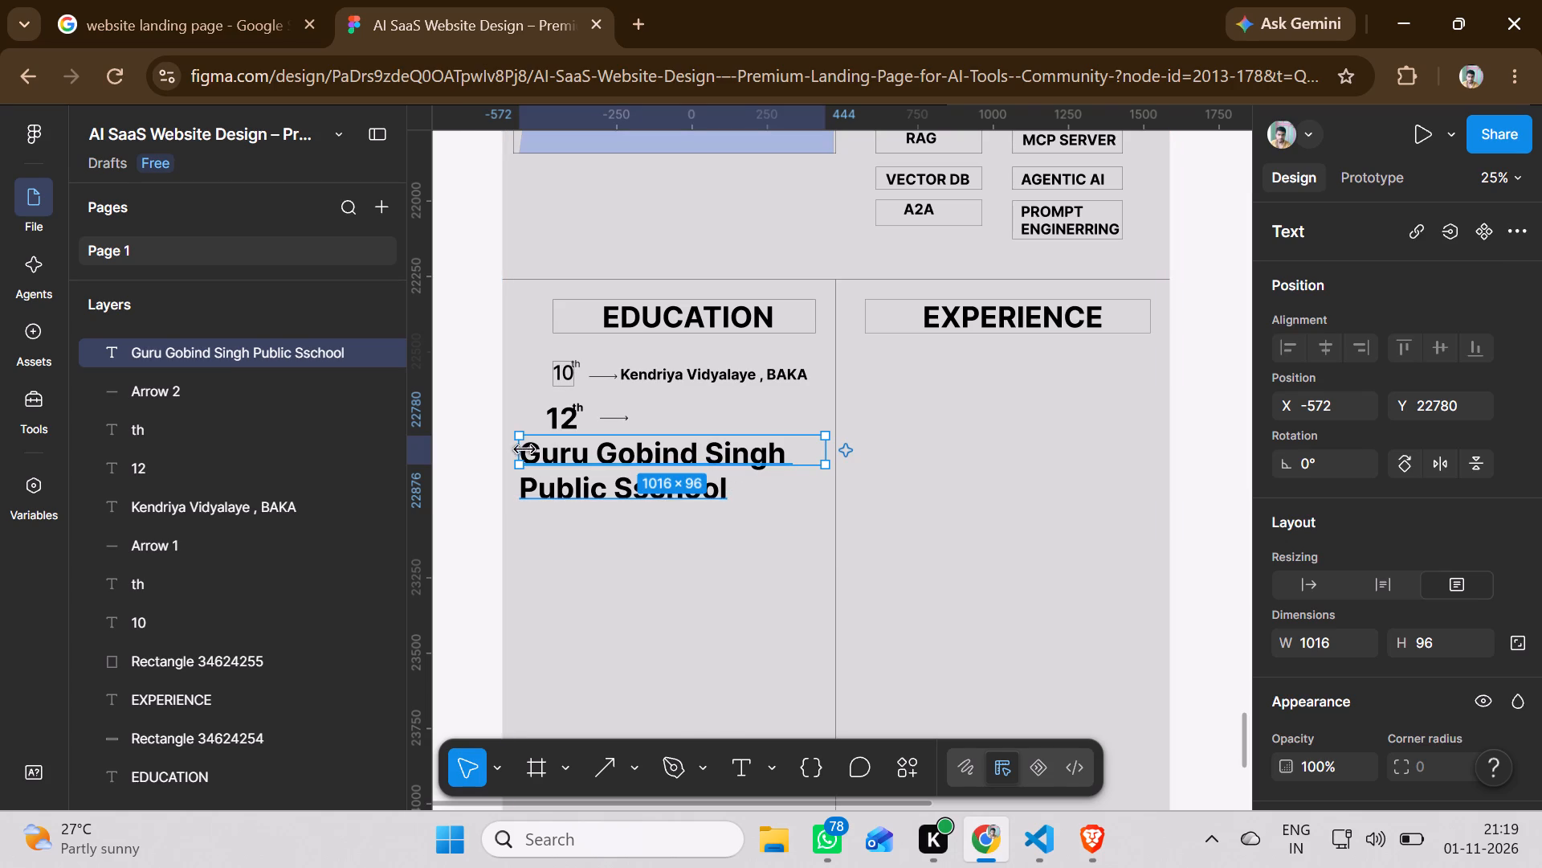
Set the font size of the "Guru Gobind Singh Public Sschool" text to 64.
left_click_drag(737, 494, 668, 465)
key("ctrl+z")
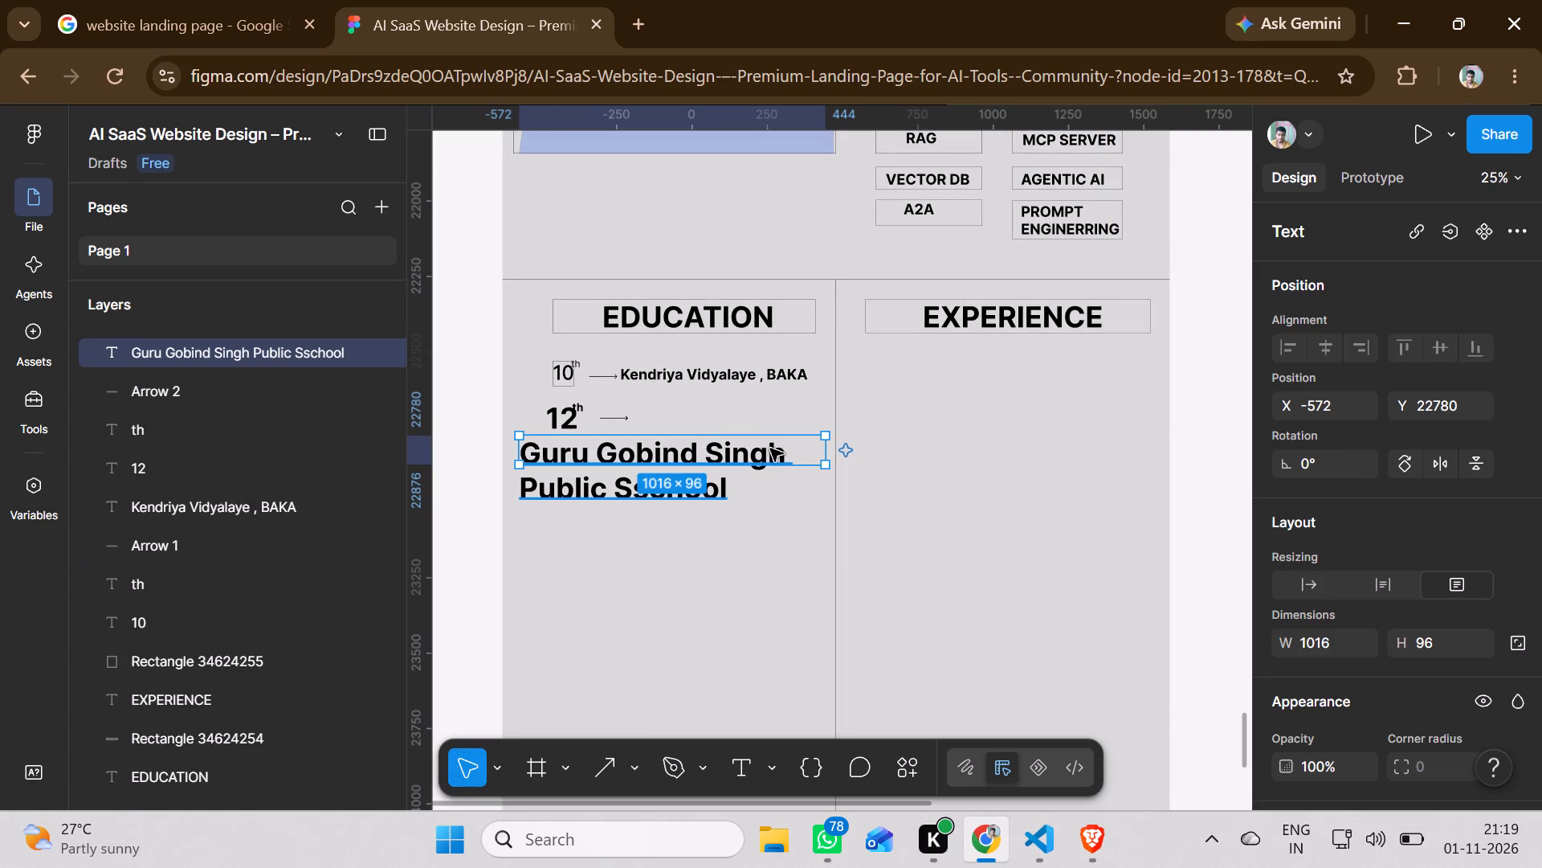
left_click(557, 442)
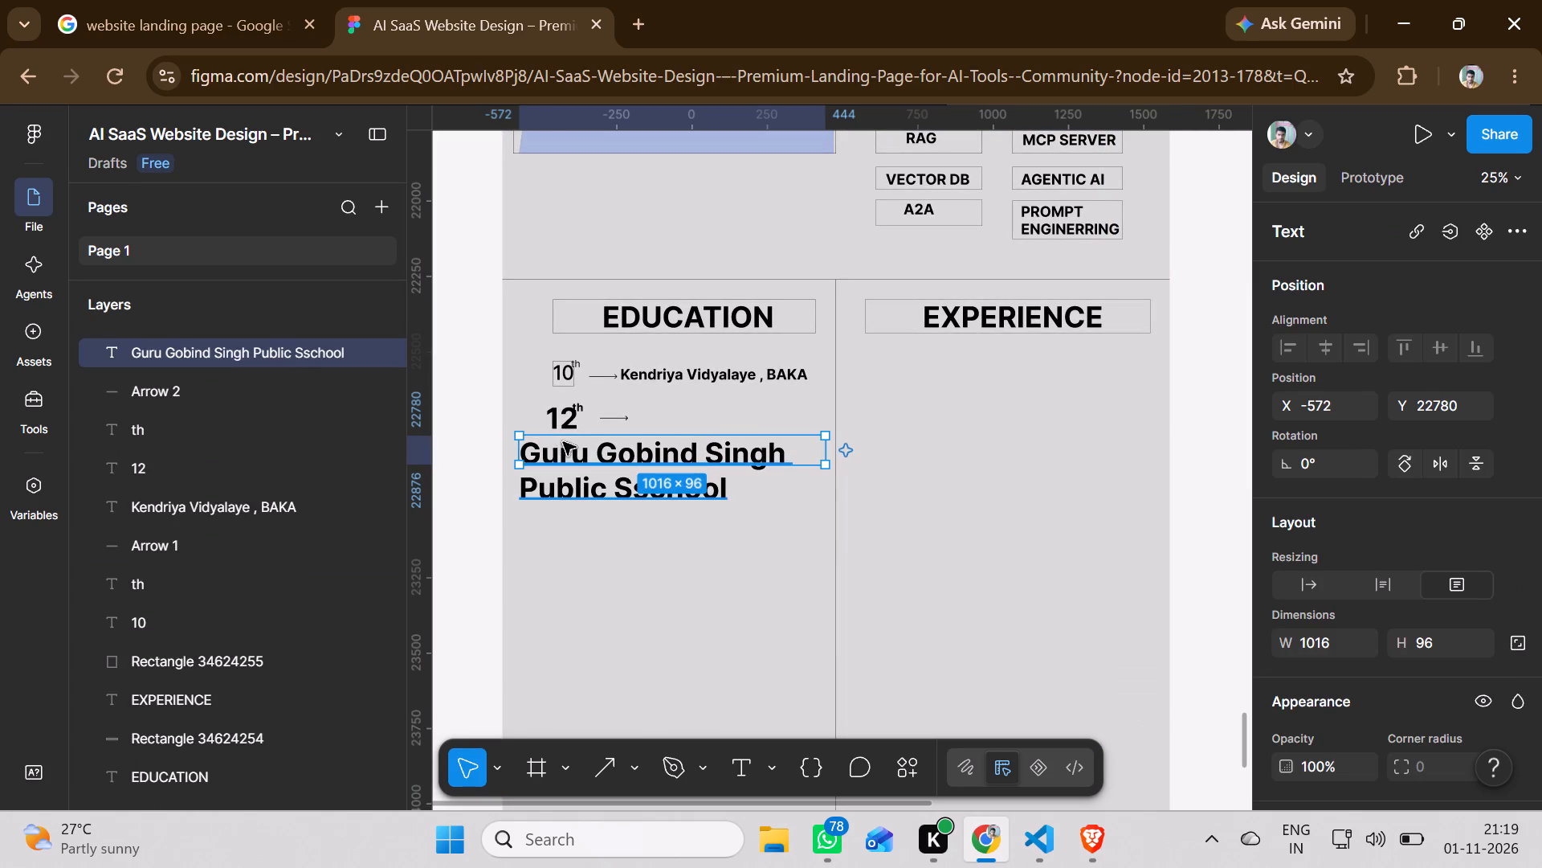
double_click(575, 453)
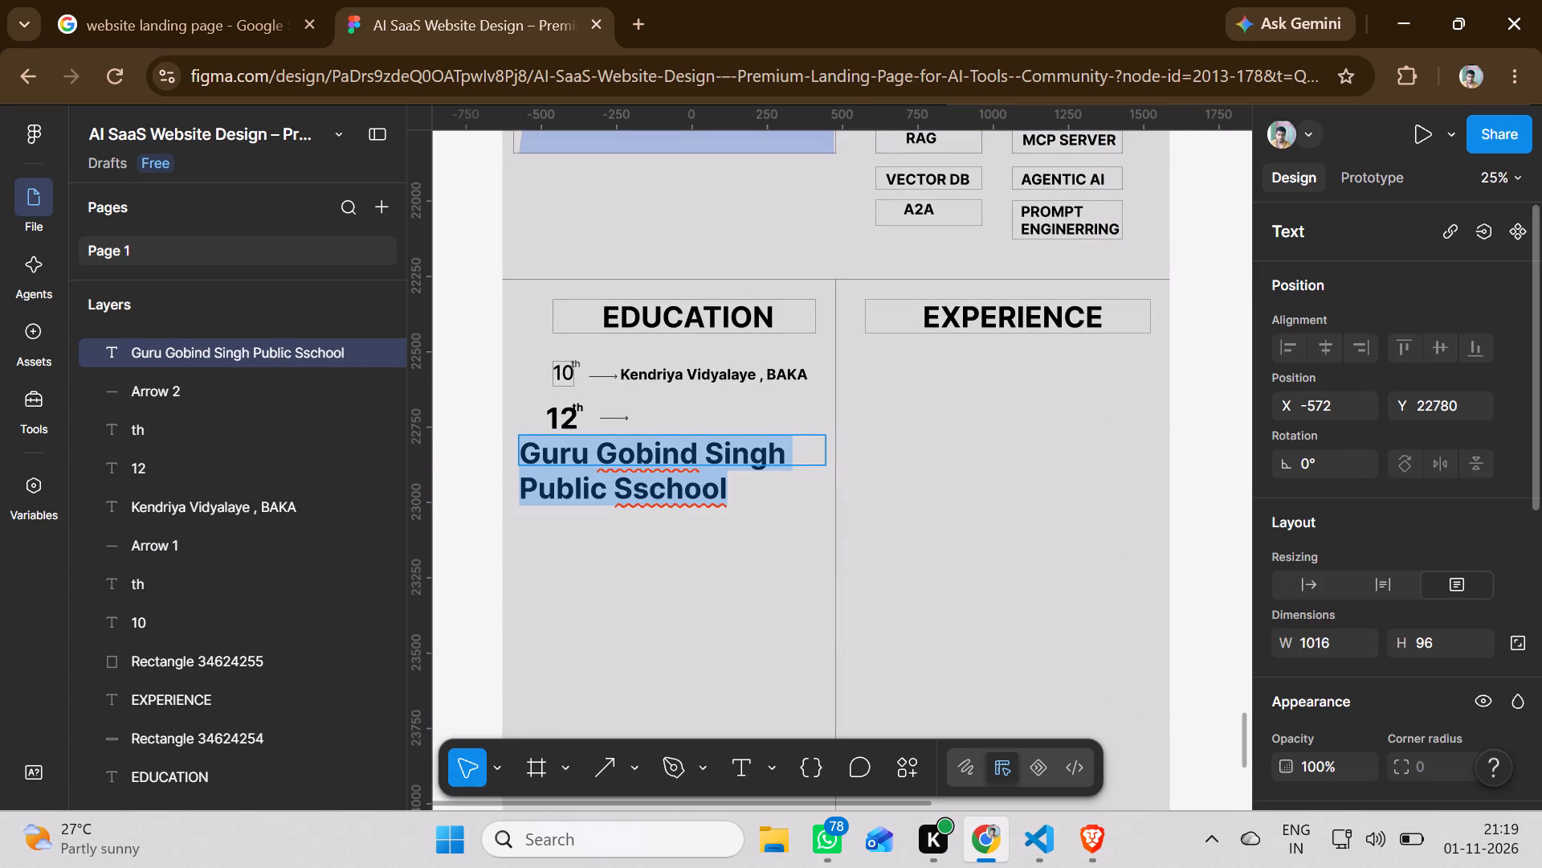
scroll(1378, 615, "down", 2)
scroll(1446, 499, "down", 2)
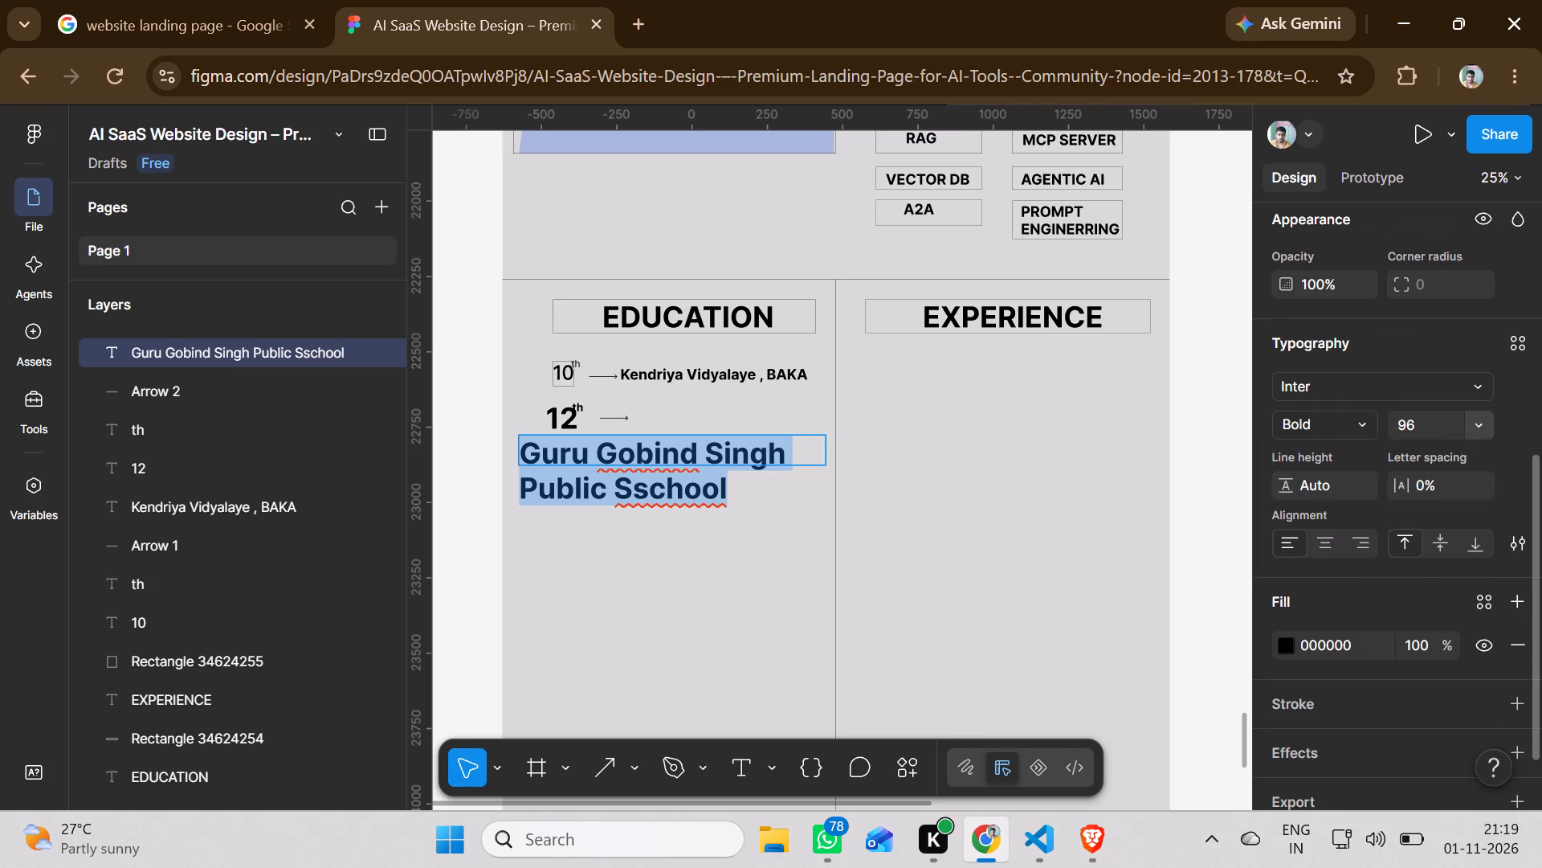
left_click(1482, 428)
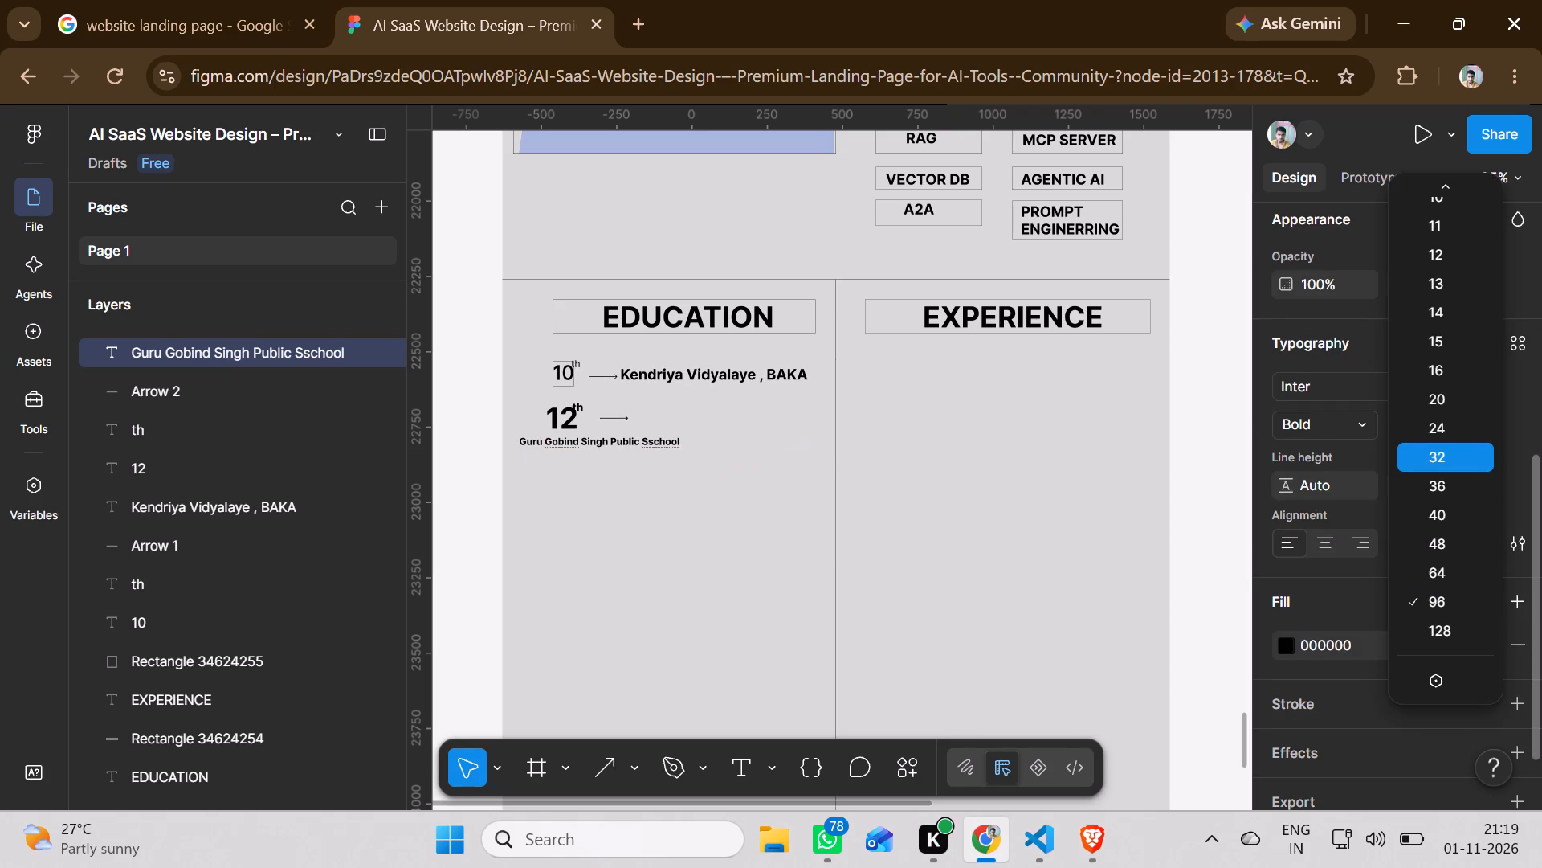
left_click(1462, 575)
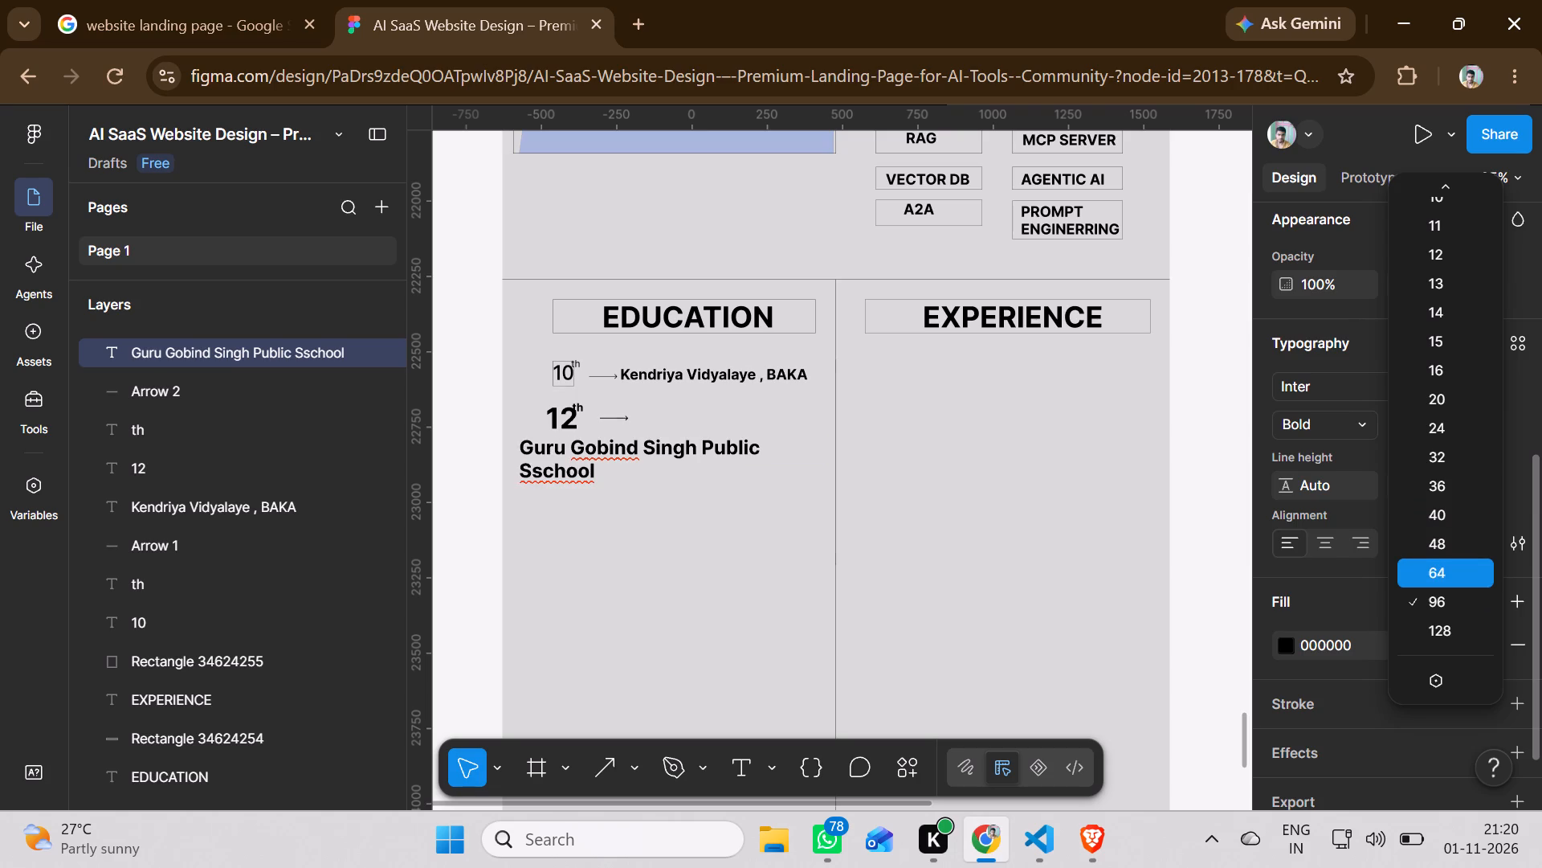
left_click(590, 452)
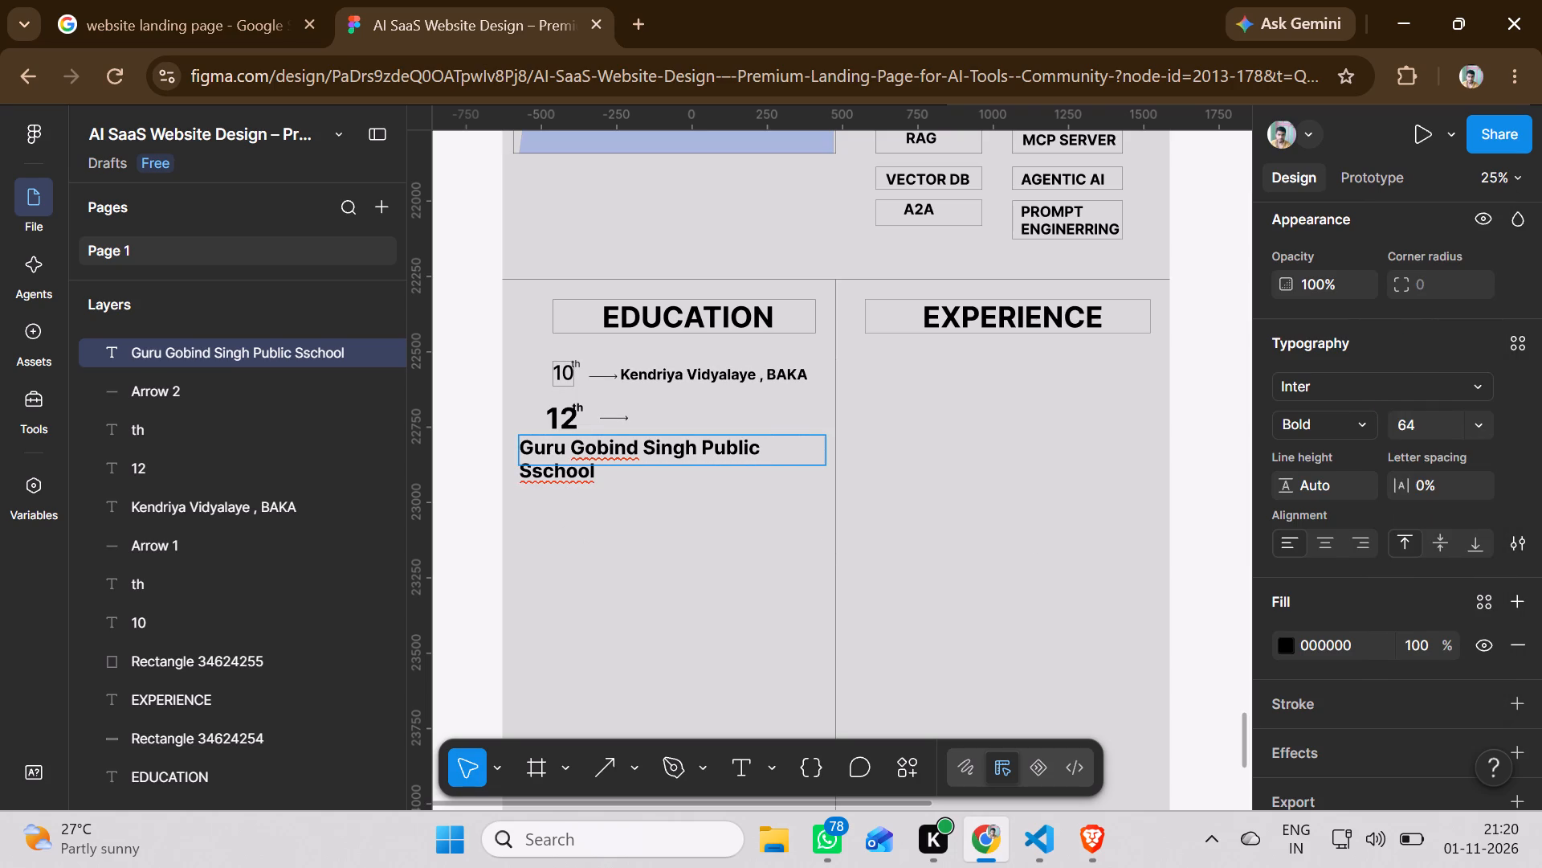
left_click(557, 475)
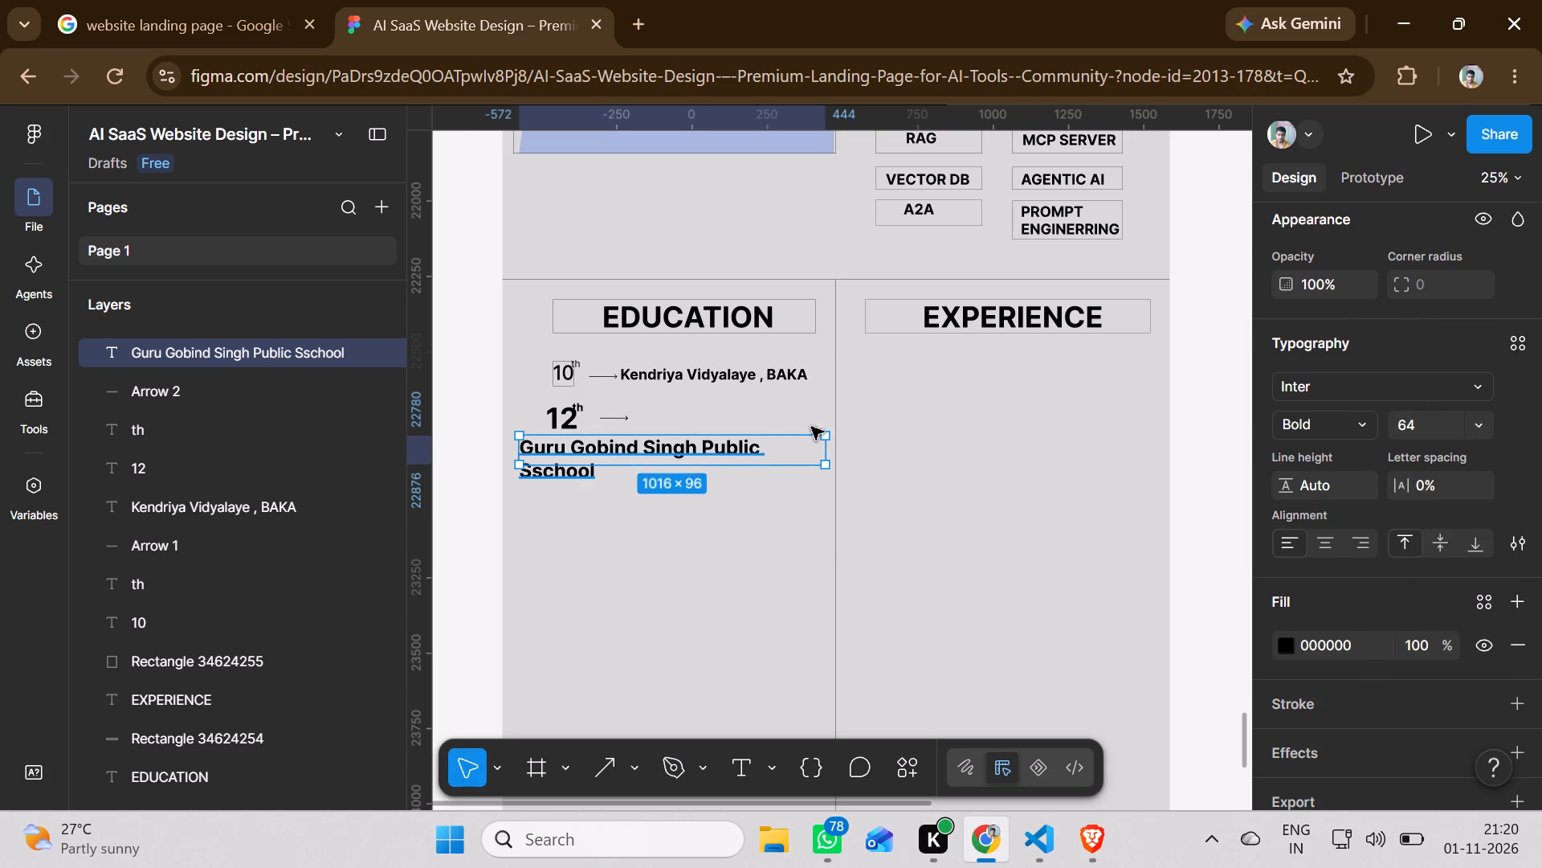
Resize the Guru Gobind Singh school name's text box to about 1044 × 88.
left_click(831, 457)
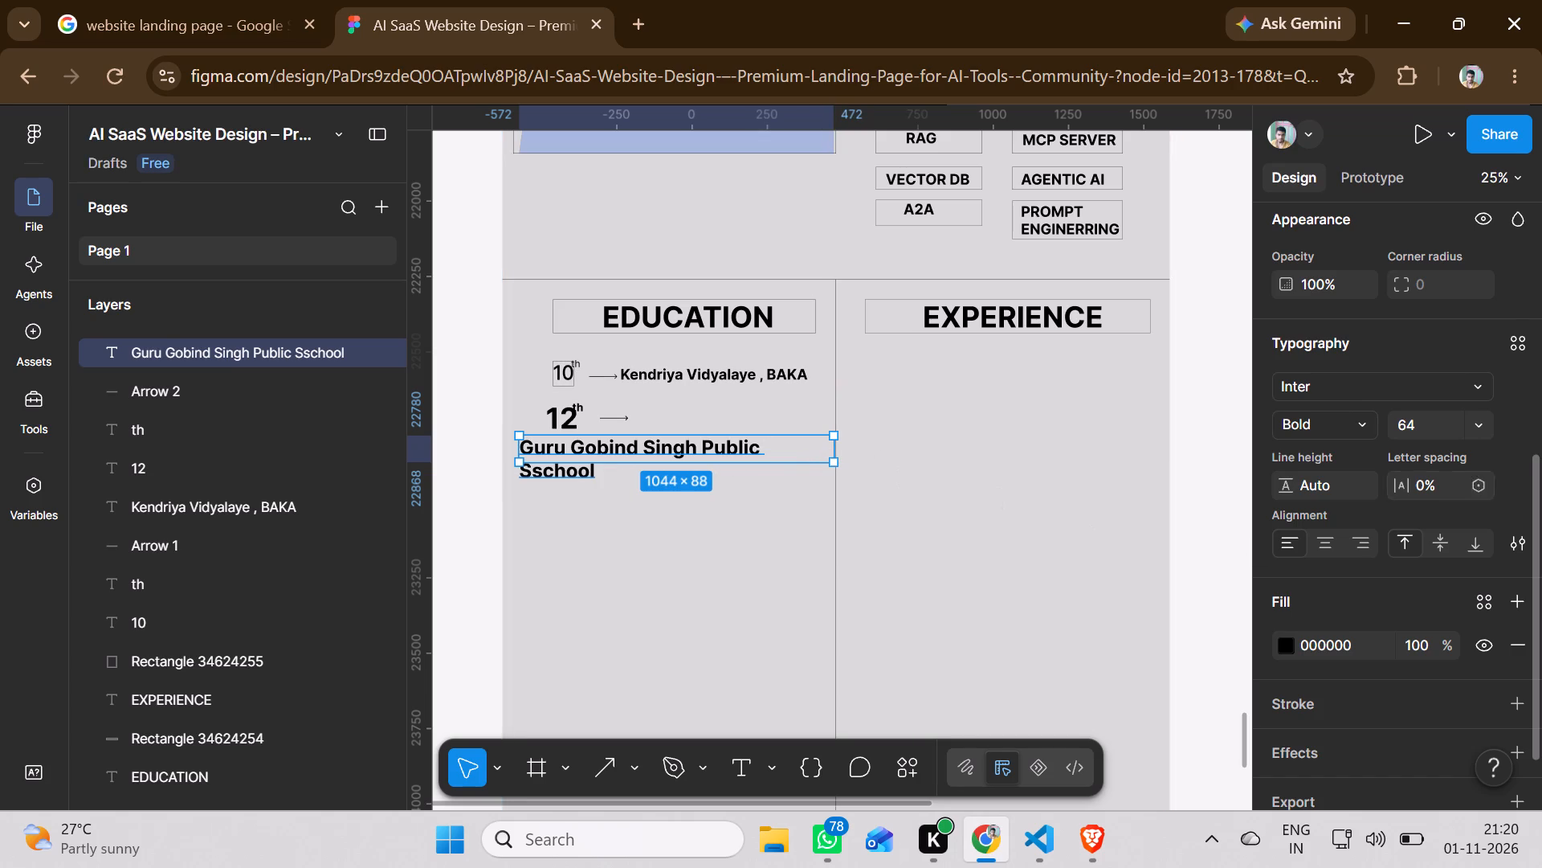
Set the Guru Gobind Singh school name's font size to 48.
left_click(1478, 417)
left_click(1439, 537)
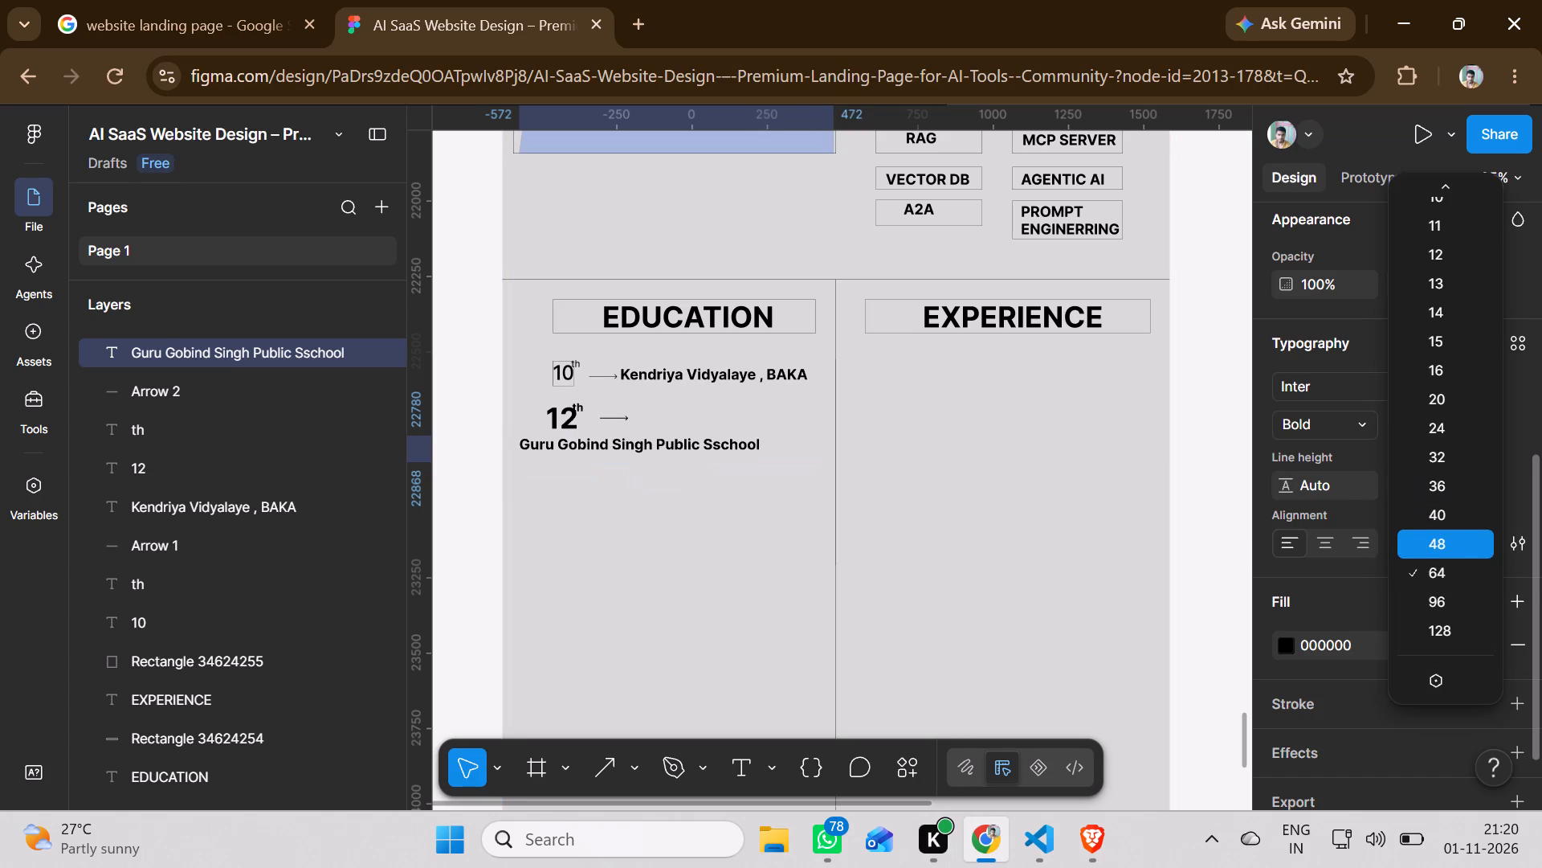
left_click(778, 447)
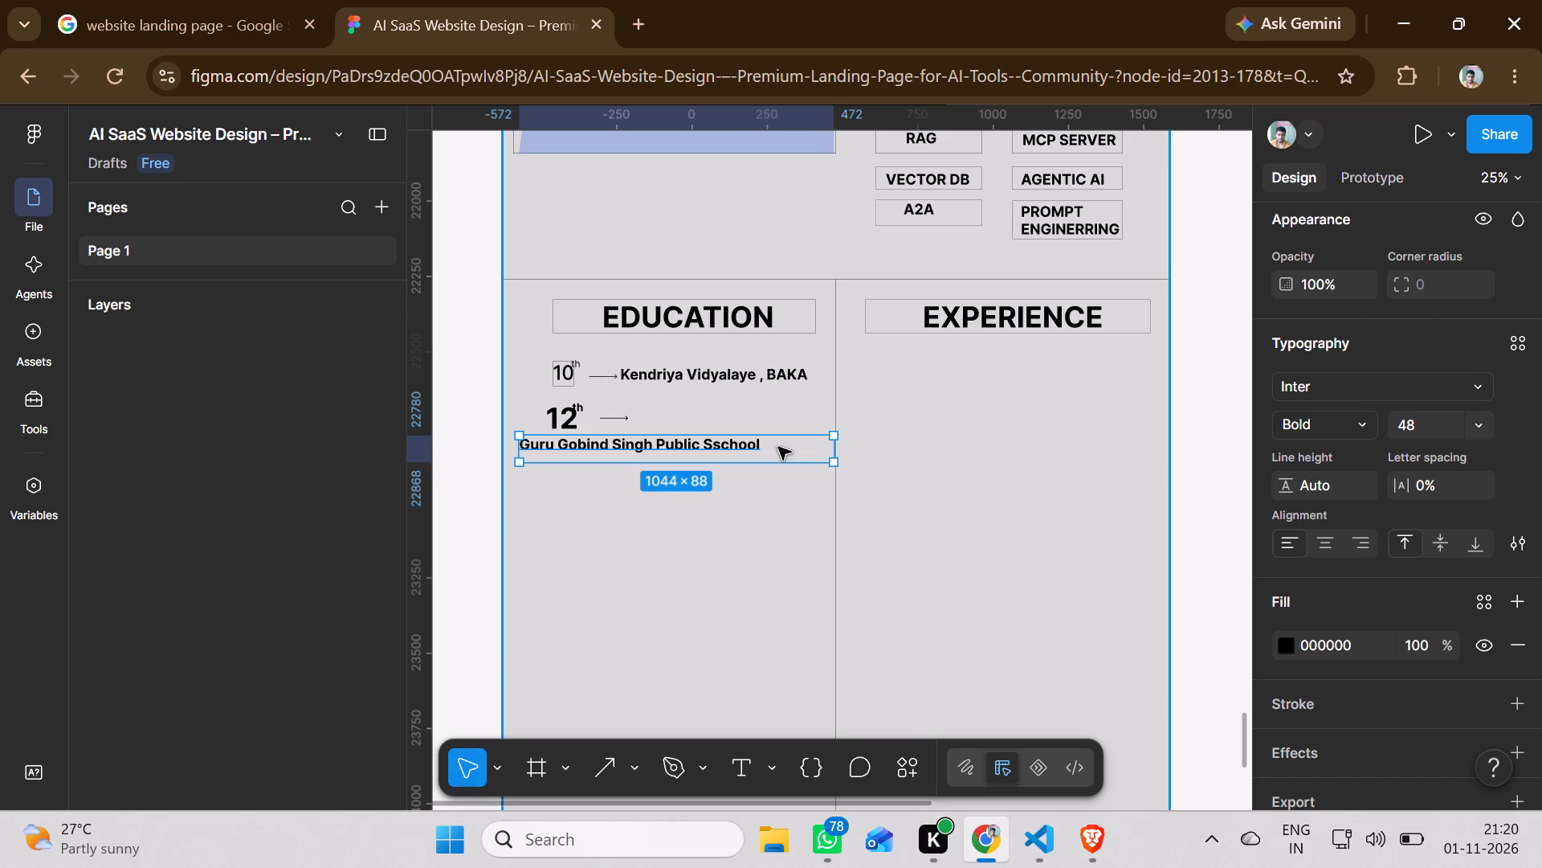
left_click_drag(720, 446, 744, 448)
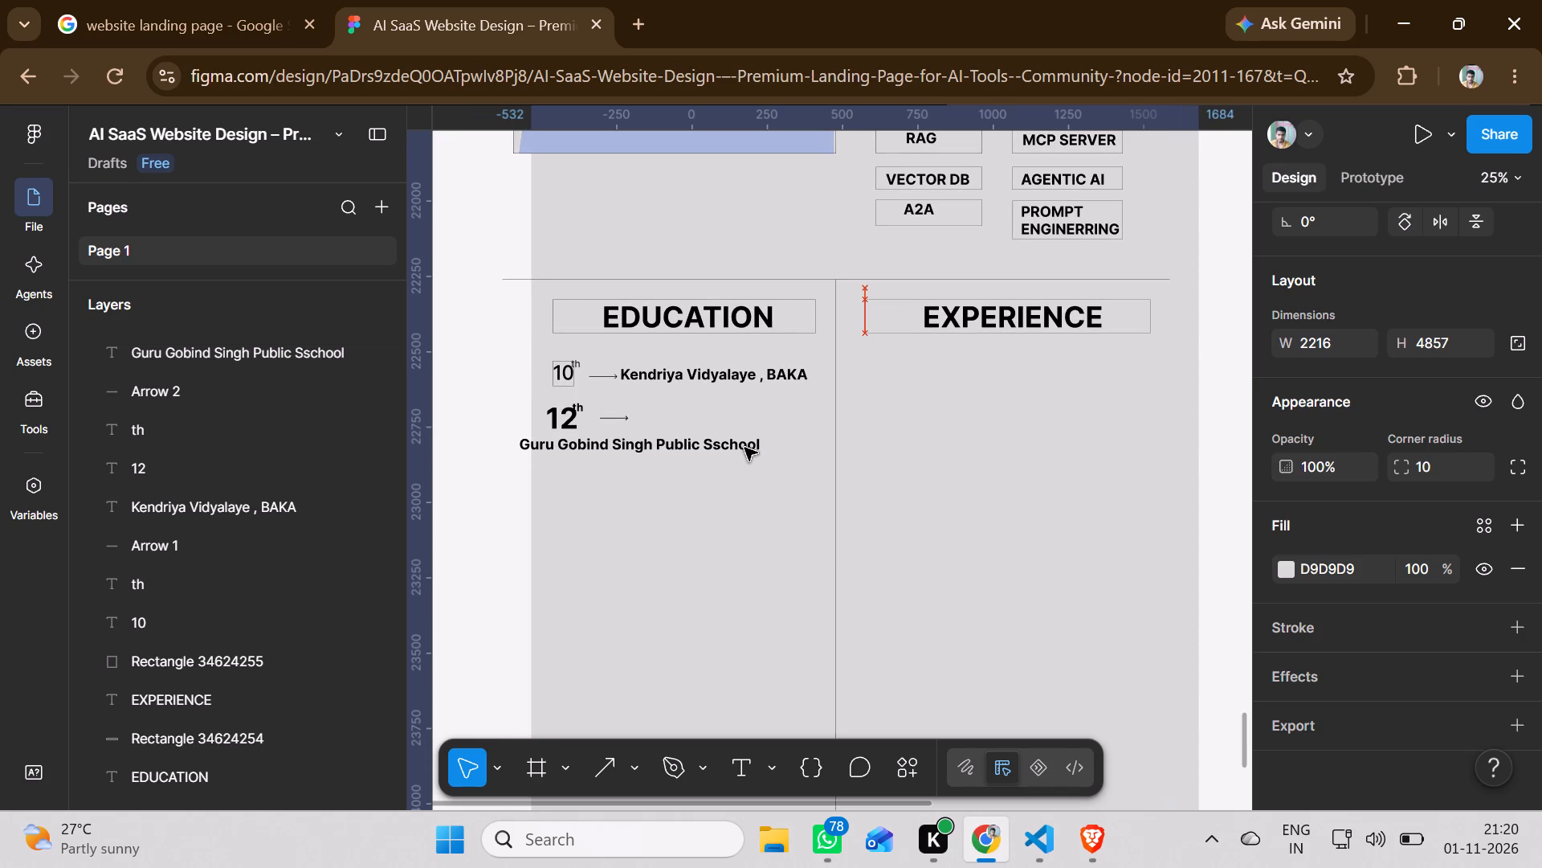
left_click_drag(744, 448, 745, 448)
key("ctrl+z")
Move the Guru Gobind Singh school name under the "12th" entry, aligning its left edge with the "10" label at about X -460.
left_click(717, 452)
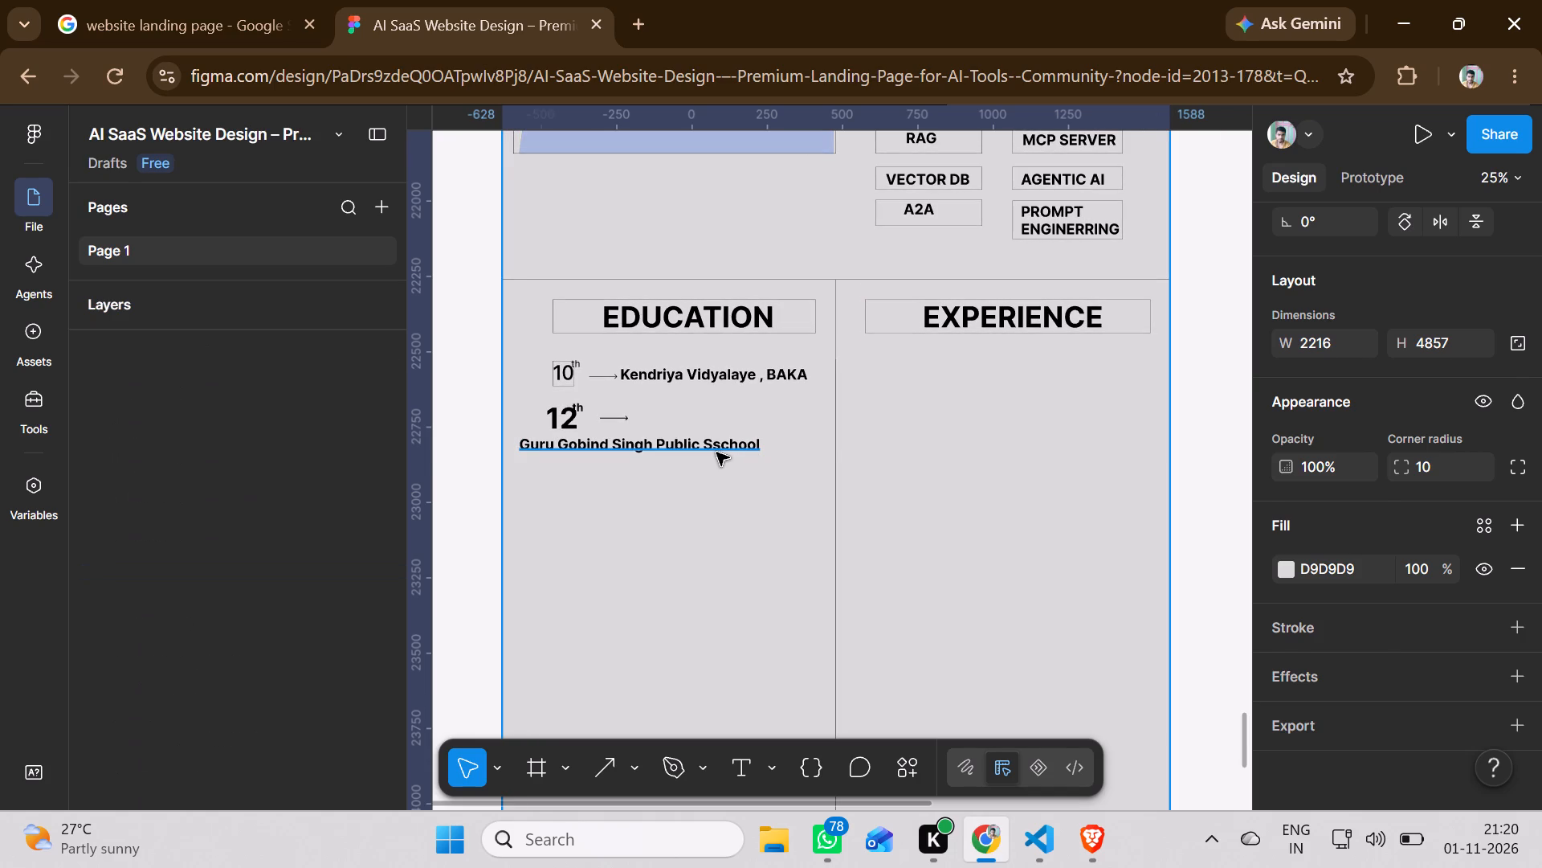
left_click_drag(712, 448, 755, 448)
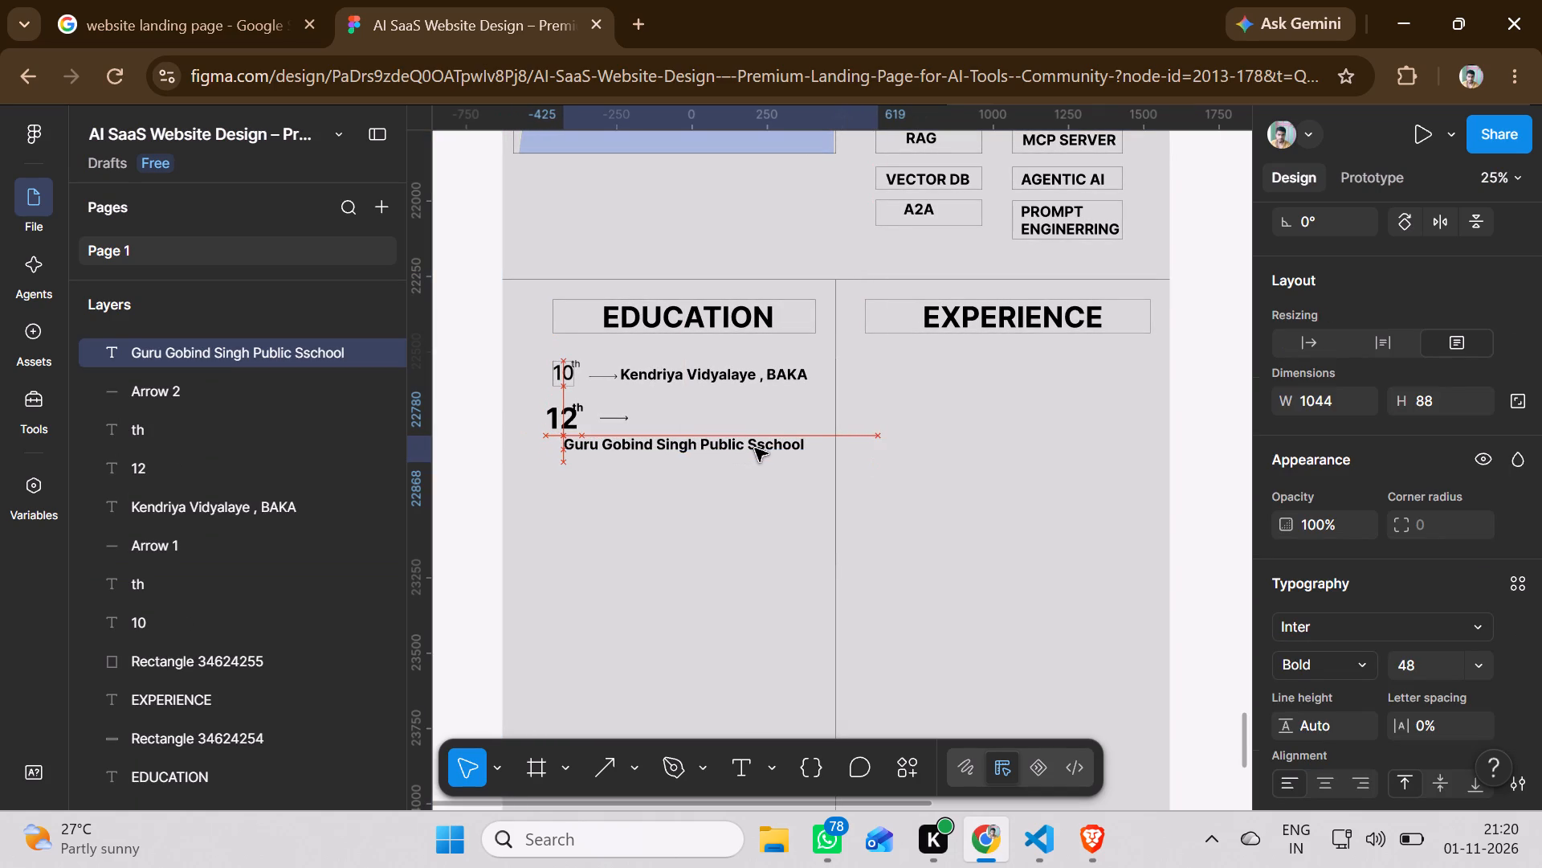
left_click_drag(755, 448, 795, 419)
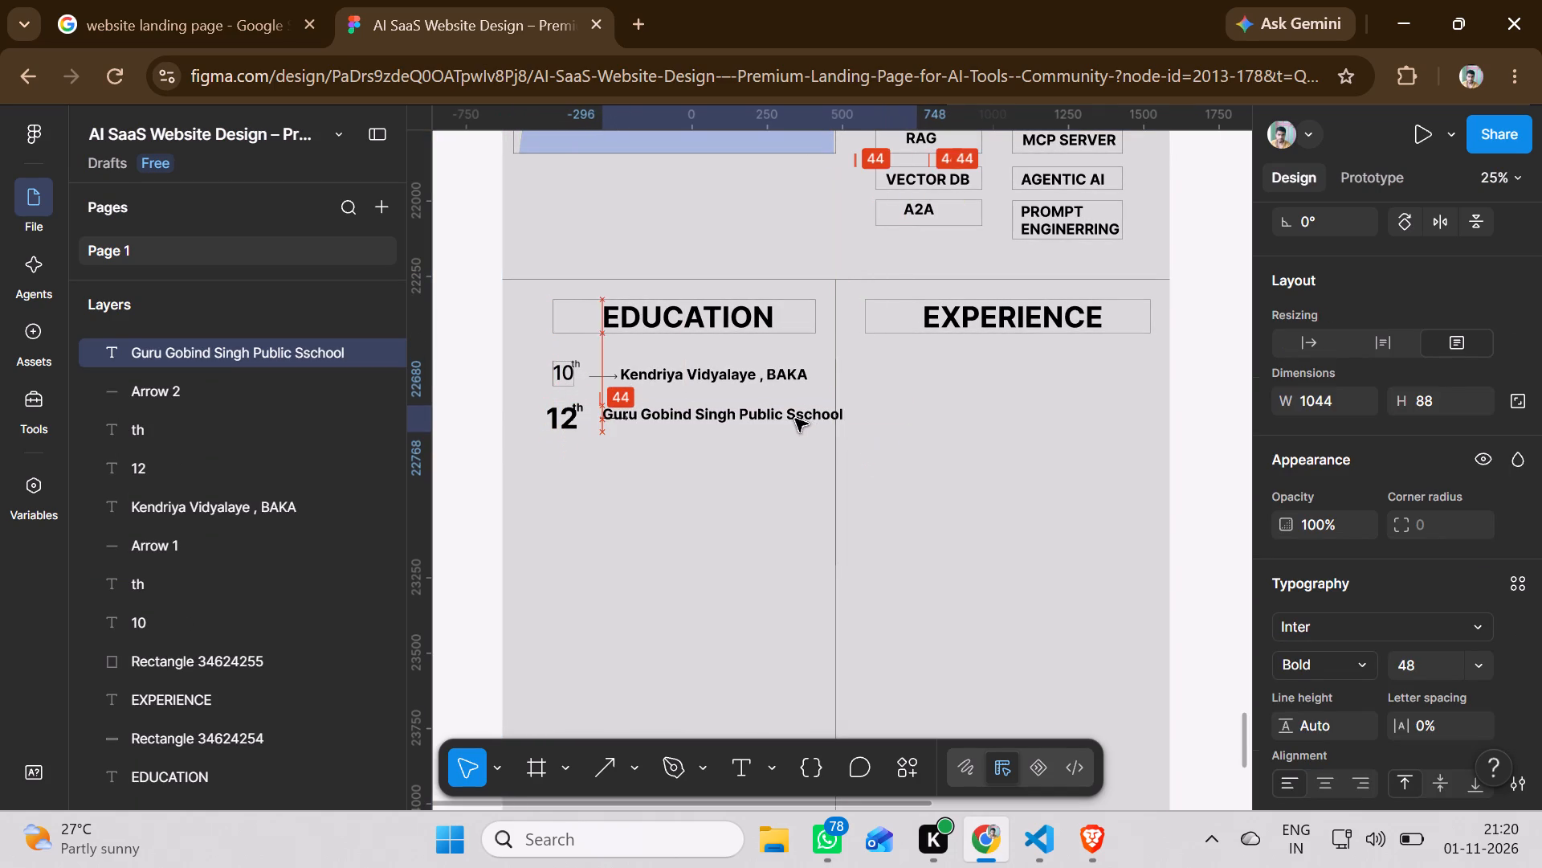
left_click_drag(795, 419, 783, 420)
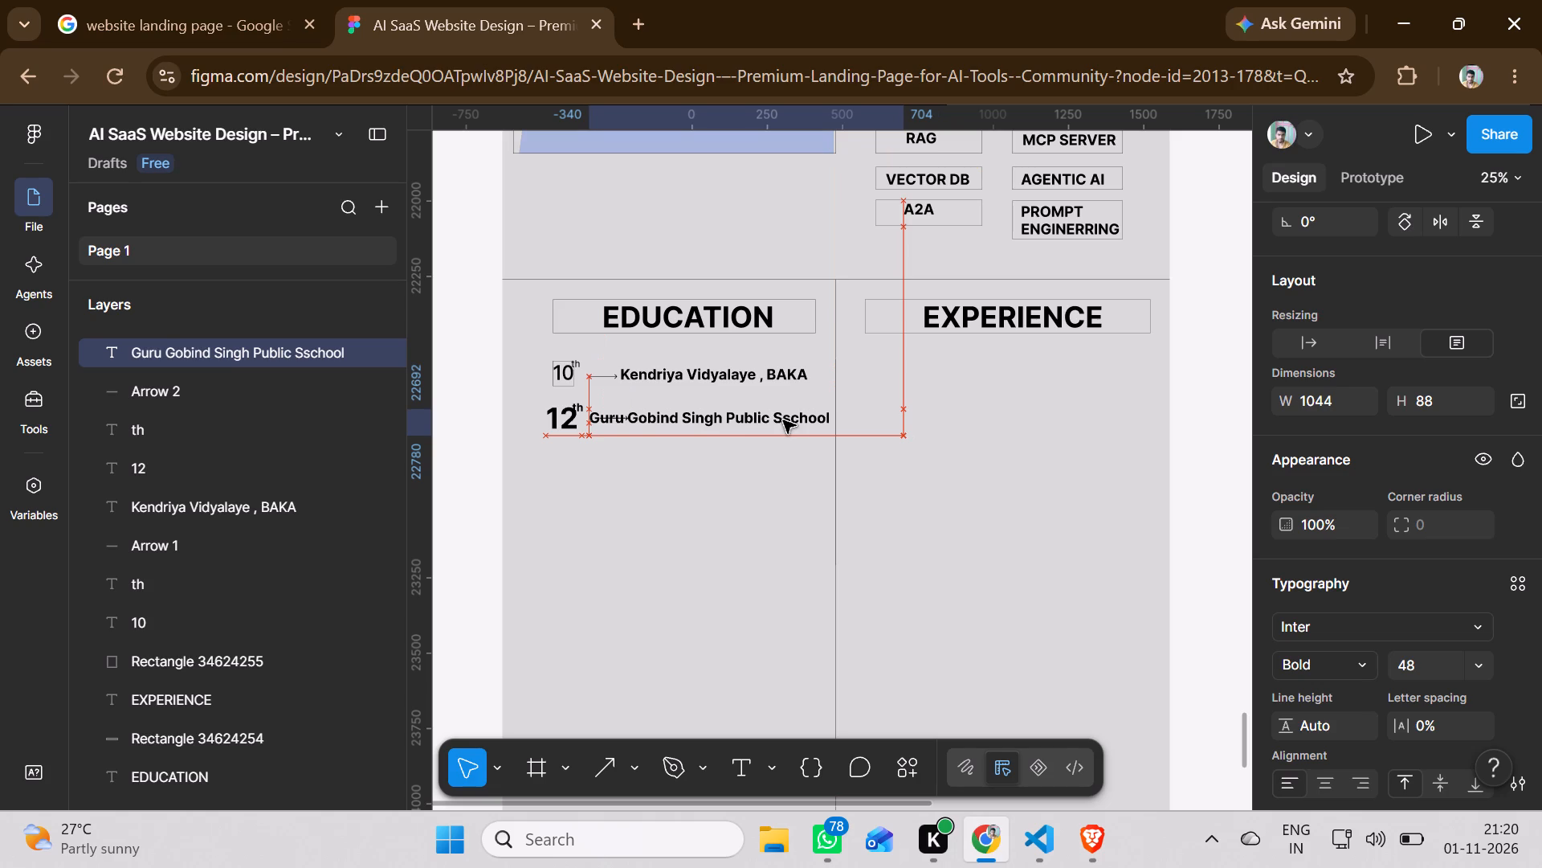
left_click_drag(783, 420, 749, 448)
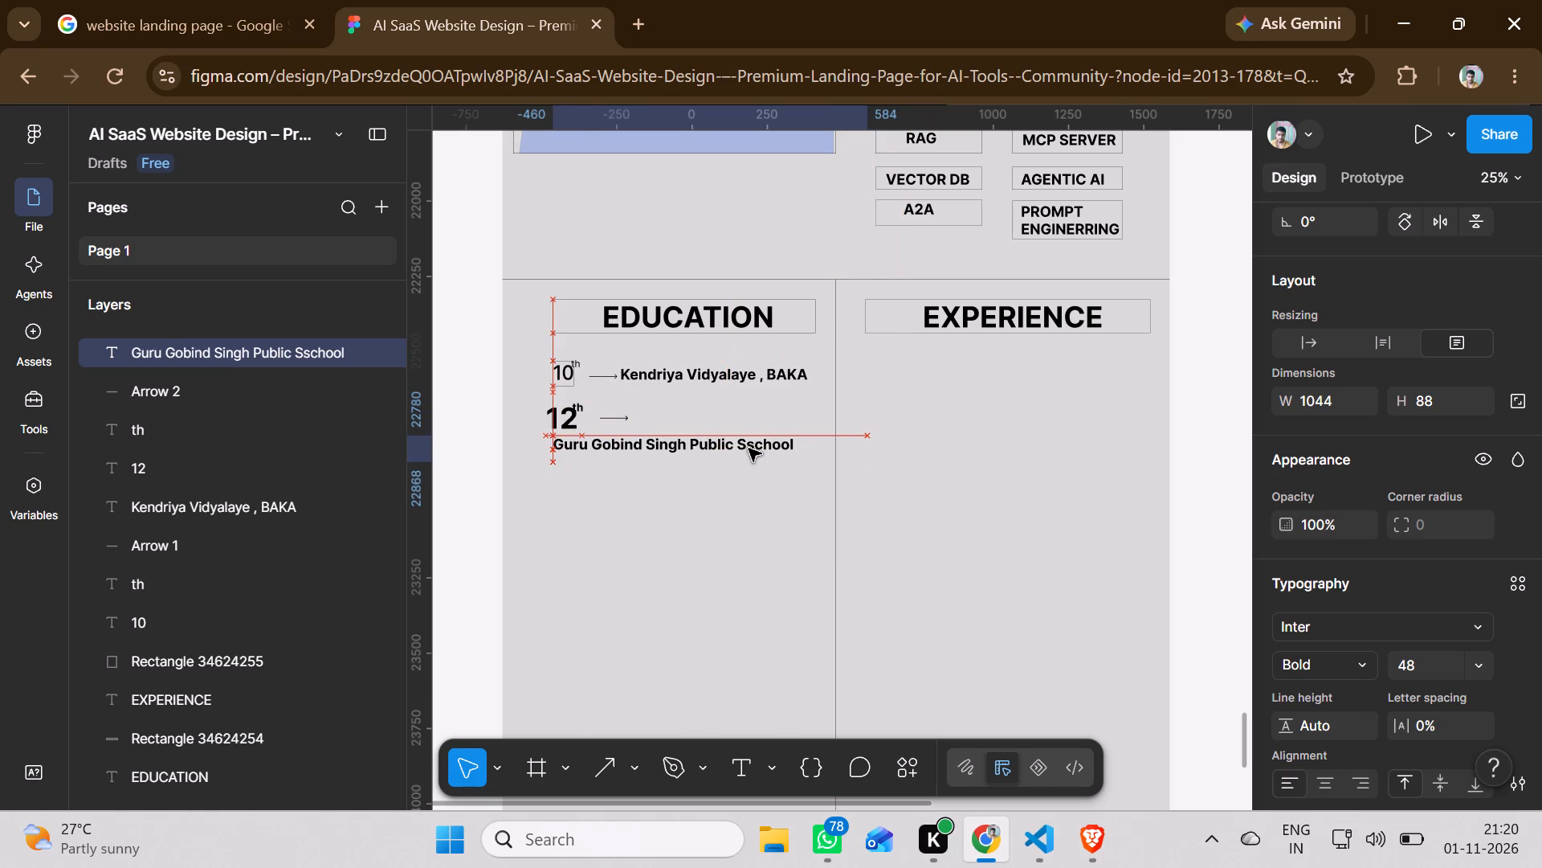
left_click_drag(749, 448, 748, 448)
Correct the school name's last word so the text reads "Guru Gobind Singh Public School".
double_click(768, 448)
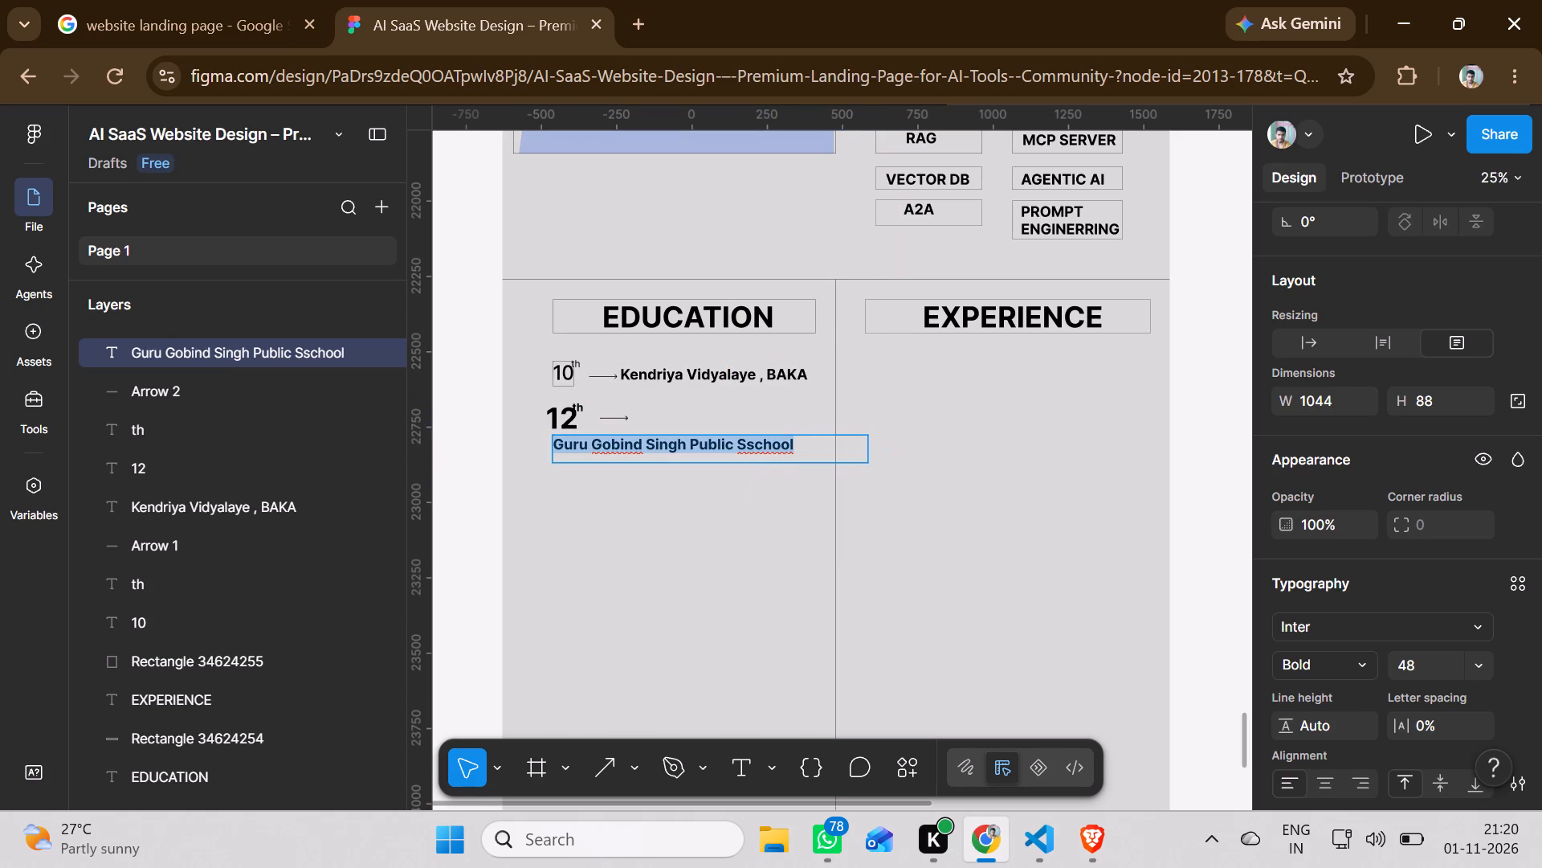
left_click(804, 441)
key("BackSpace")
key("BackSpace")
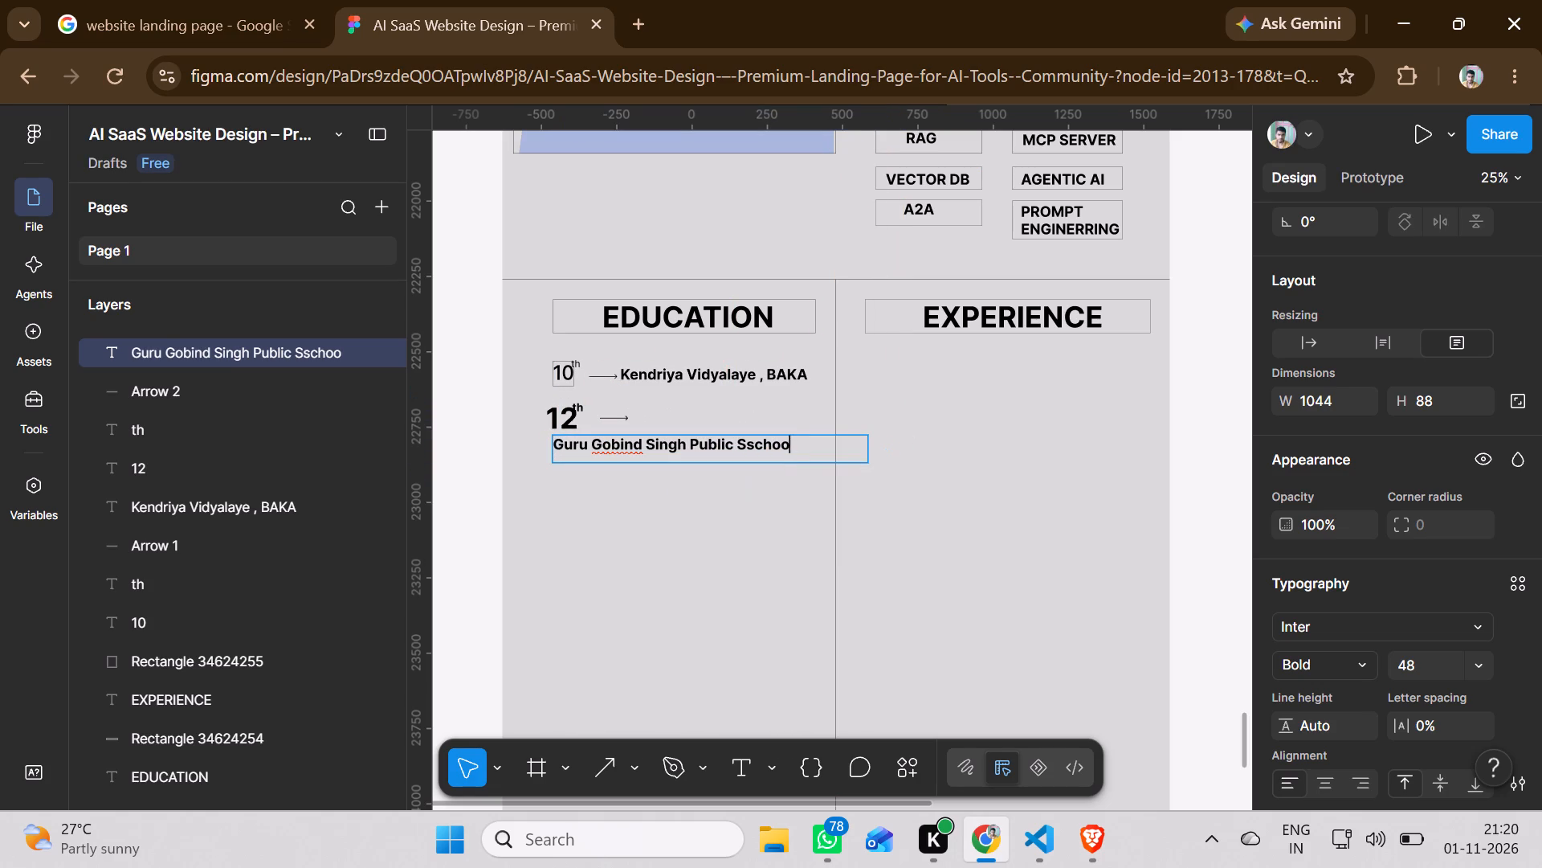
key("BackSpace")
key("BackSpace")
key("BackSpace")
key("BackSpace")
type("chool")
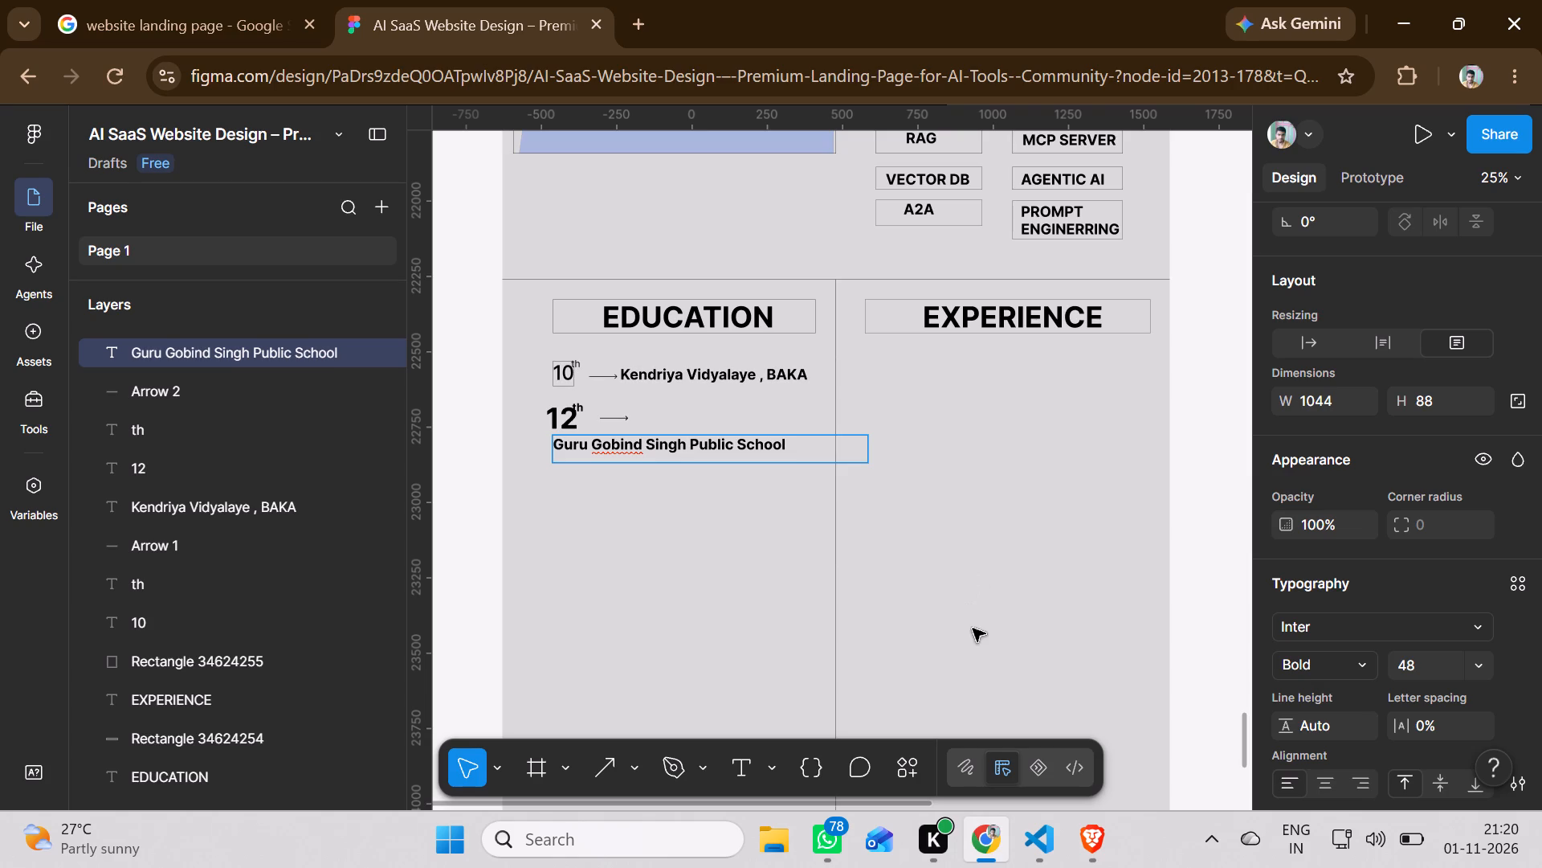
left_click(708, 582)
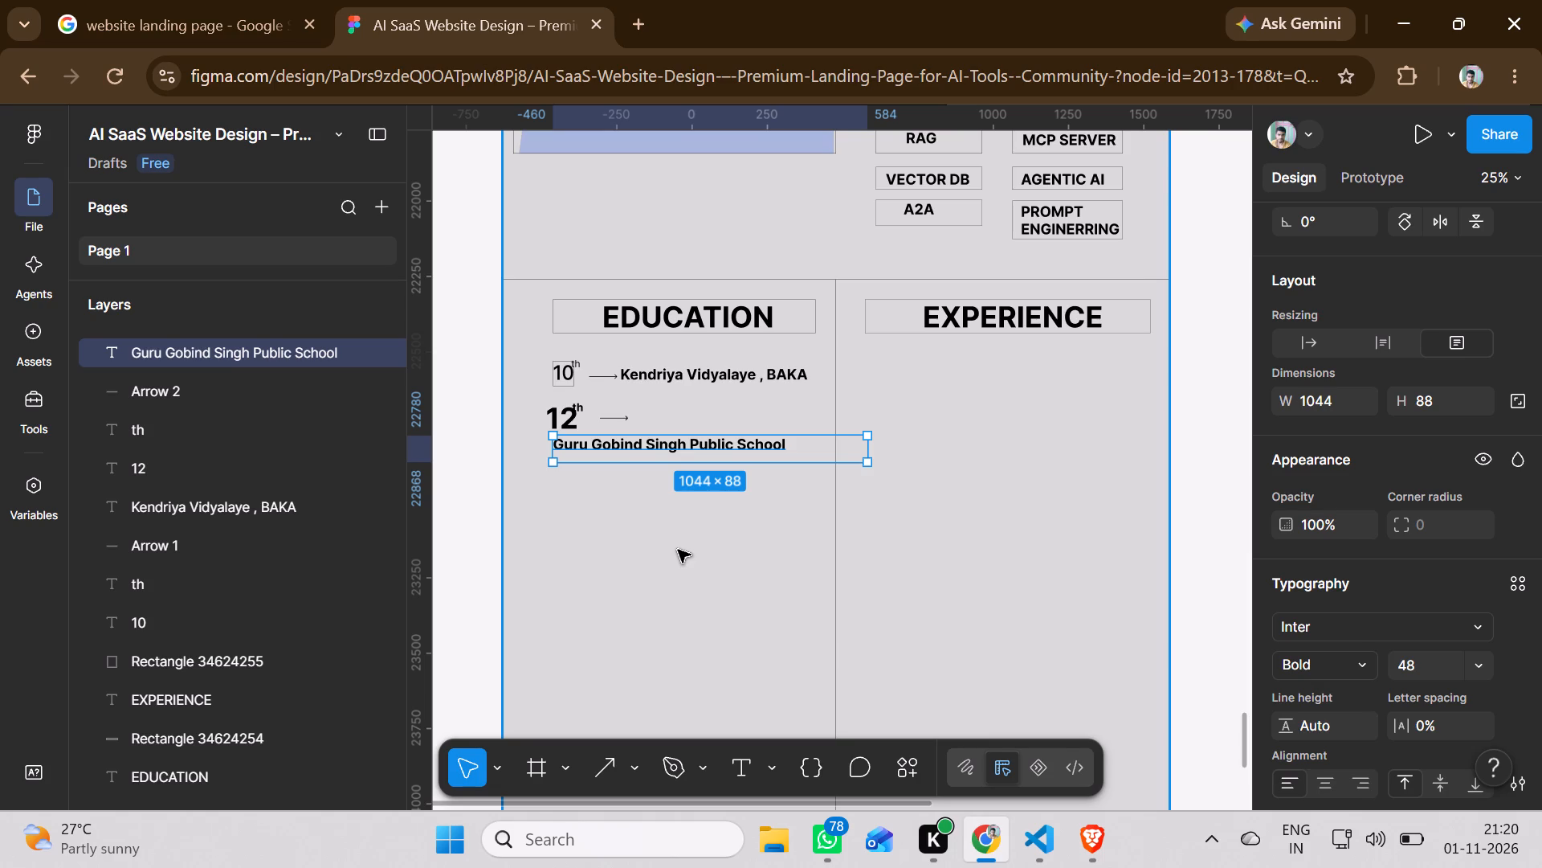
left_click(625, 407)
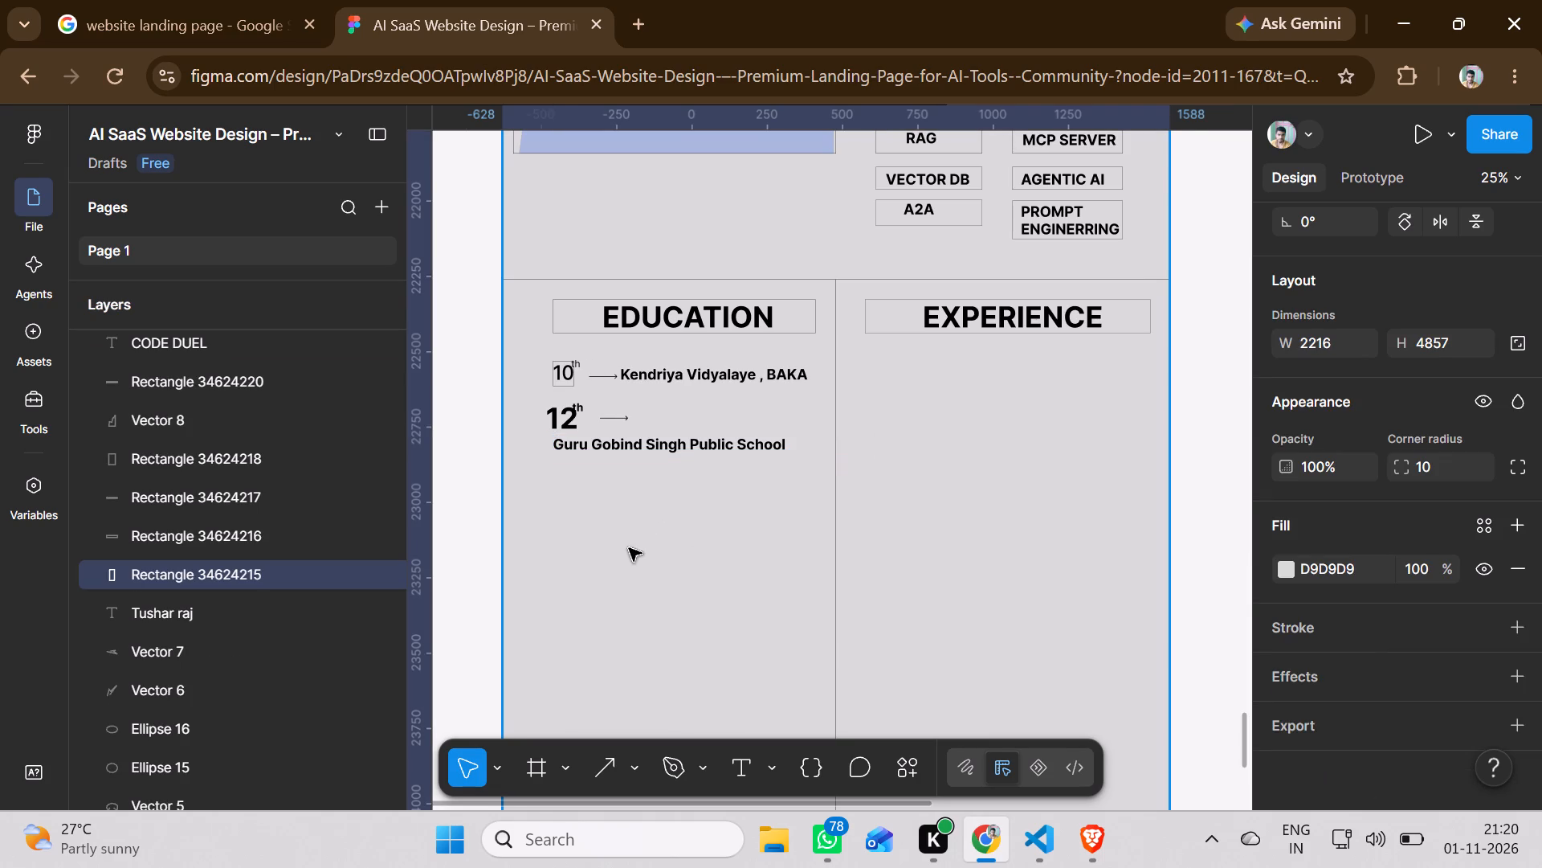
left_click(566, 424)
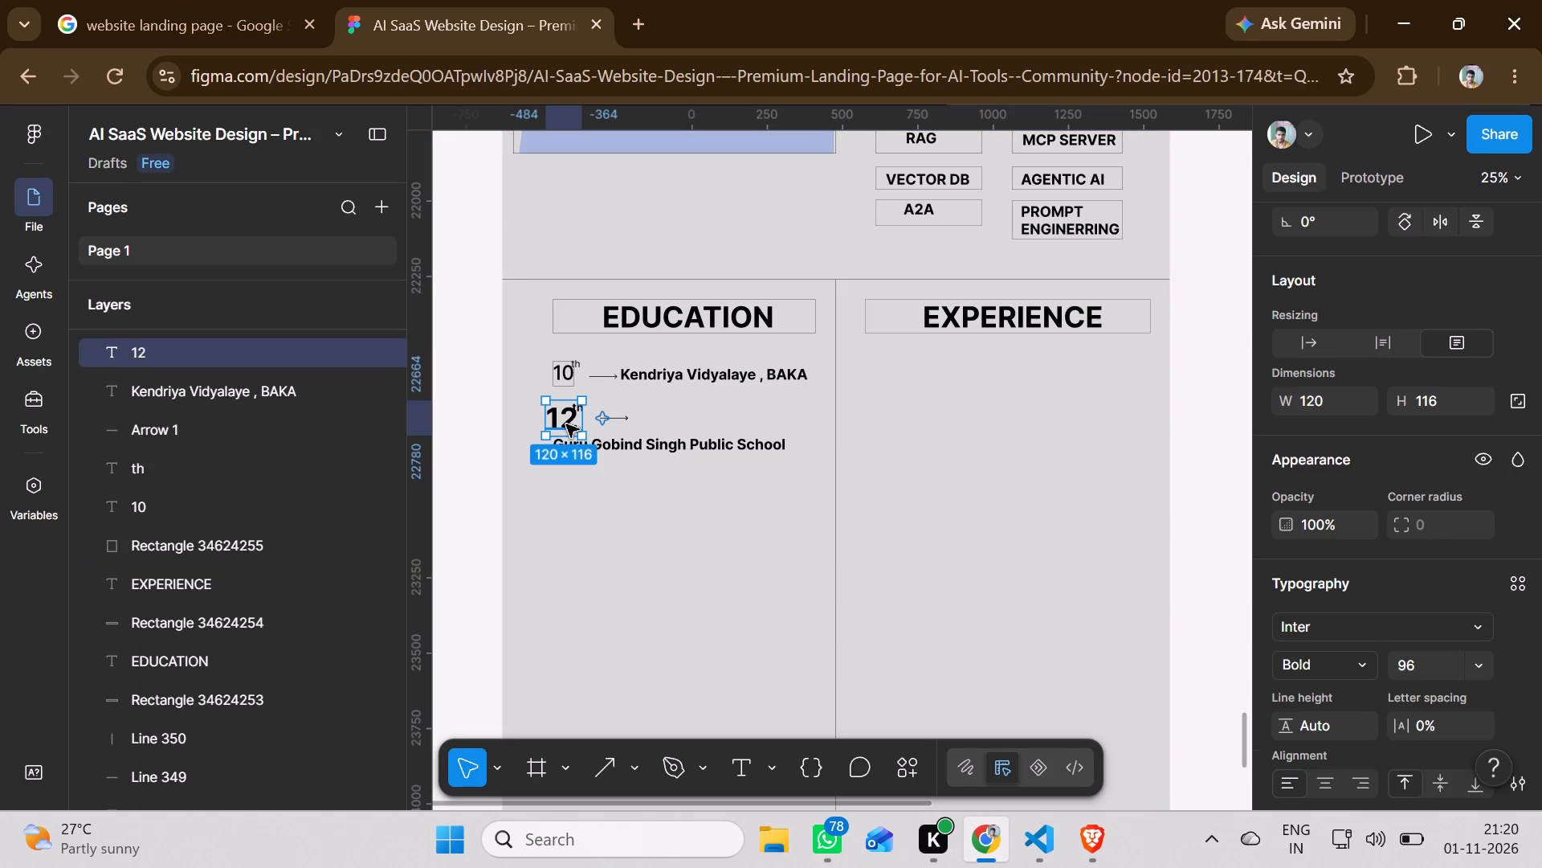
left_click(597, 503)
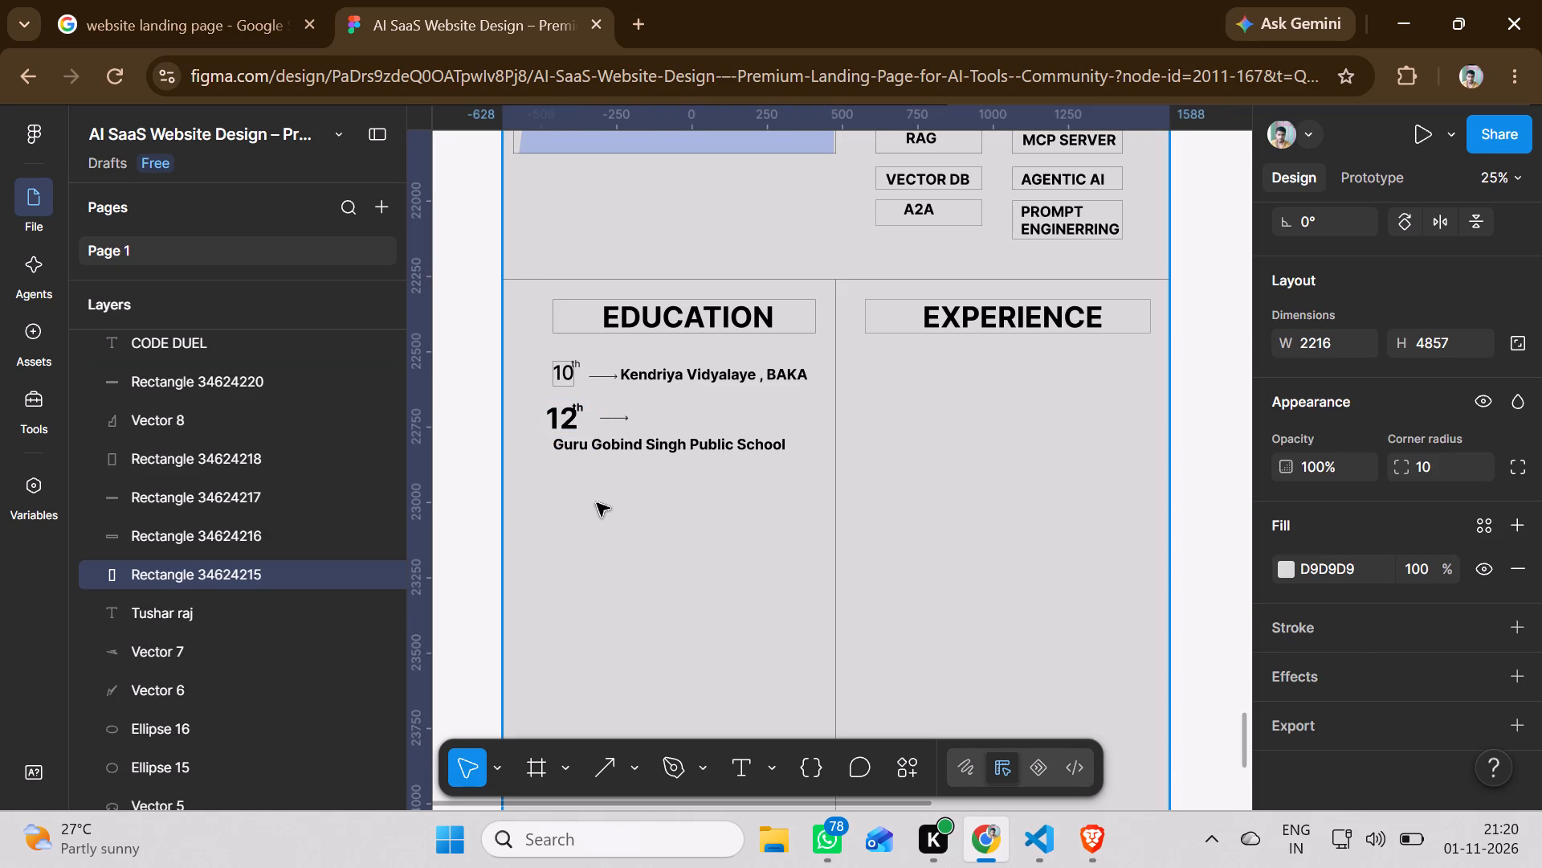
Replace the Guru Gobind Singh school name under the "12th" entry with "Kendriya Vidyalaye , BAKA".
double_click(634, 440)
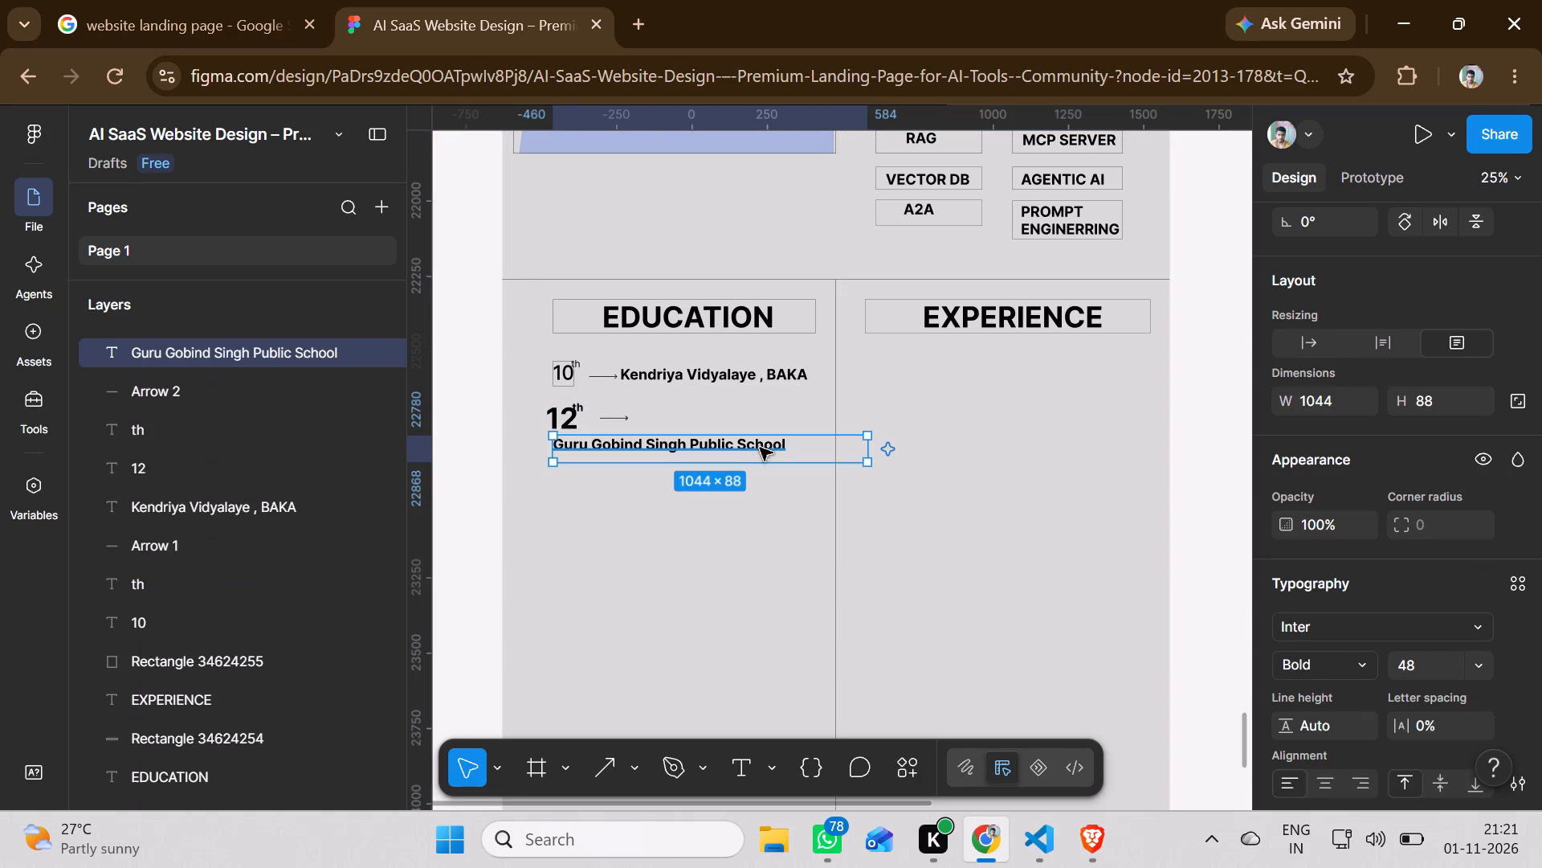
left_click(788, 444)
double_click(788, 444)
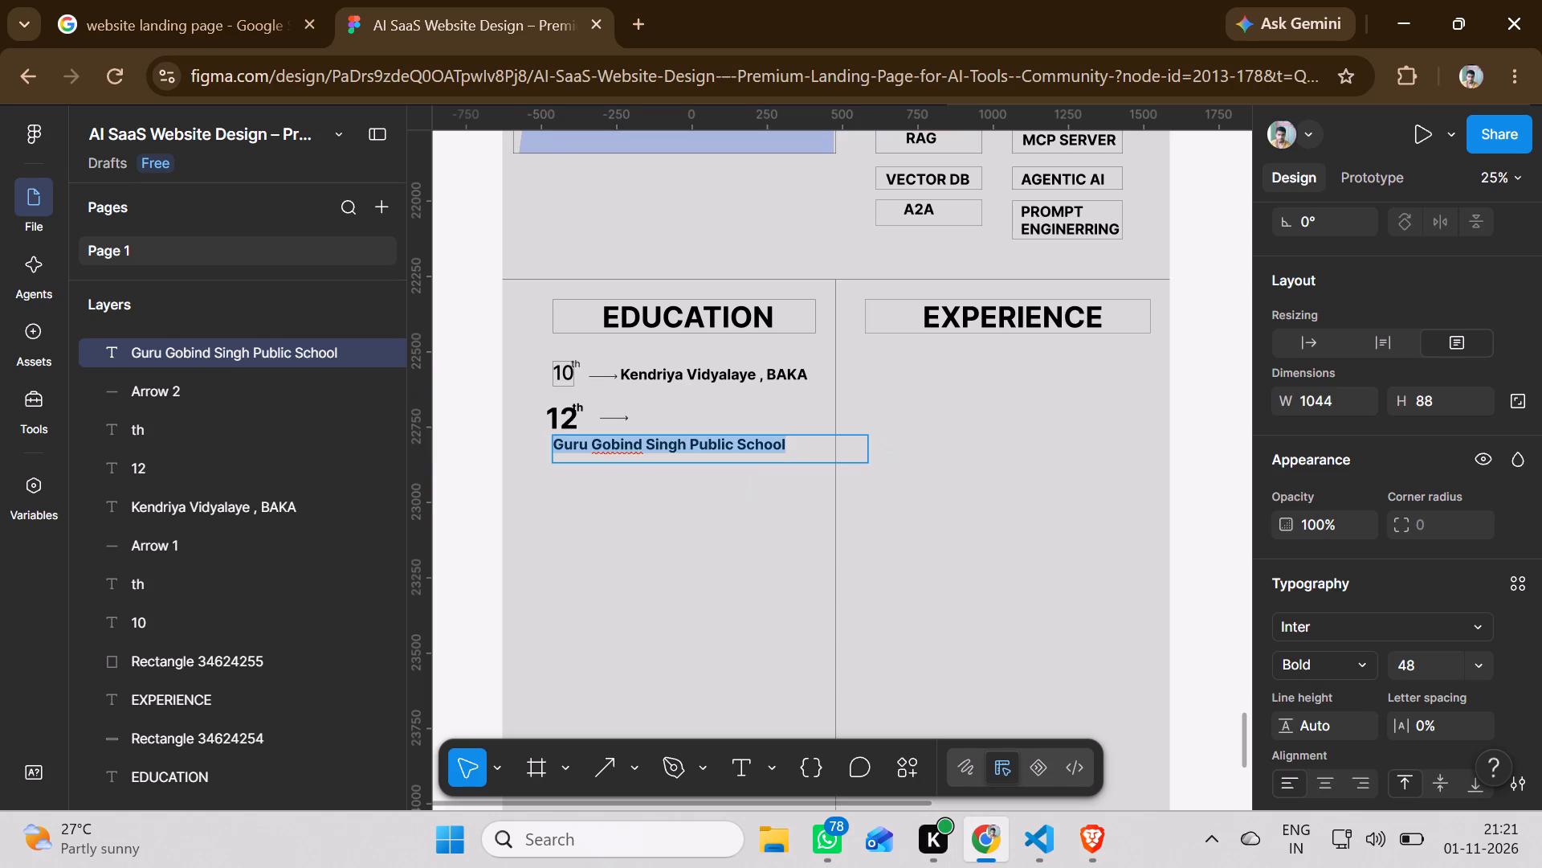
key("BackSpace")
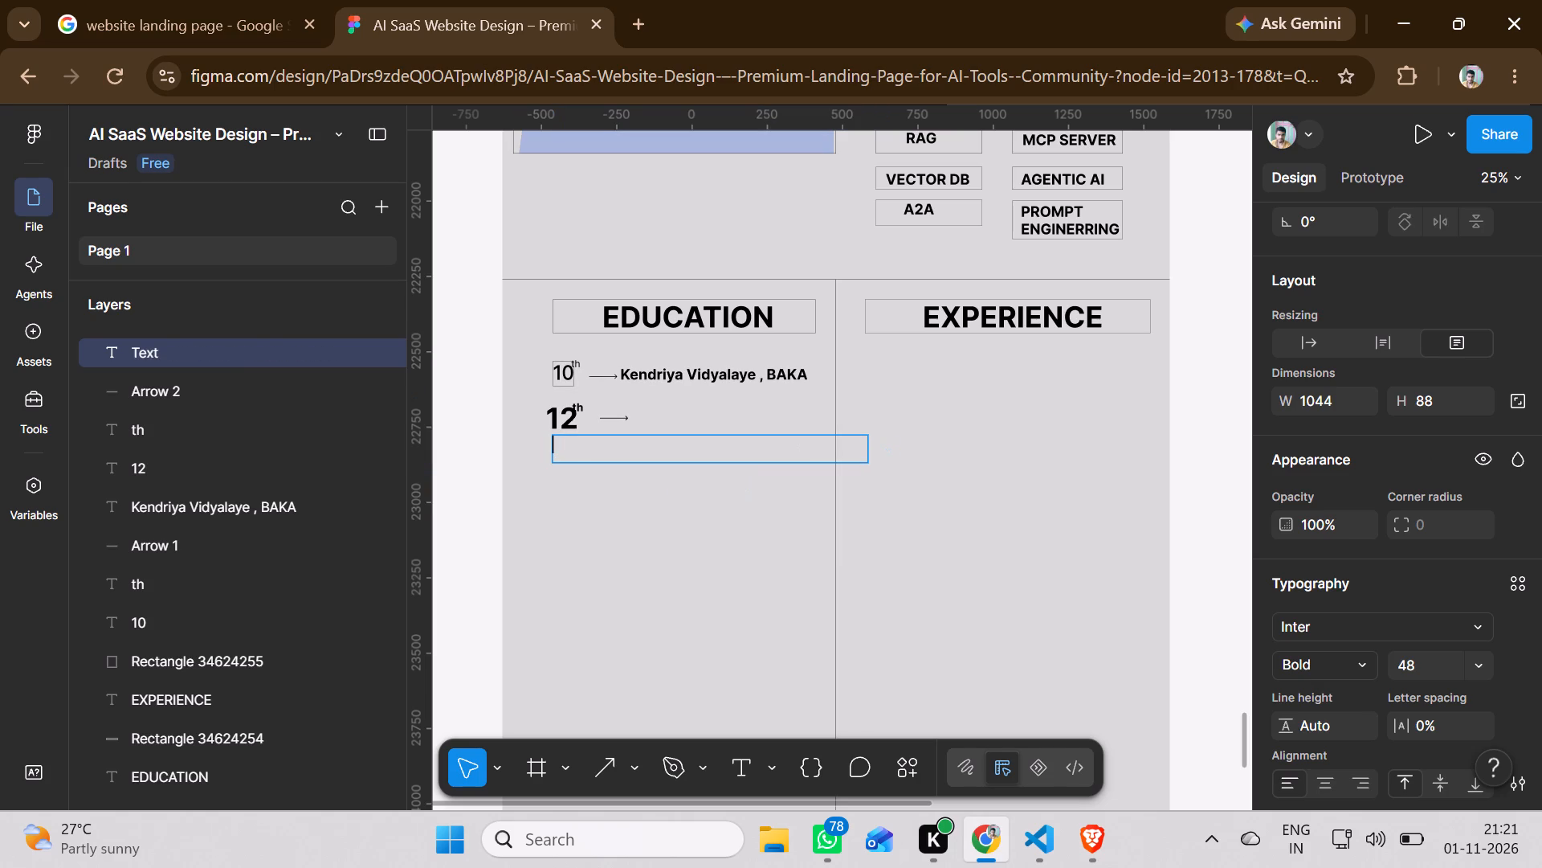
type("KEndriye")
key("space")
key("BackSpace")
key("BackSpace")
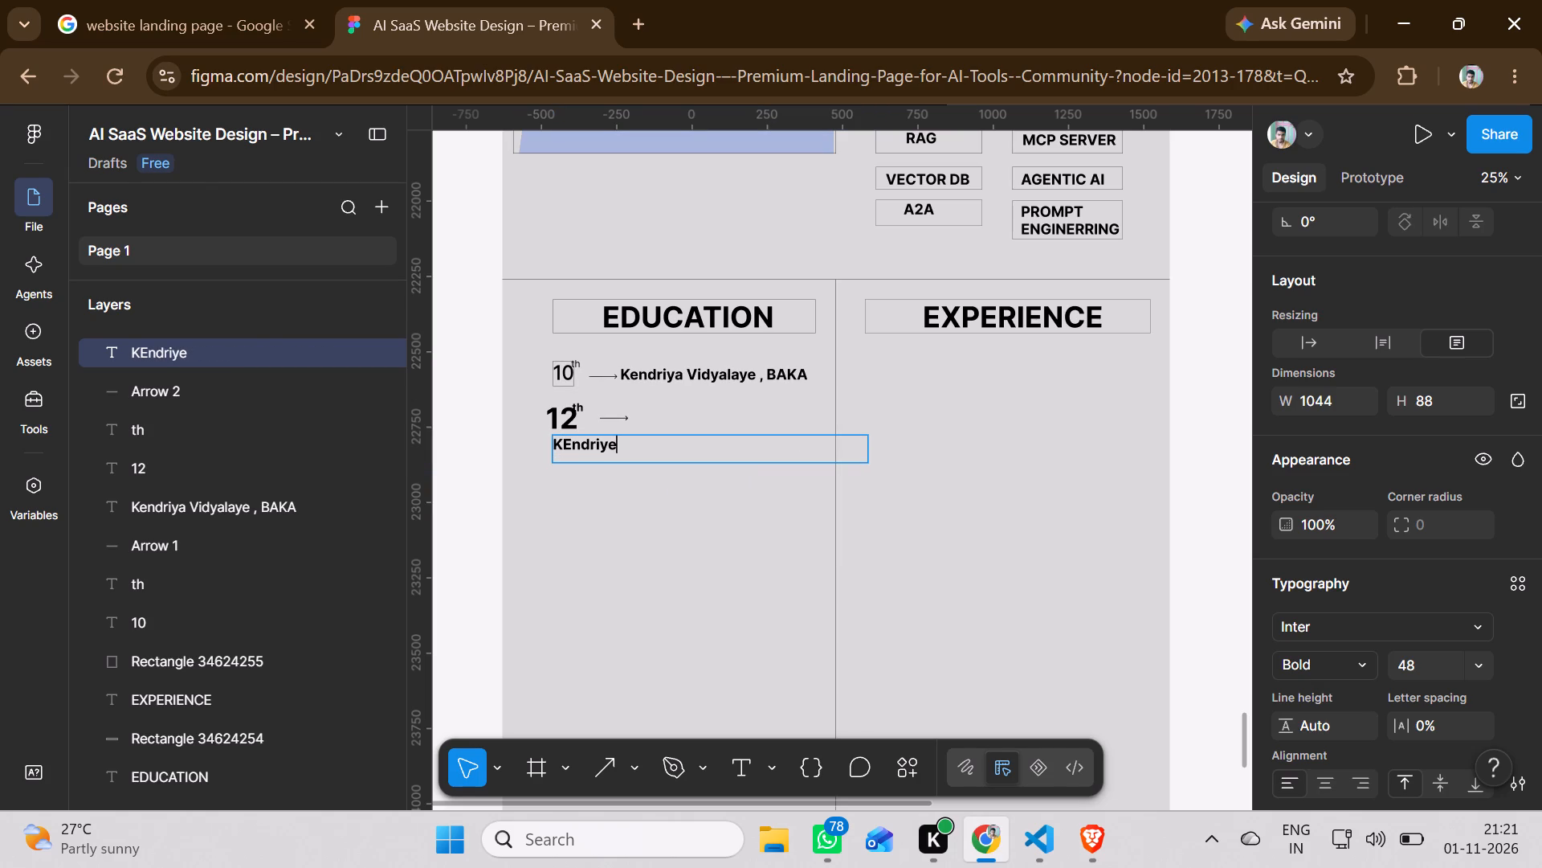
key("BackSpace")
key("BackSpace")
key("BackSpace")
key("BackSpace")
key("BackSpace")
key("BackSpace")
type("endri")
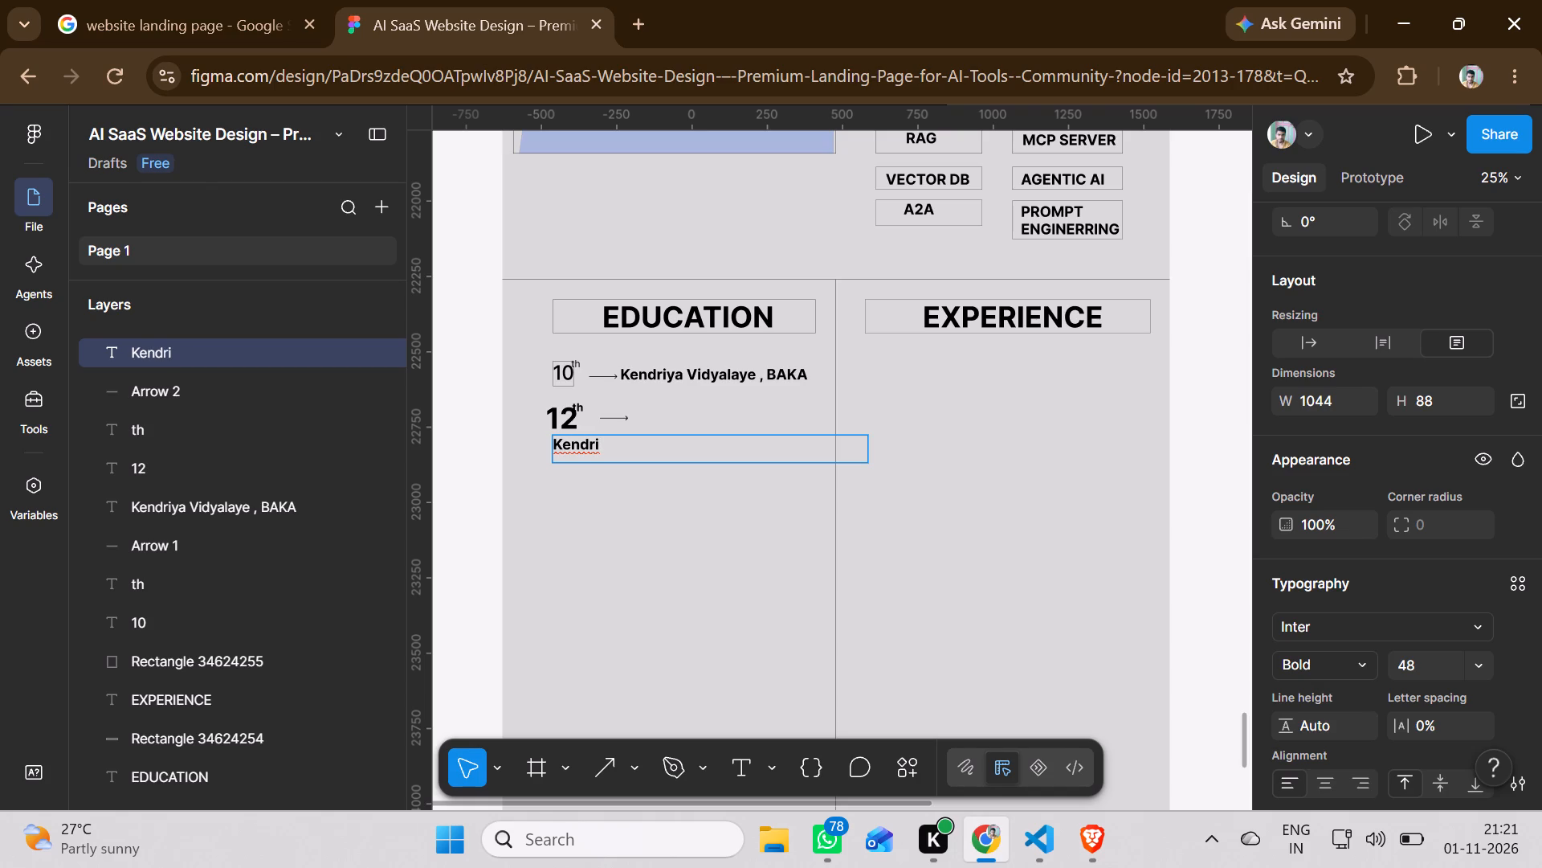
type("ya Vidya")
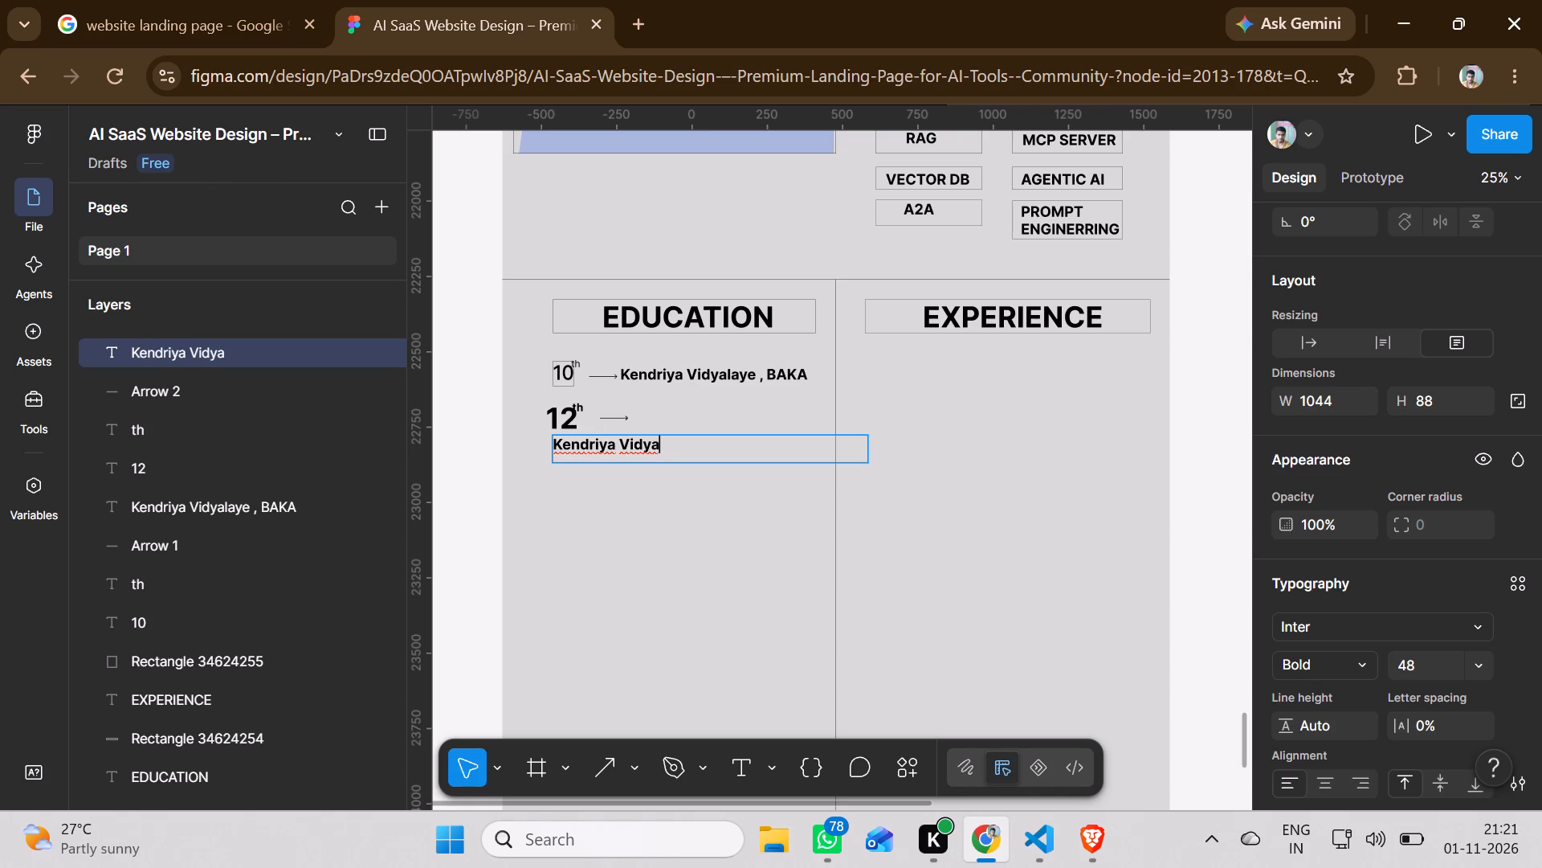
key("k")
key("BackSpace")
type("laye")
key("space")
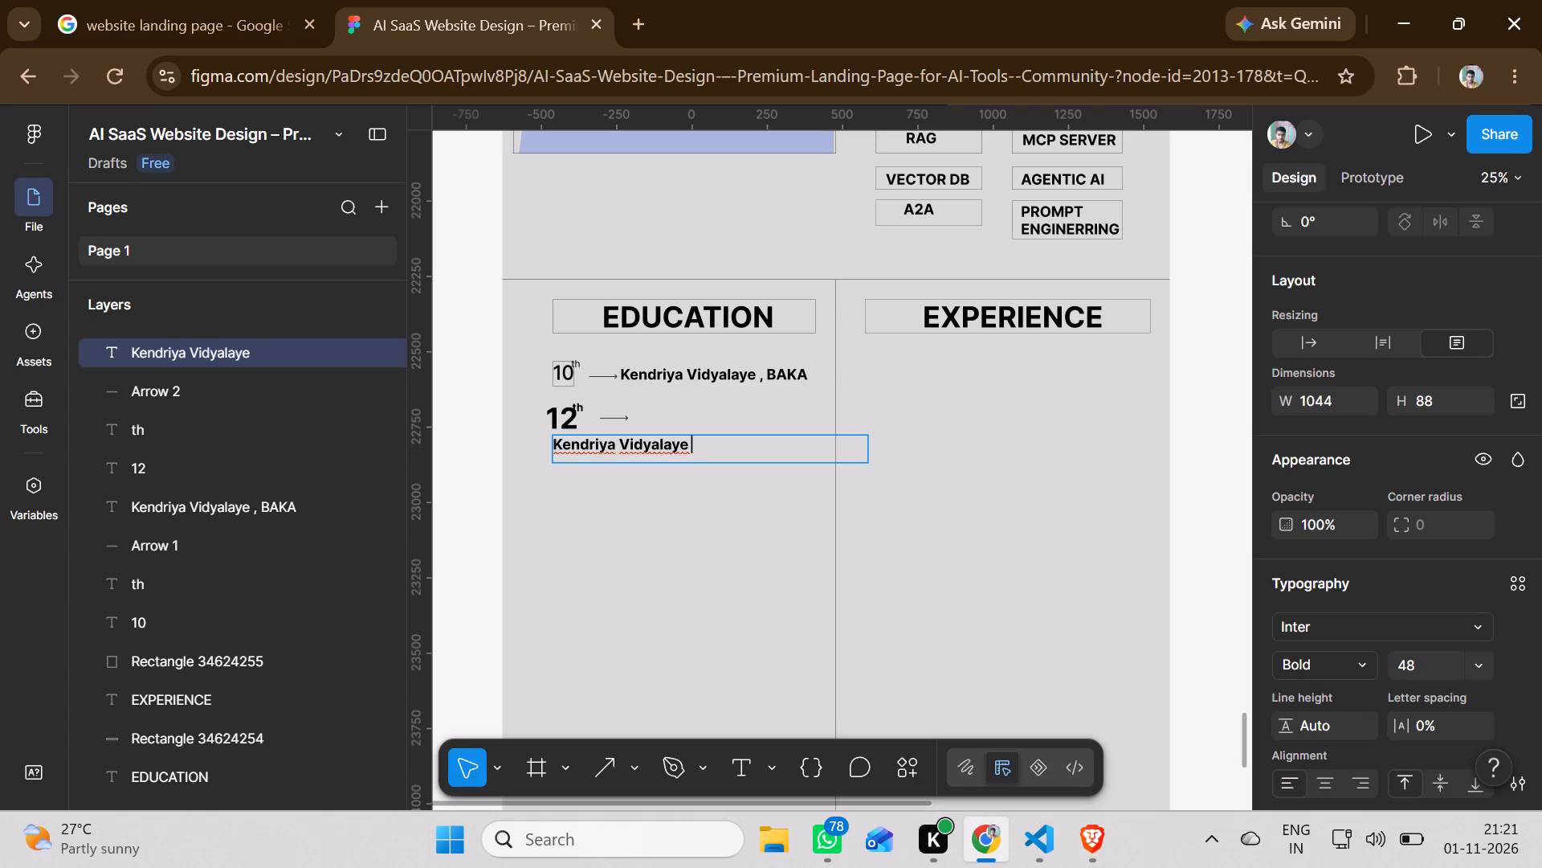
type(", BAHA")
key("BackSpace")
key("BackSpace")
type("KA")
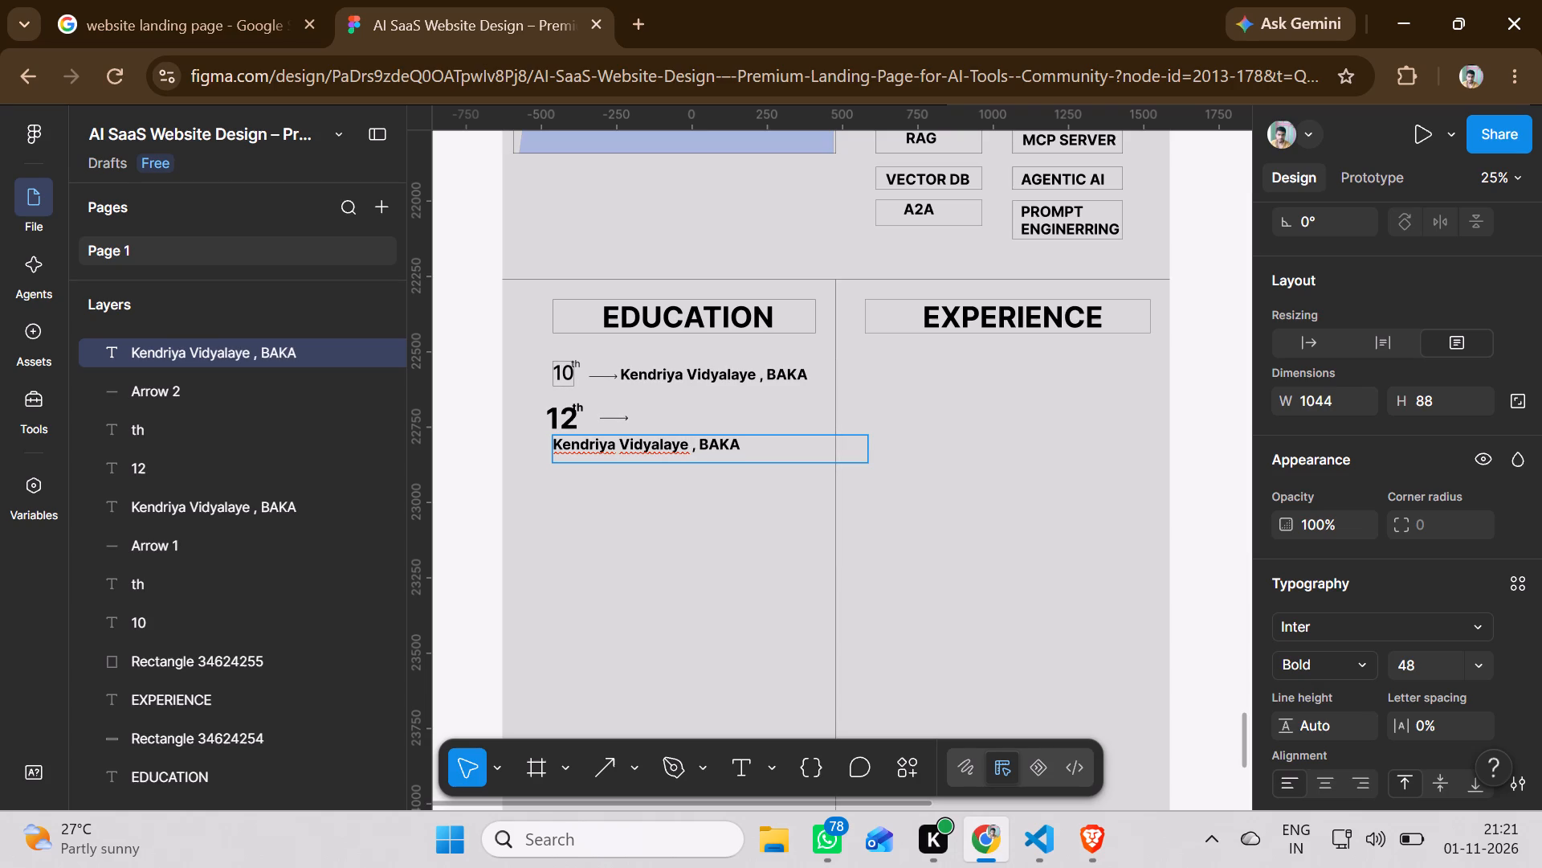
left_click(747, 509)
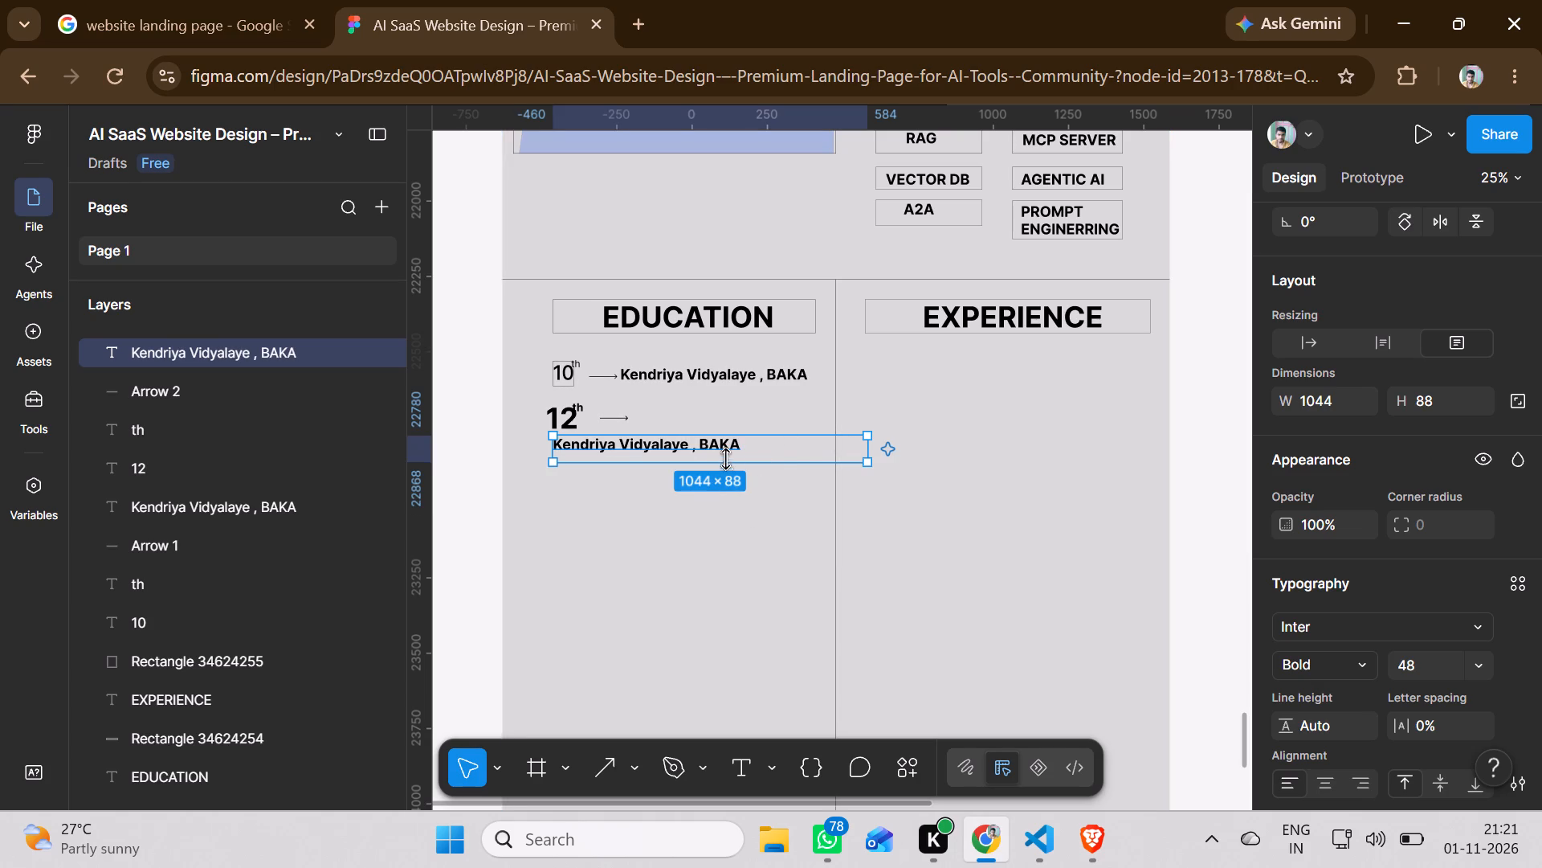
Move the lower Kendriya Vidyalaye school name beside the "12th" entry's arrow, level with it, left edge at about X -171.
left_click_drag(735, 444, 817, 415)
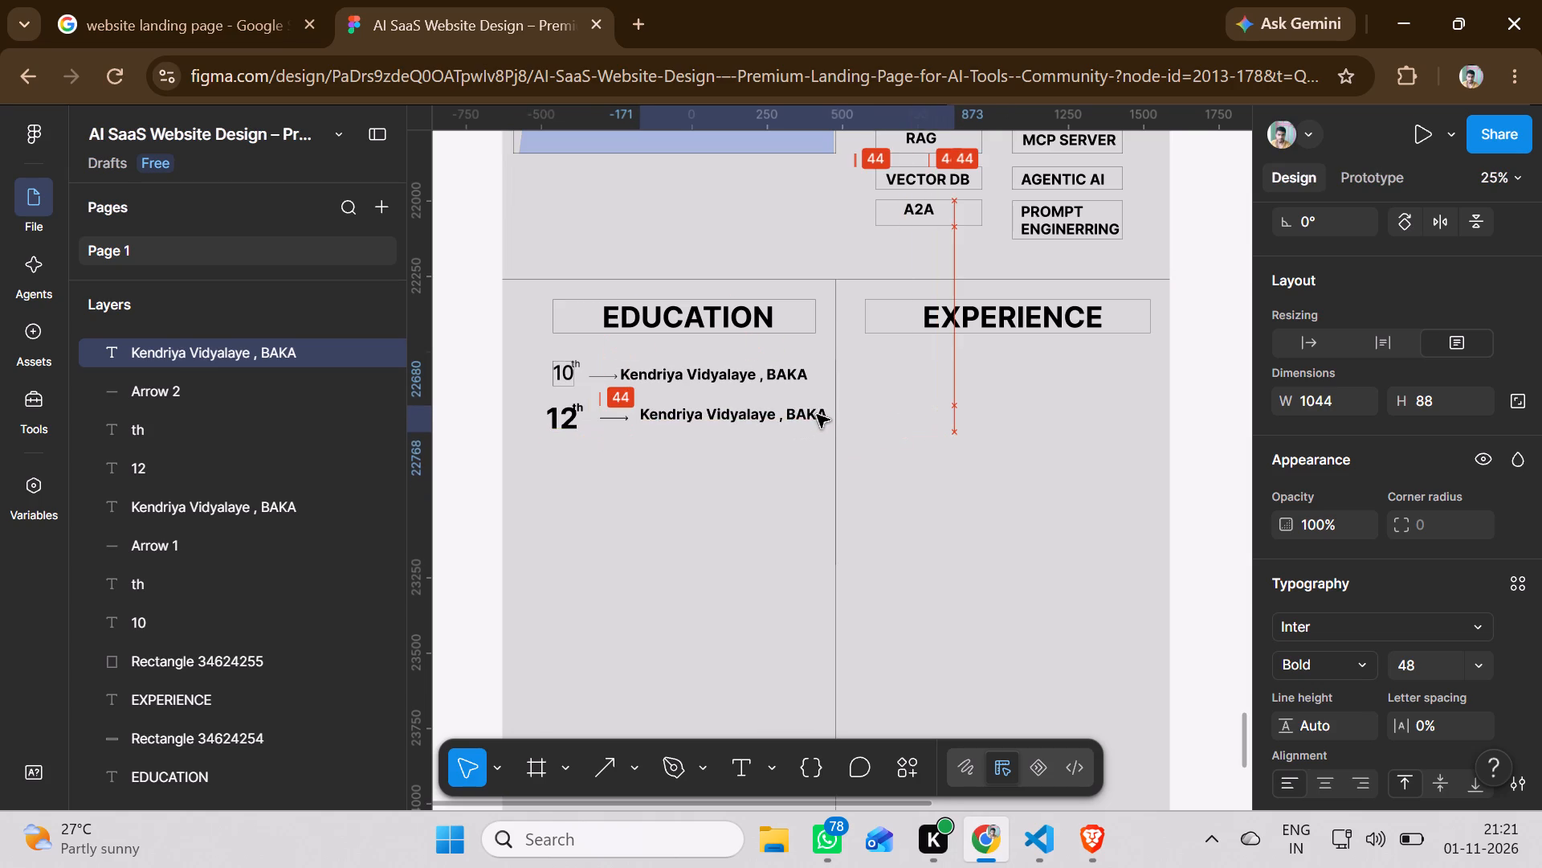
left_click_drag(817, 415, 822, 420)
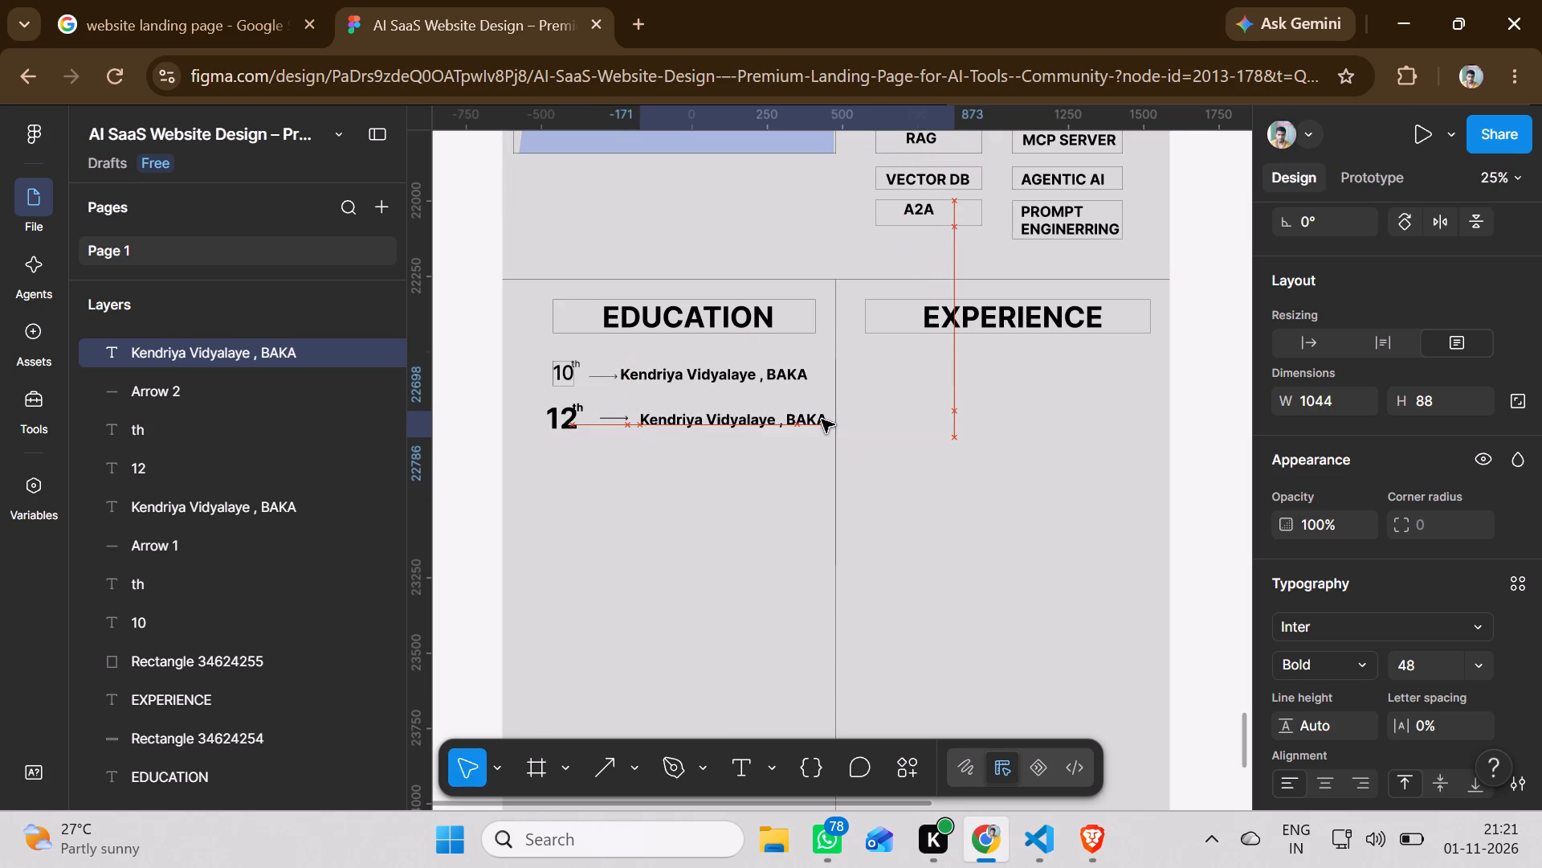
left_click_drag(822, 420, 822, 417)
left_click(637, 543)
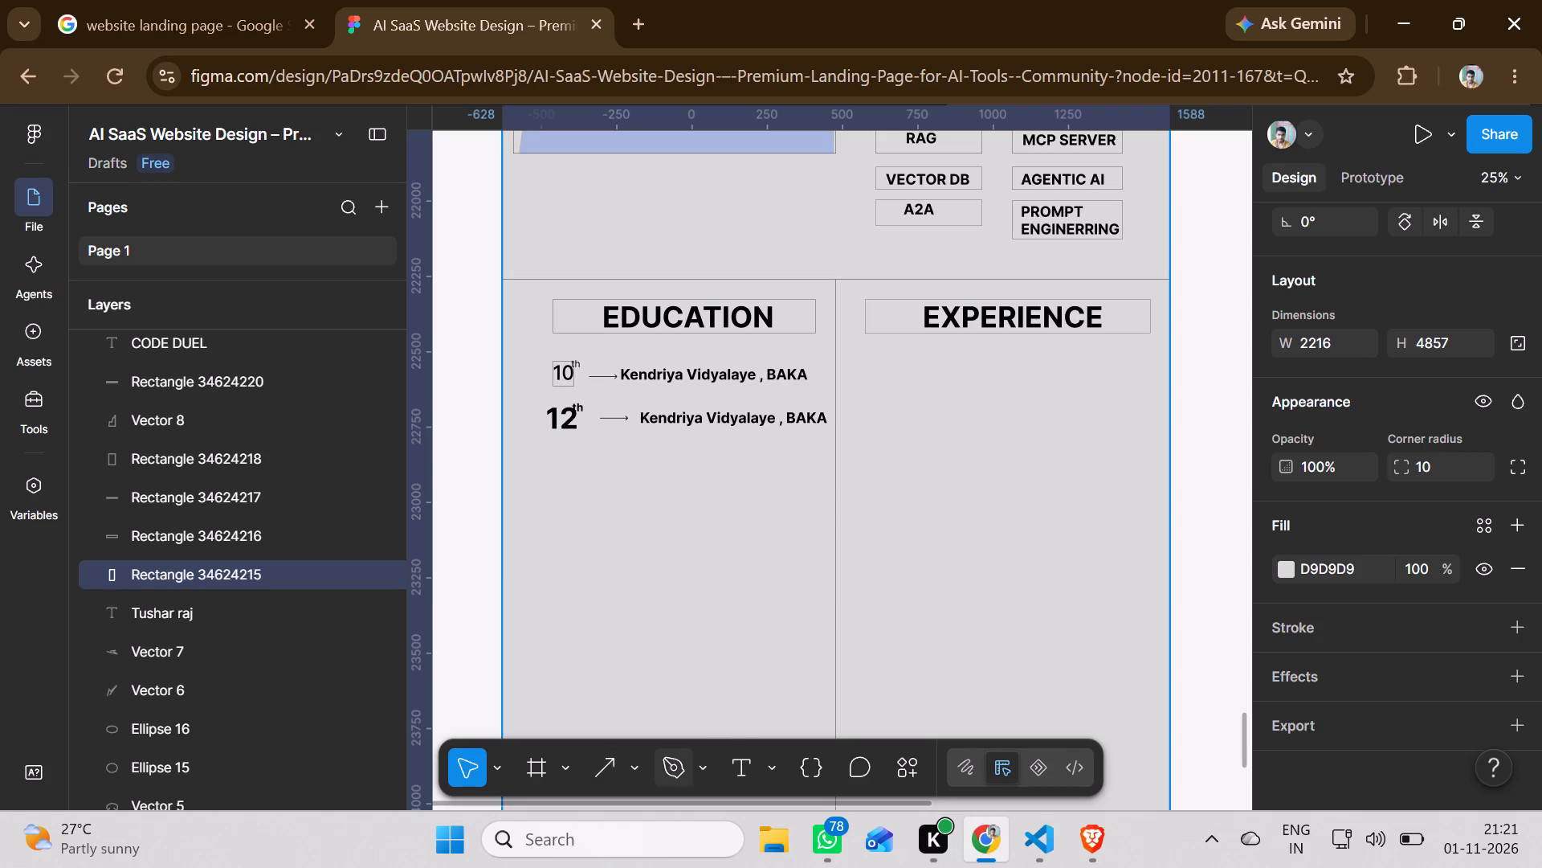
Draw a rectangle about 436 × 112 below the "12th" entry, with its left edge at about X -460.
left_click(634, 756)
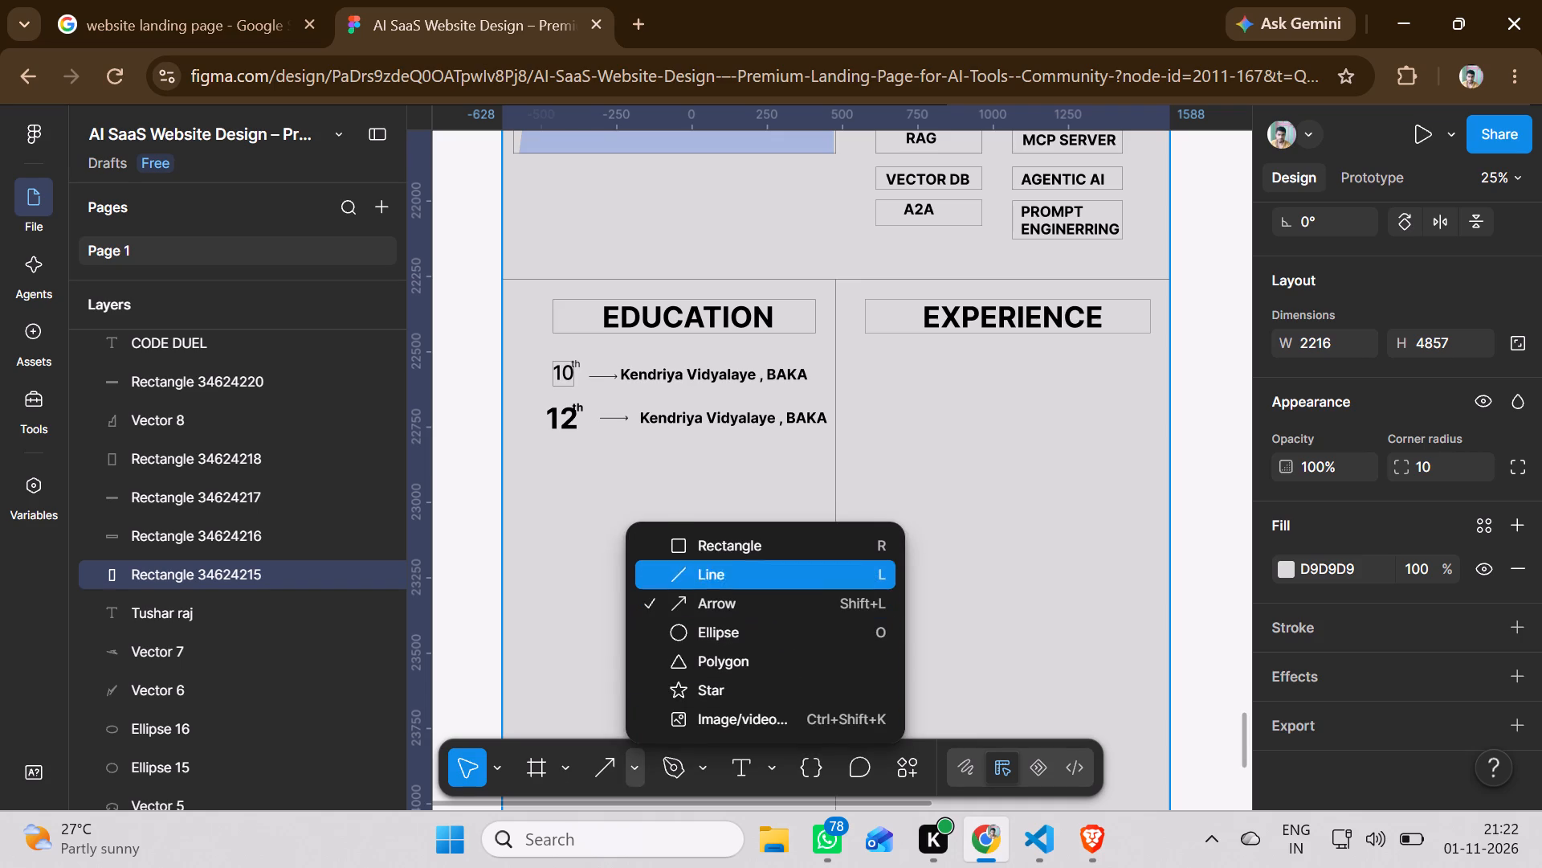
left_click(718, 547)
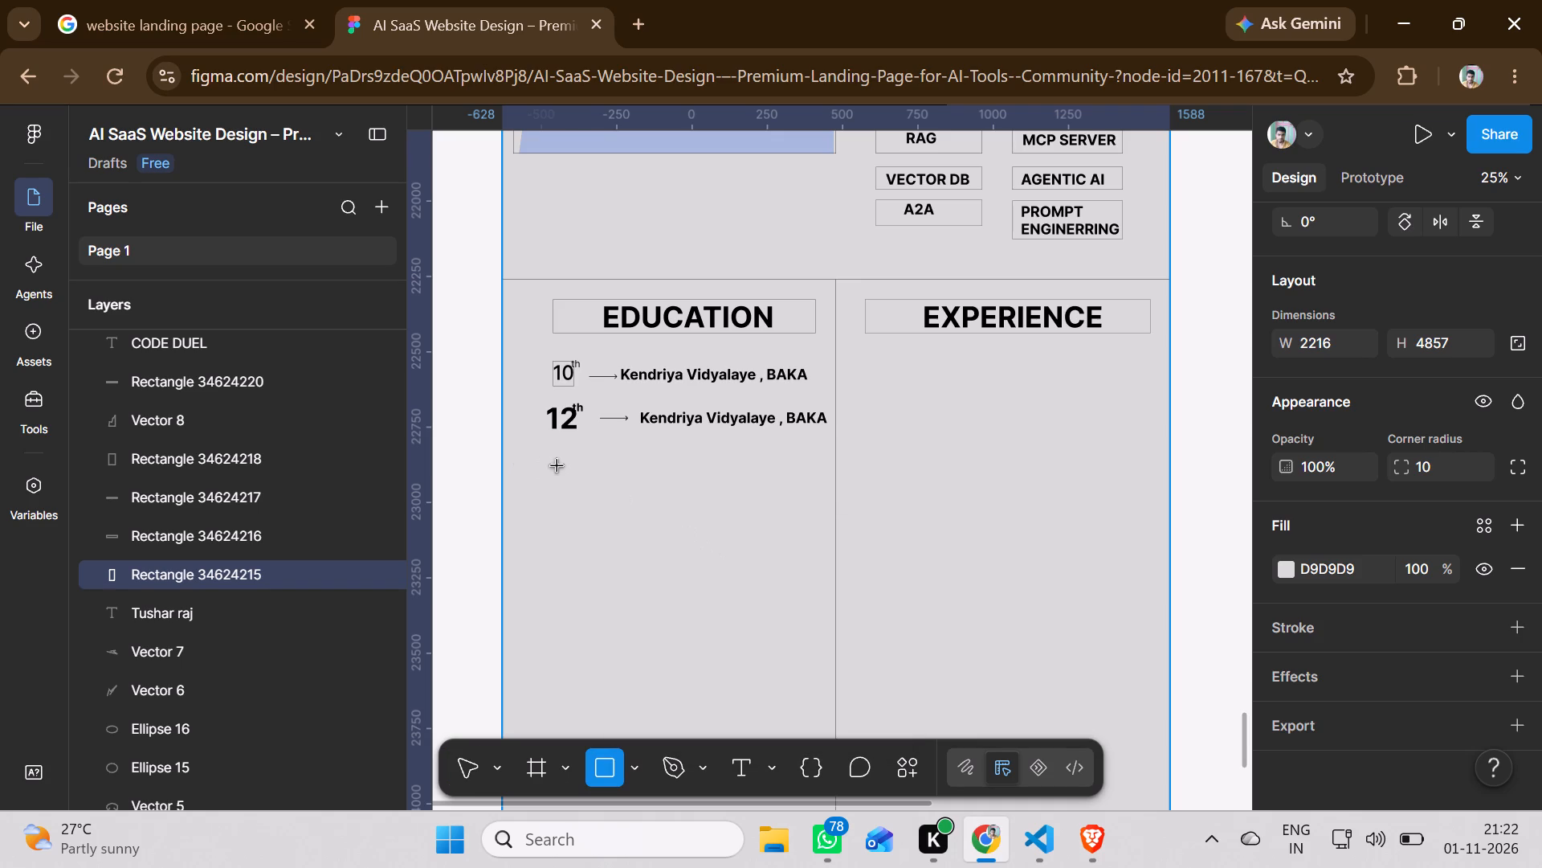
left_click_drag(554, 458, 667, 489)
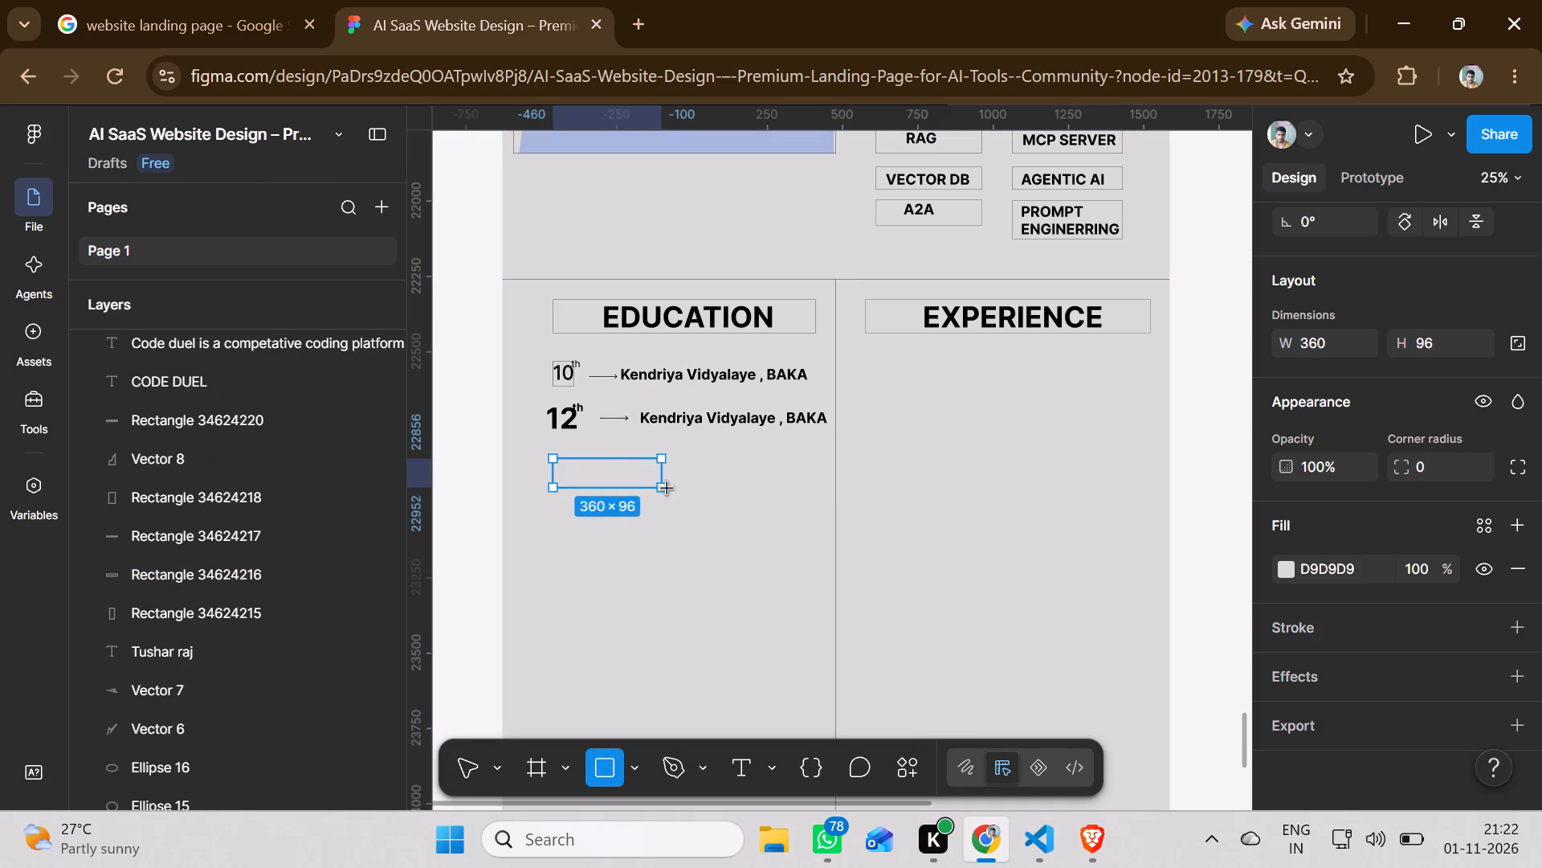
left_click_drag(667, 489, 689, 492)
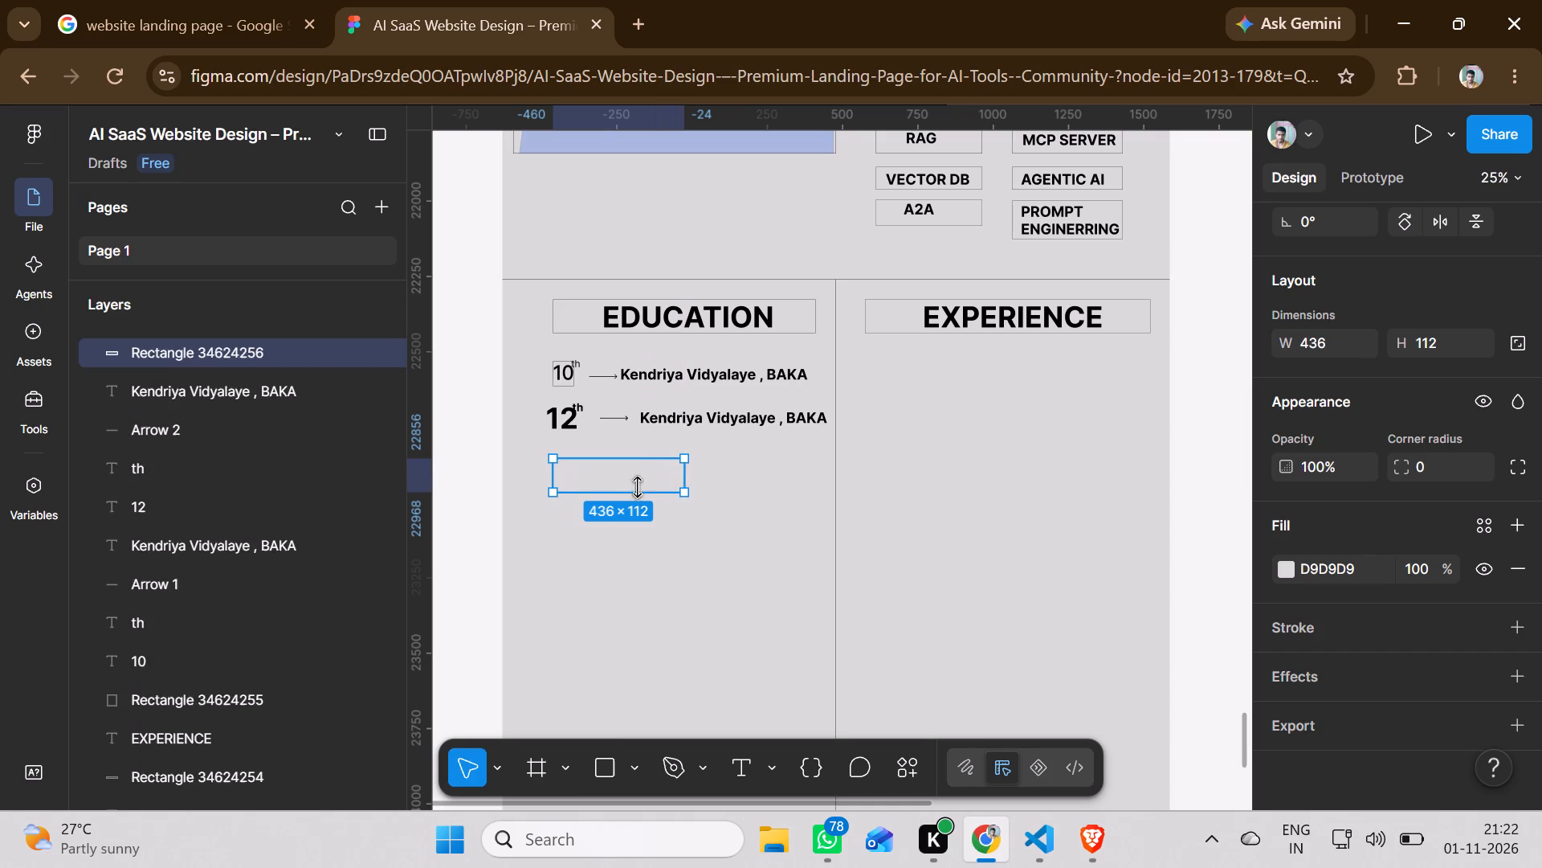
Add a dark grey 2F2E2E stroke to the new rectangle below the "12th" entry.
left_click(607, 477)
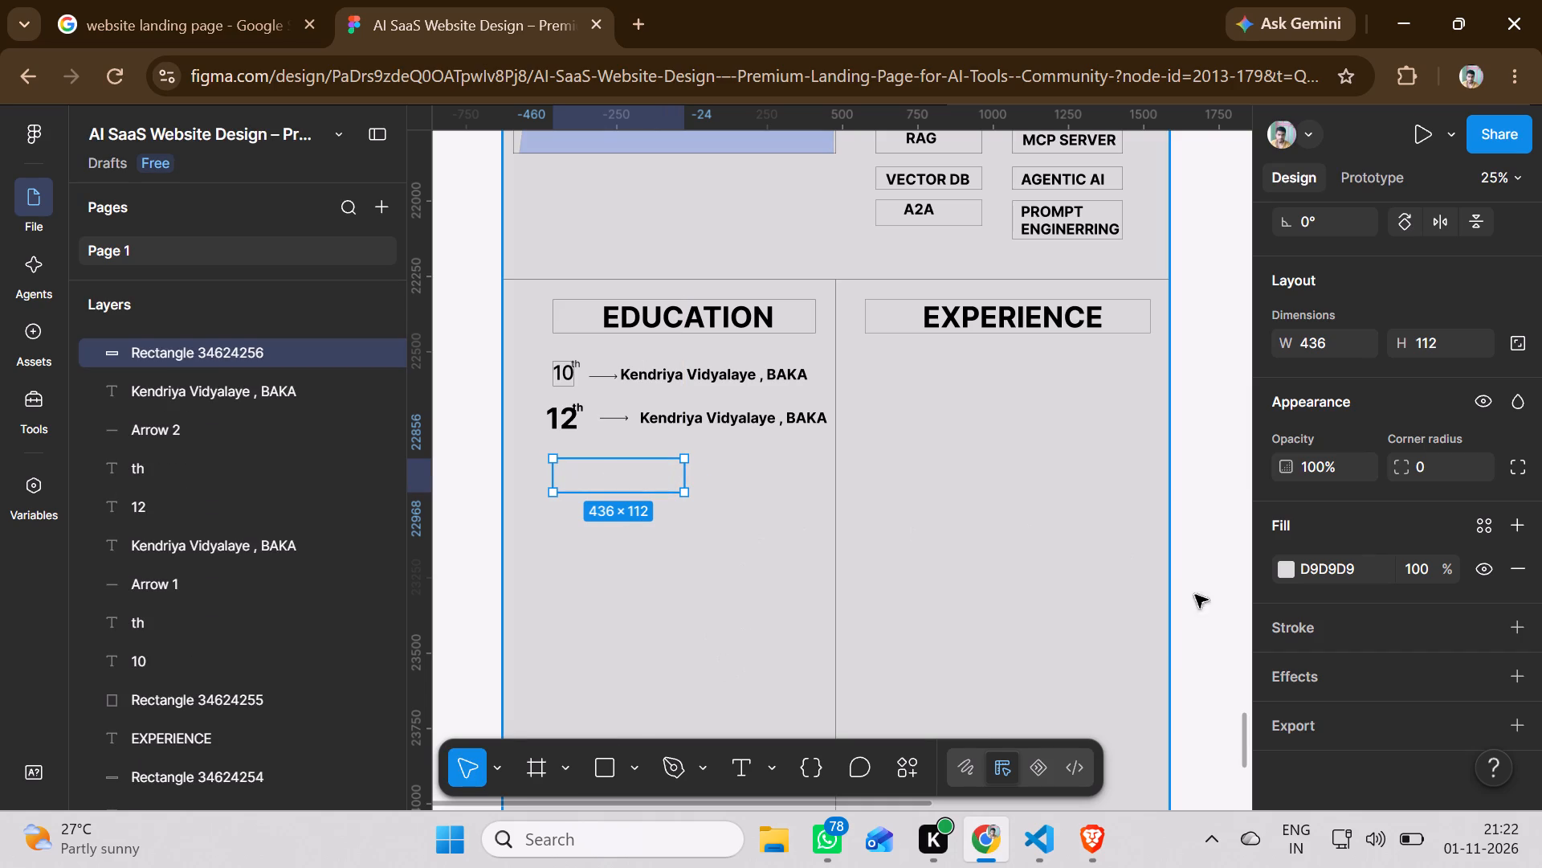
left_click(1297, 641)
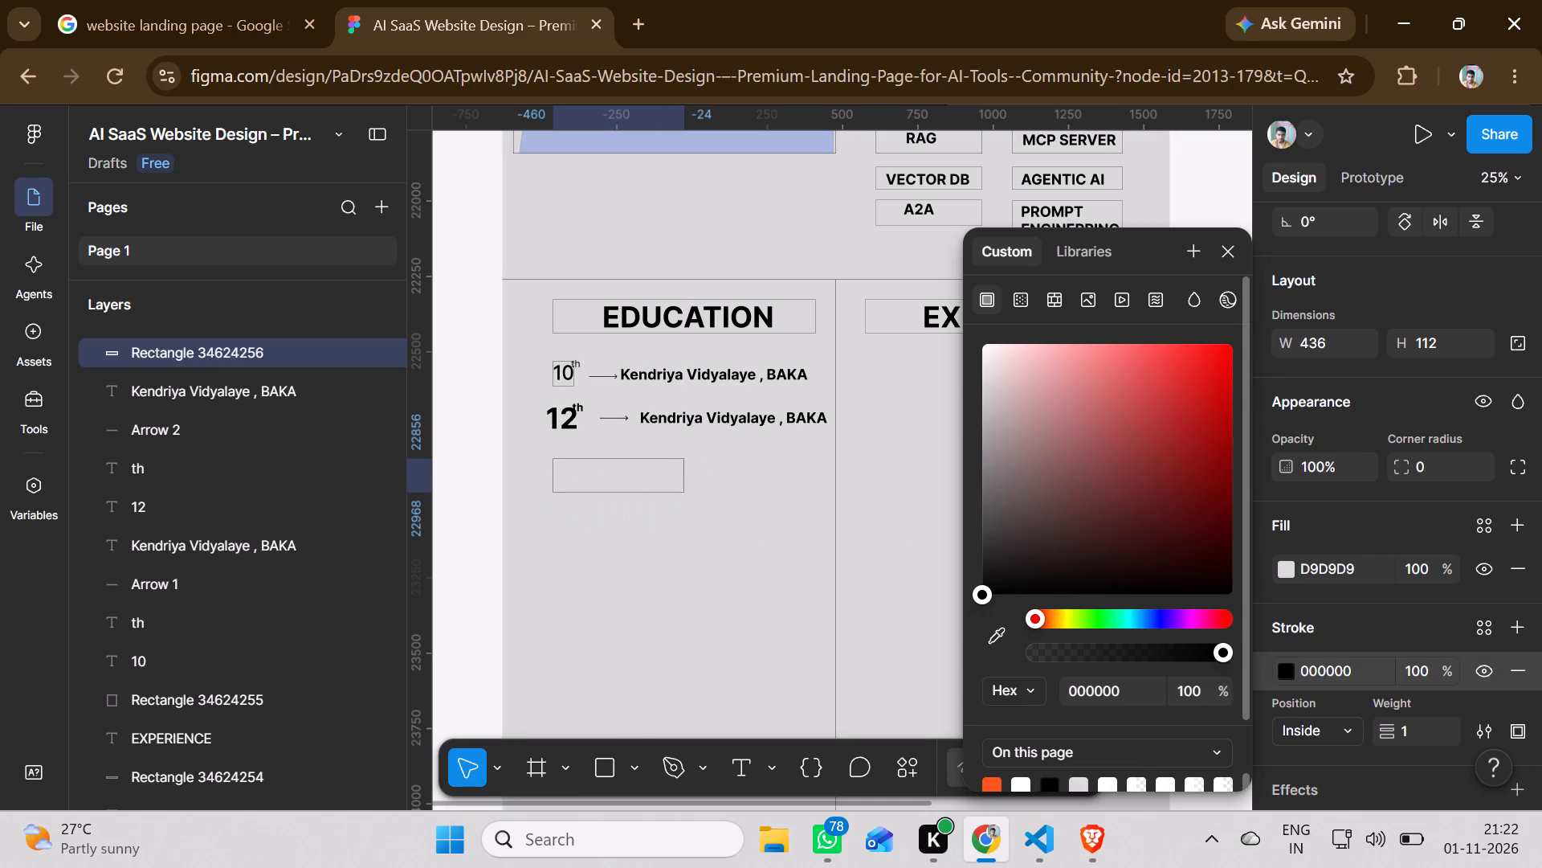
left_click(988, 547)
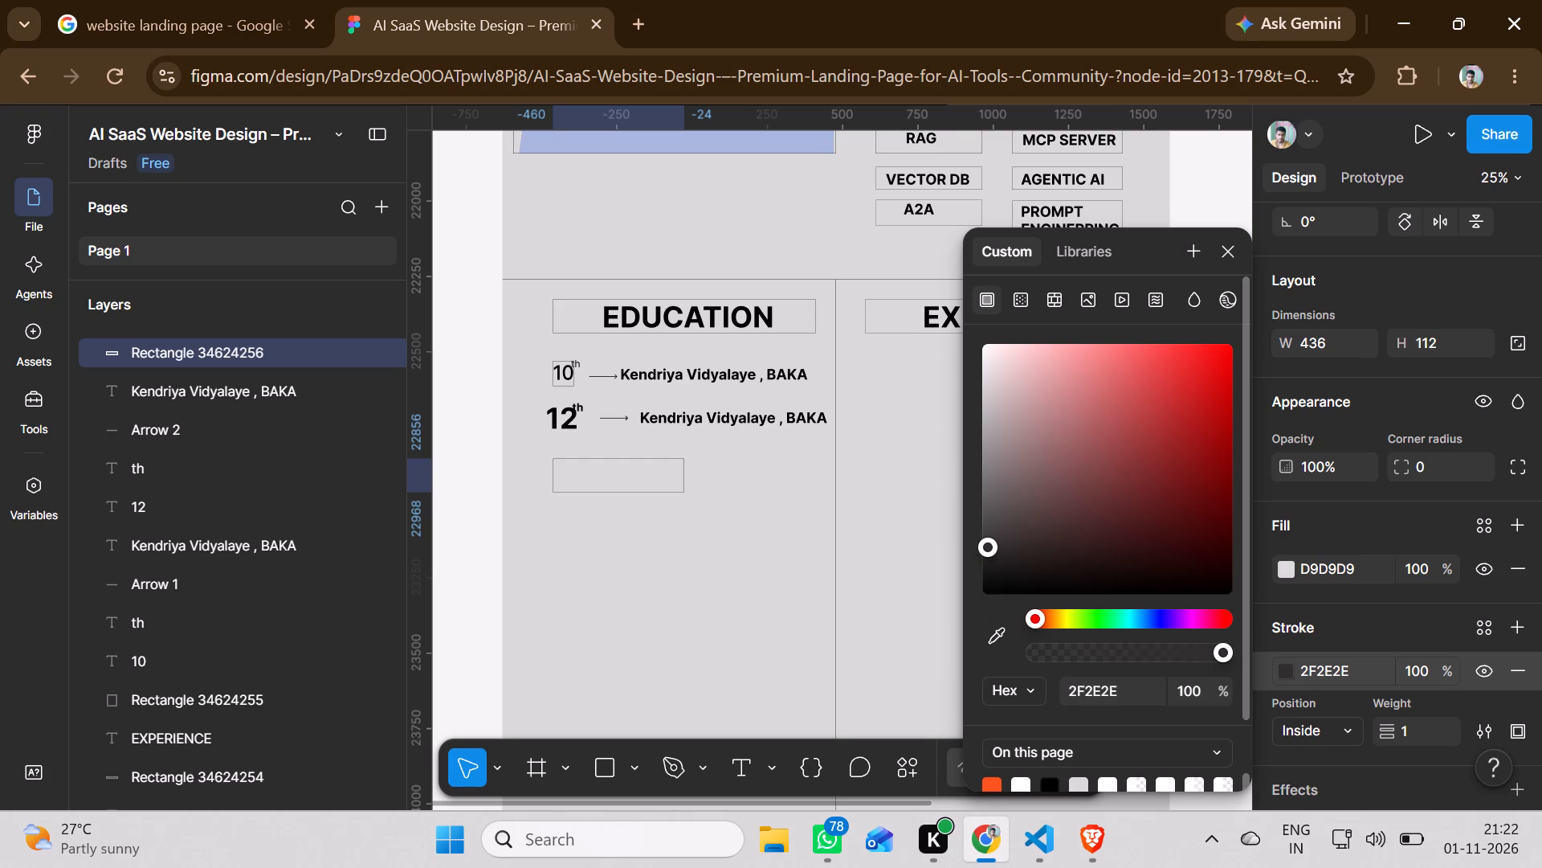
left_click(709, 561)
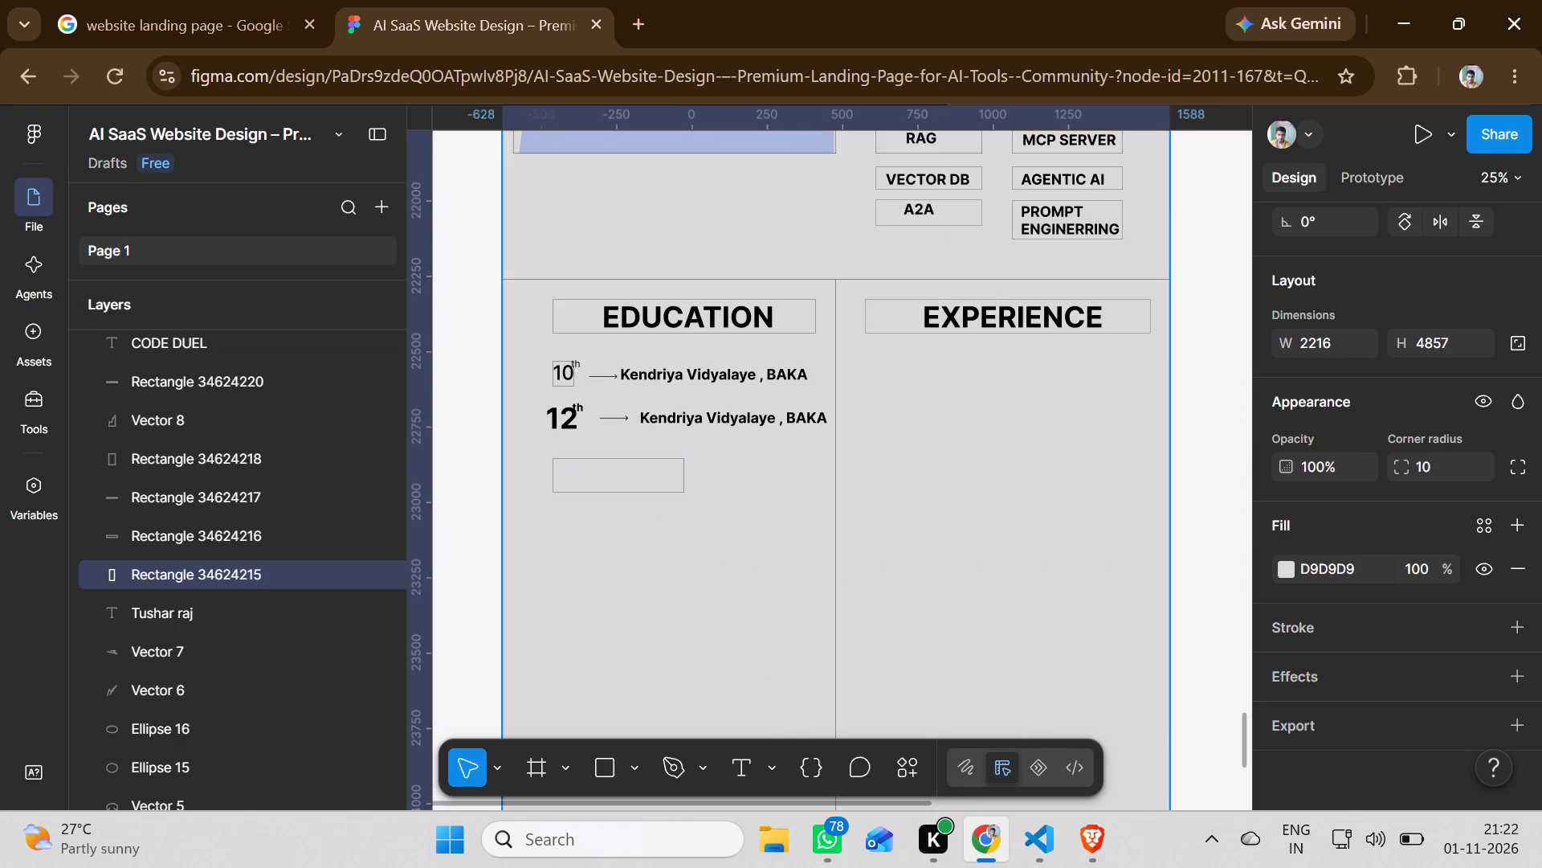
Add the text "Marks" in a text box about 436 × 112 over the outlined rectangle.
left_click(751, 773)
left_click_drag(557, 461, 575, 464)
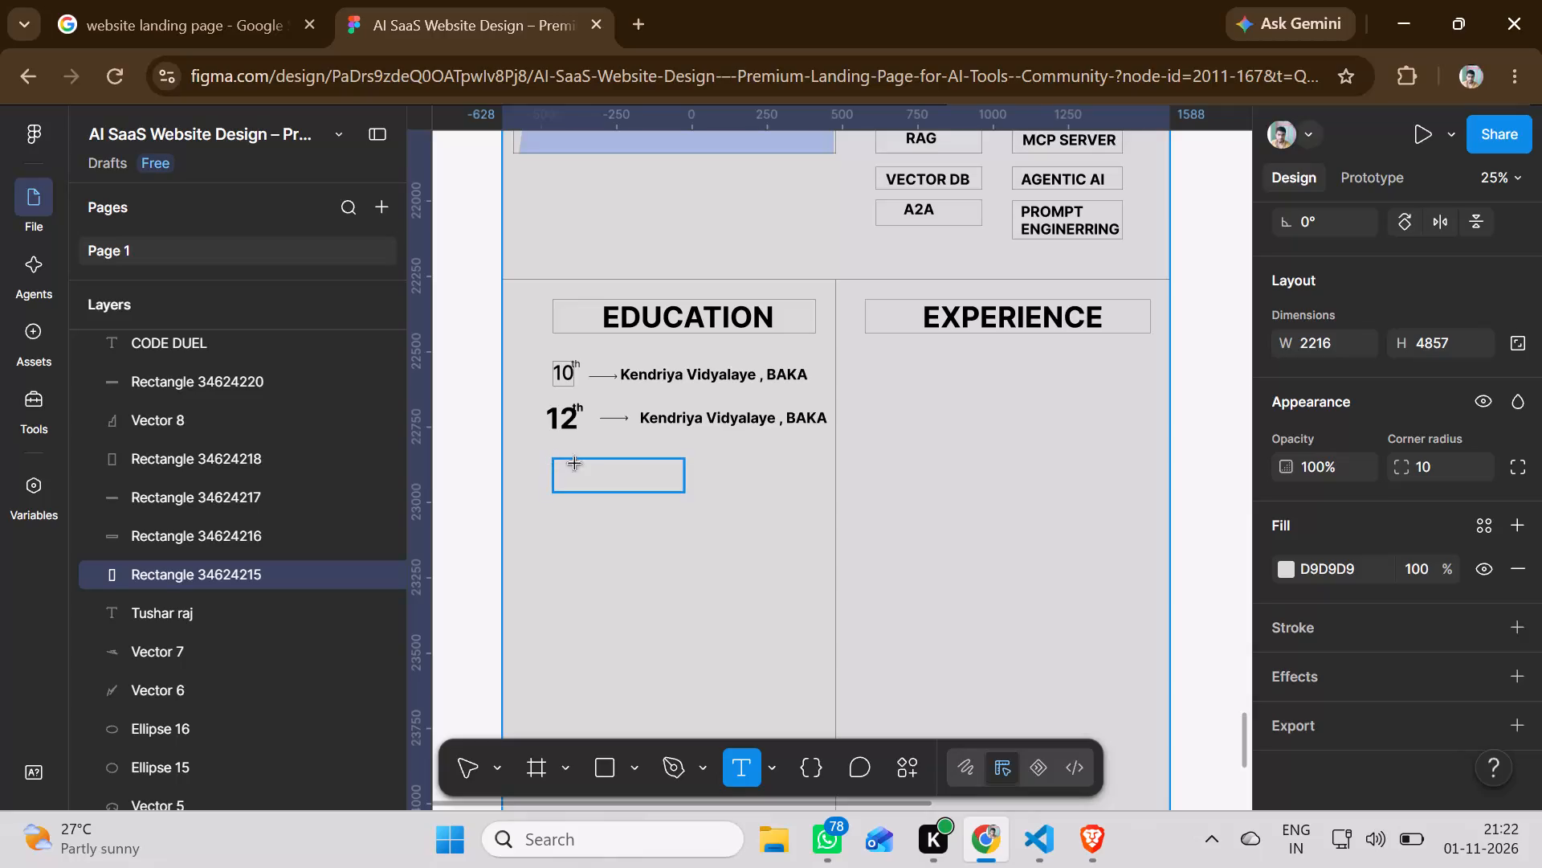
left_click_drag(575, 464, 682, 493)
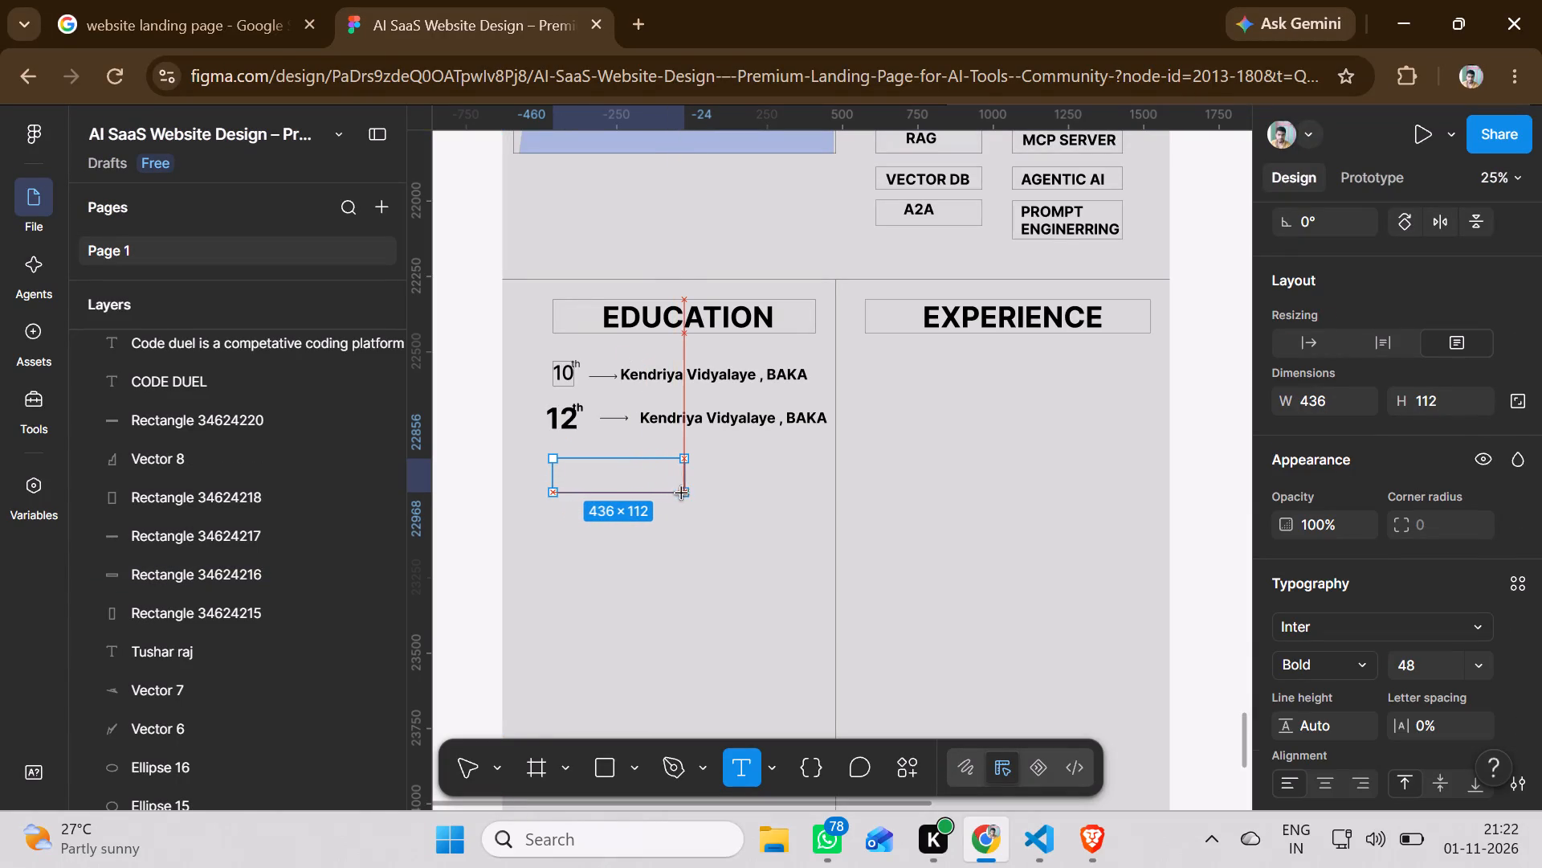
left_click_drag(682, 493, 683, 493)
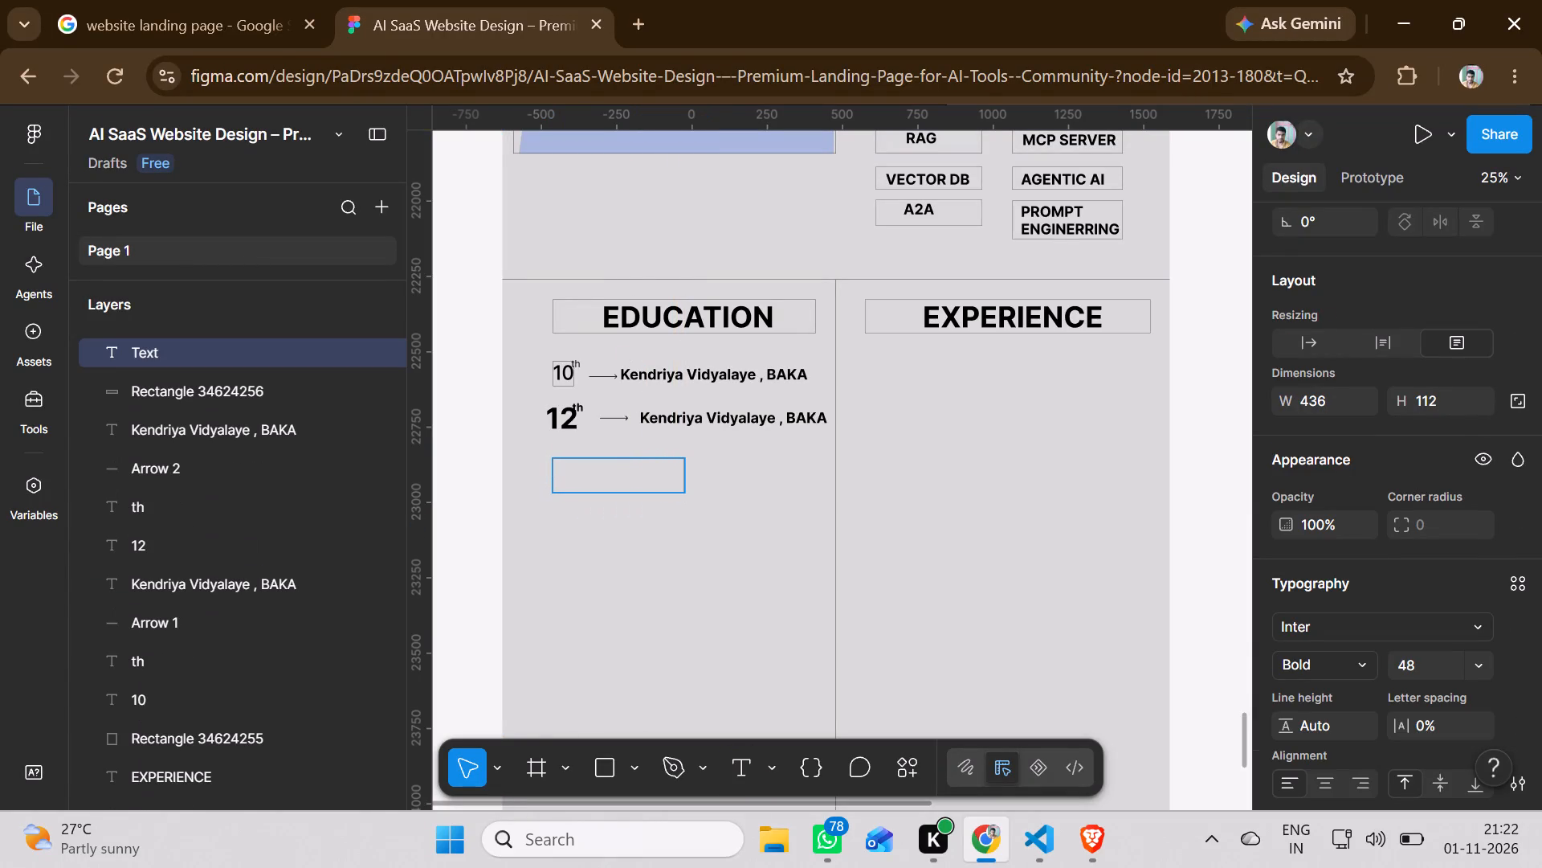
key("shift+m")
type("arks")
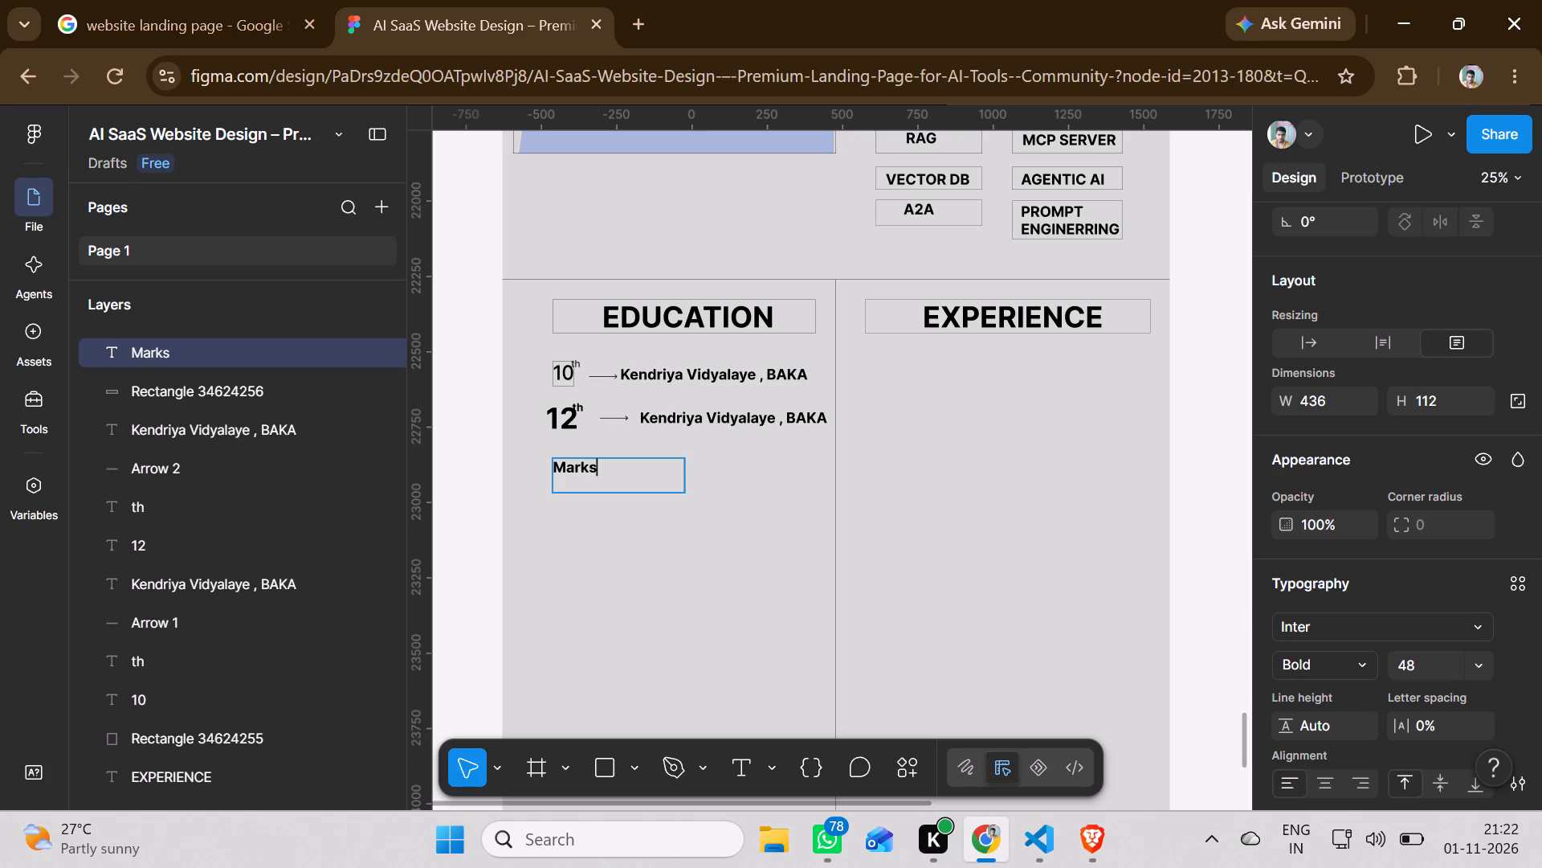
left_click(600, 472)
left_click(577, 465)
left_click(589, 550)
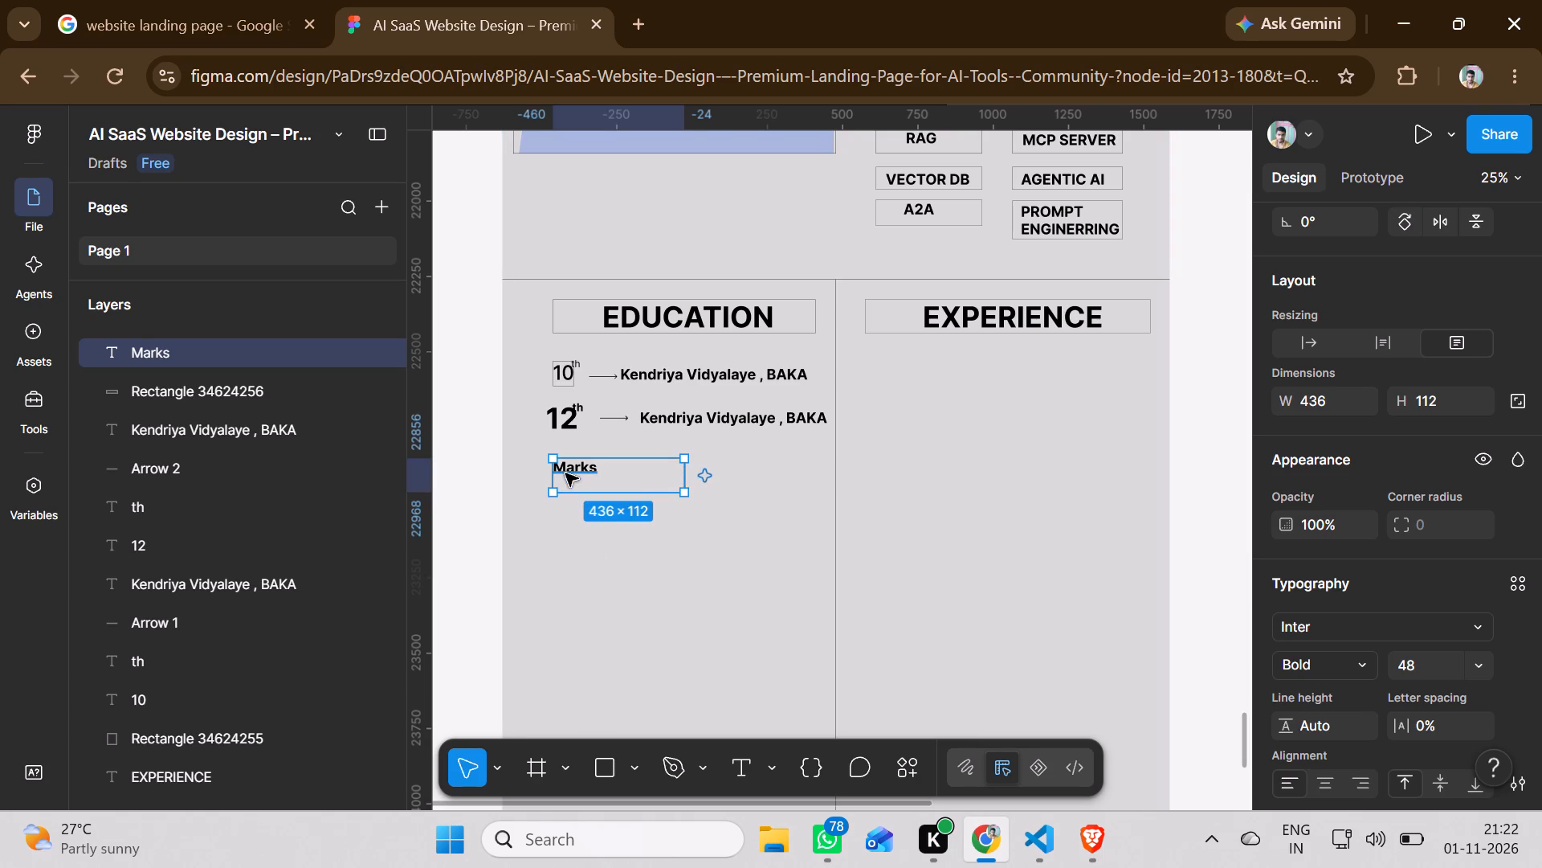
Move the "Marks" text so the word sits centred inside the outlined rectangle, with its box at about X -318.
left_click_drag(569, 470, 608, 478)
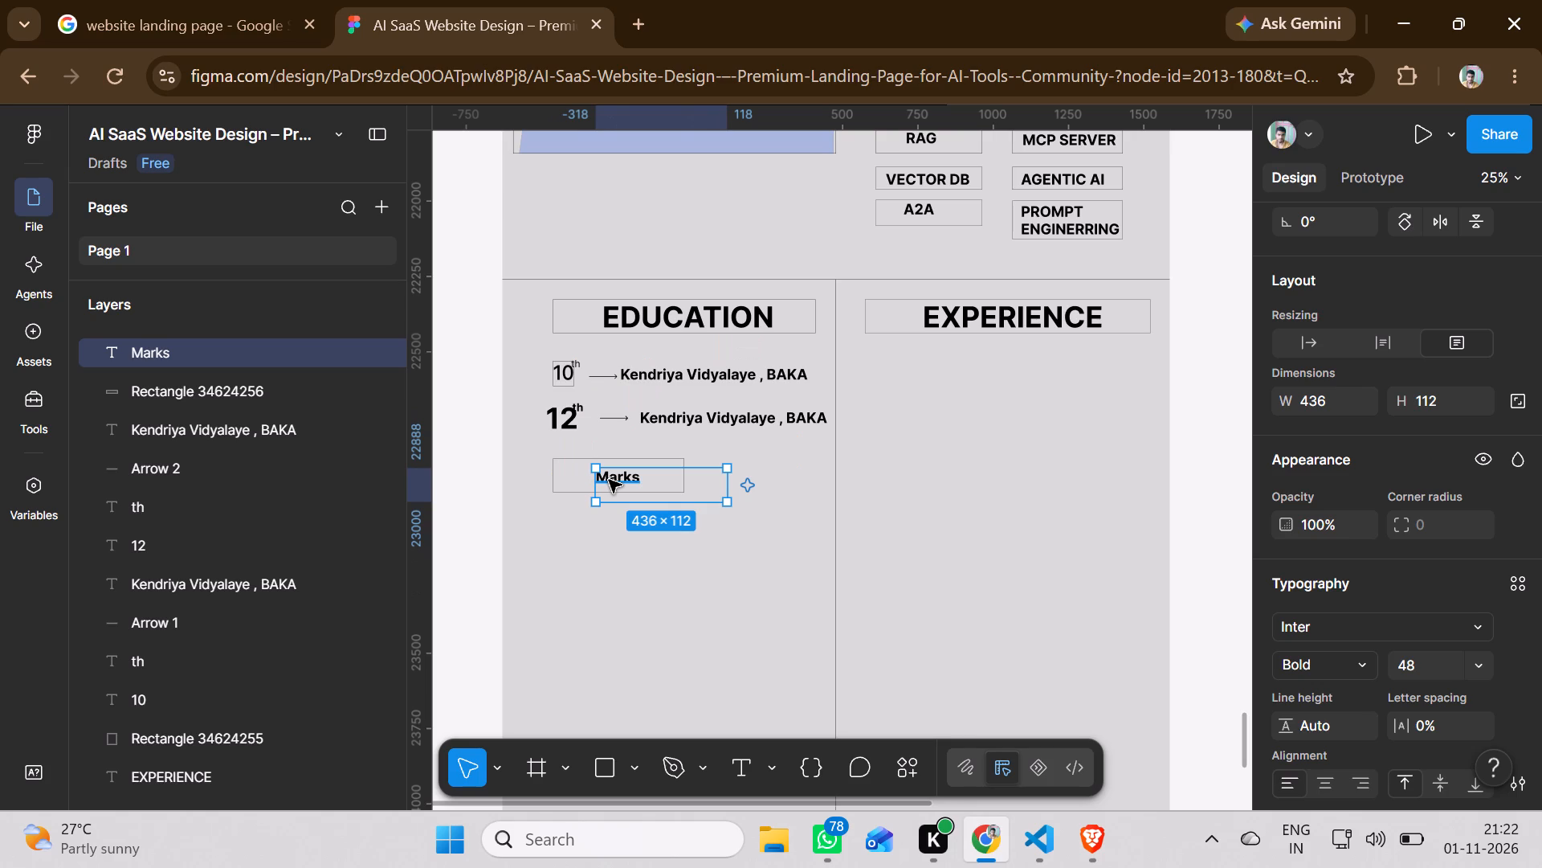
left_click(658, 579)
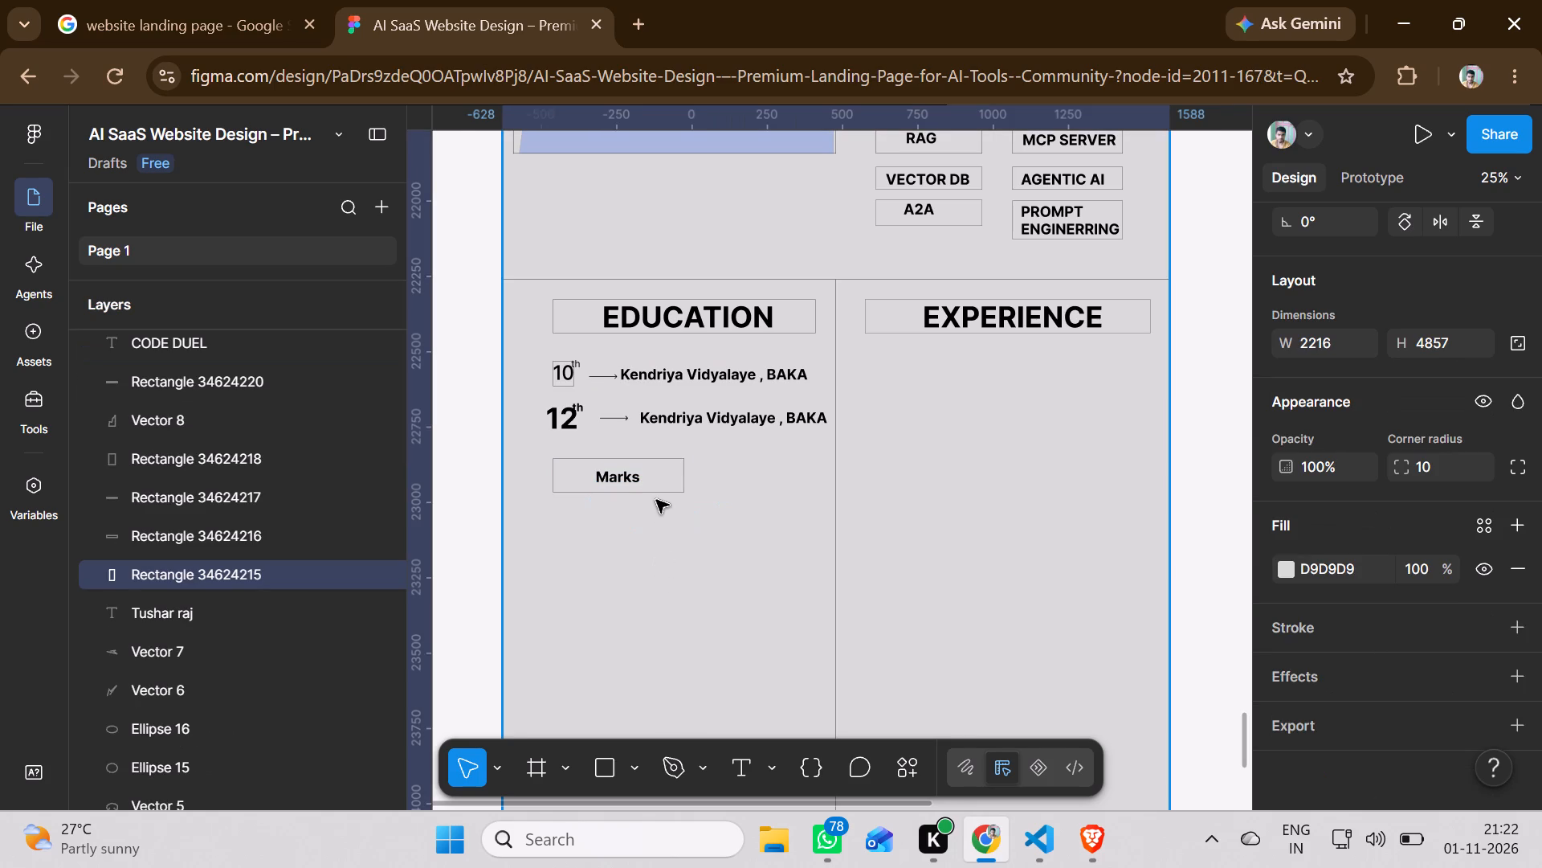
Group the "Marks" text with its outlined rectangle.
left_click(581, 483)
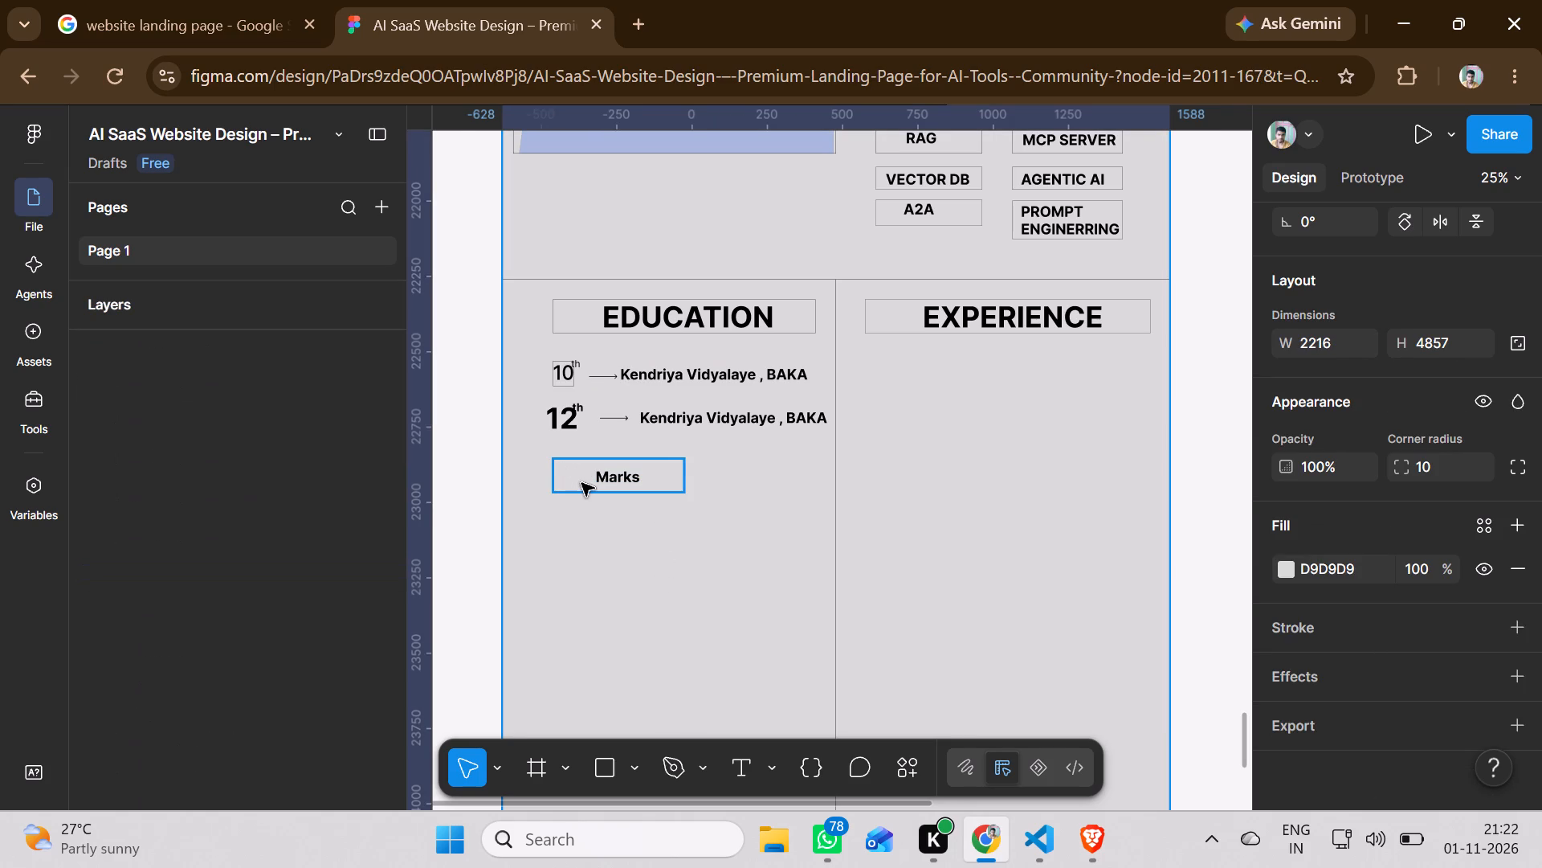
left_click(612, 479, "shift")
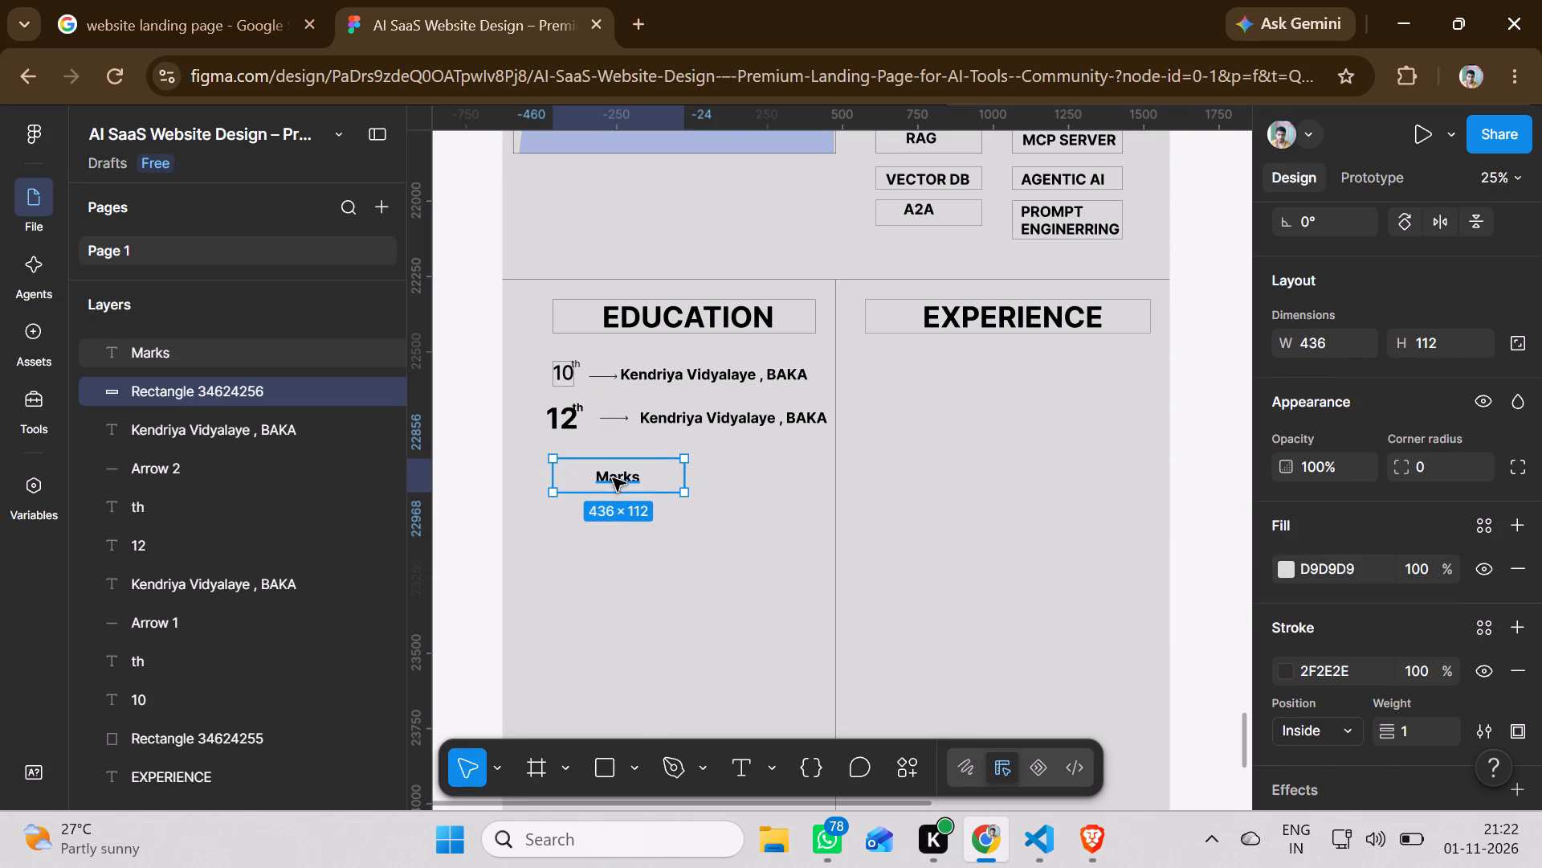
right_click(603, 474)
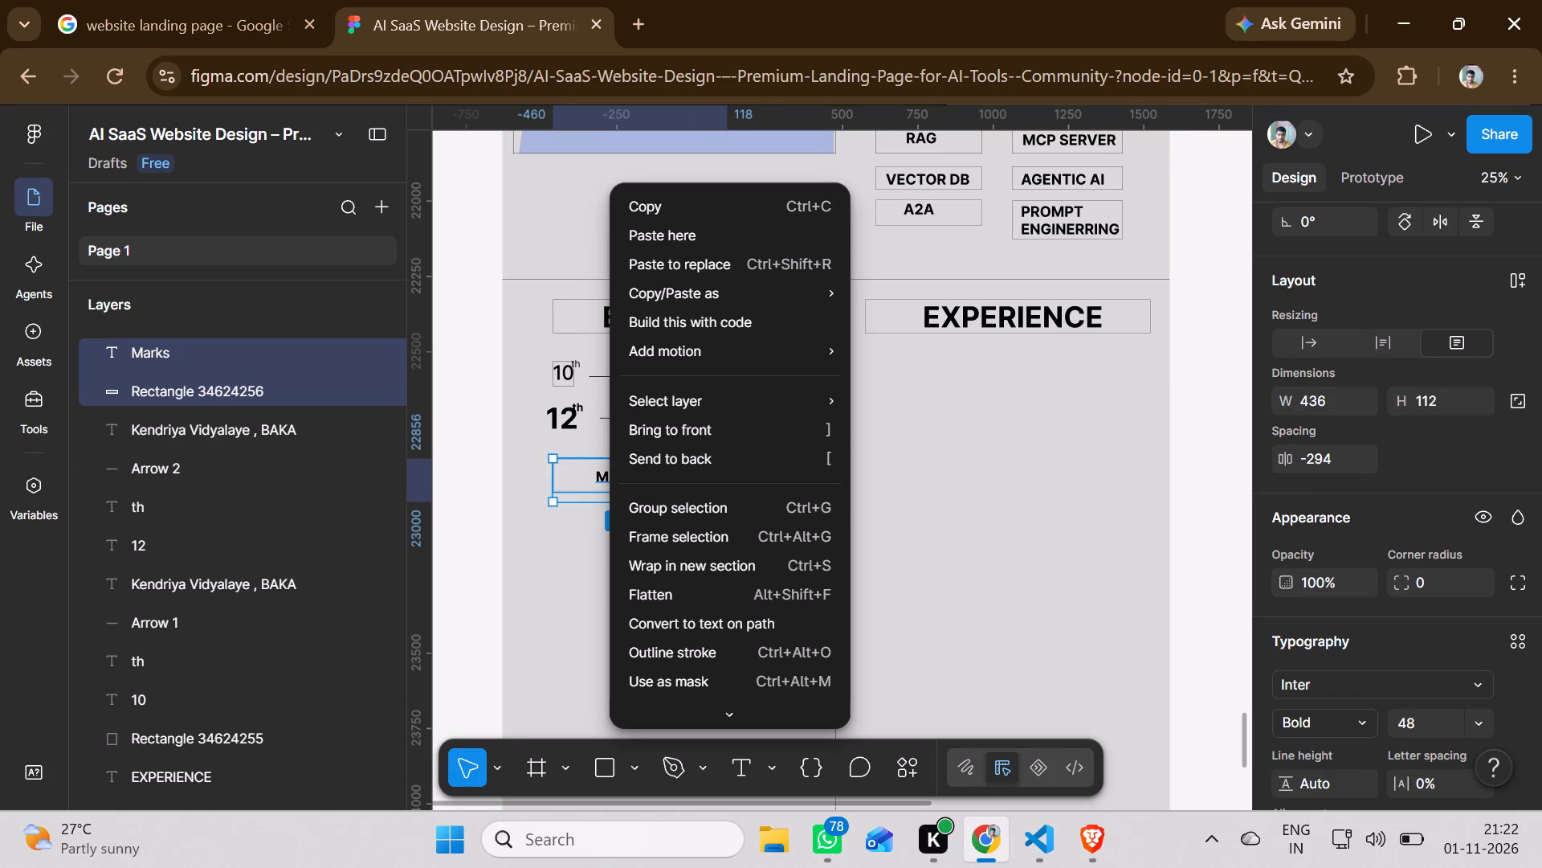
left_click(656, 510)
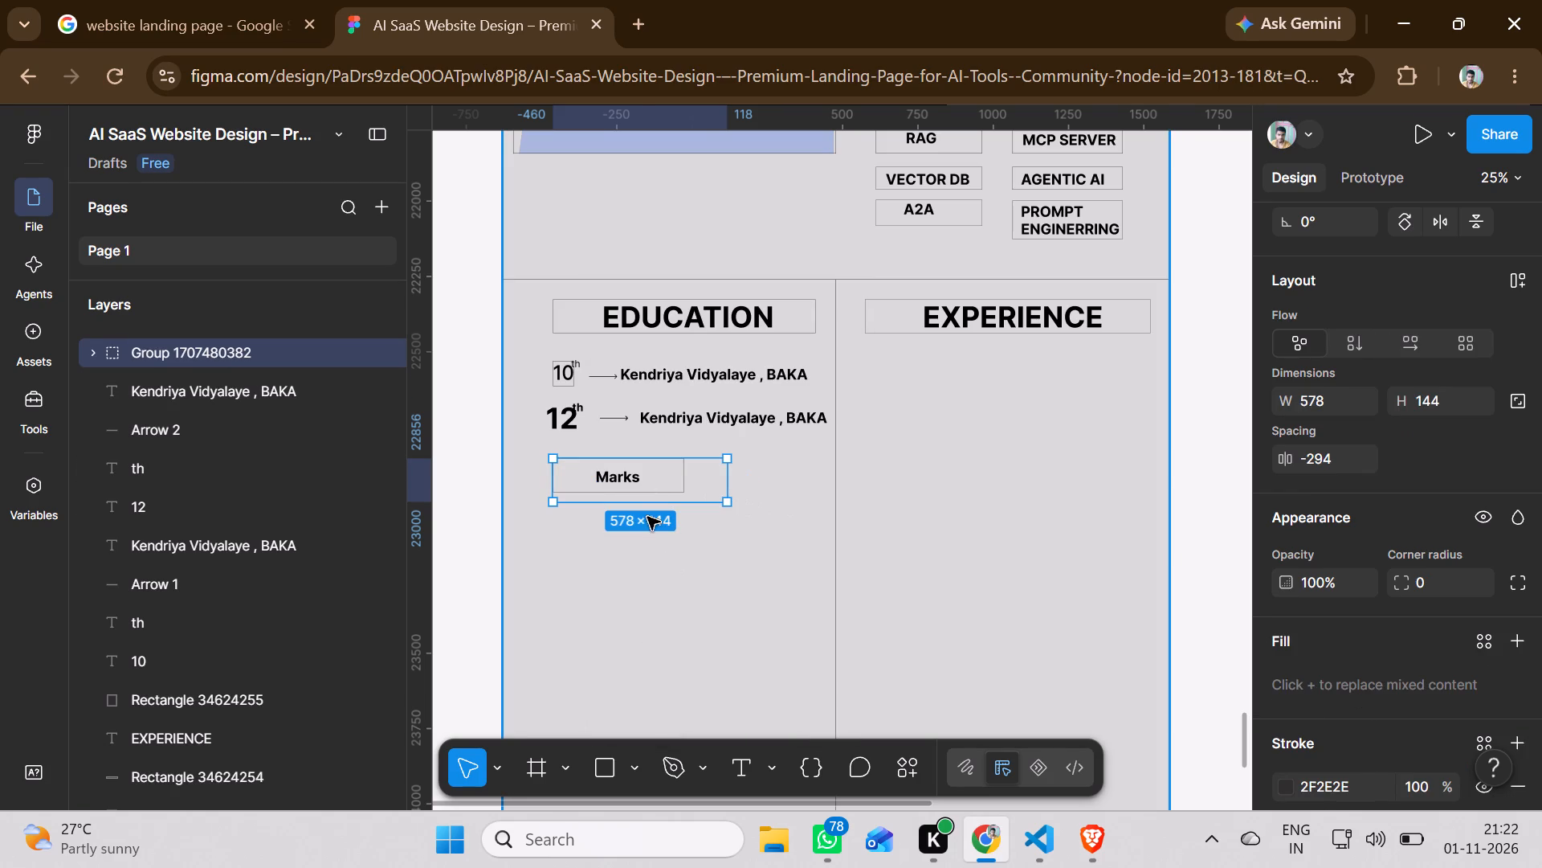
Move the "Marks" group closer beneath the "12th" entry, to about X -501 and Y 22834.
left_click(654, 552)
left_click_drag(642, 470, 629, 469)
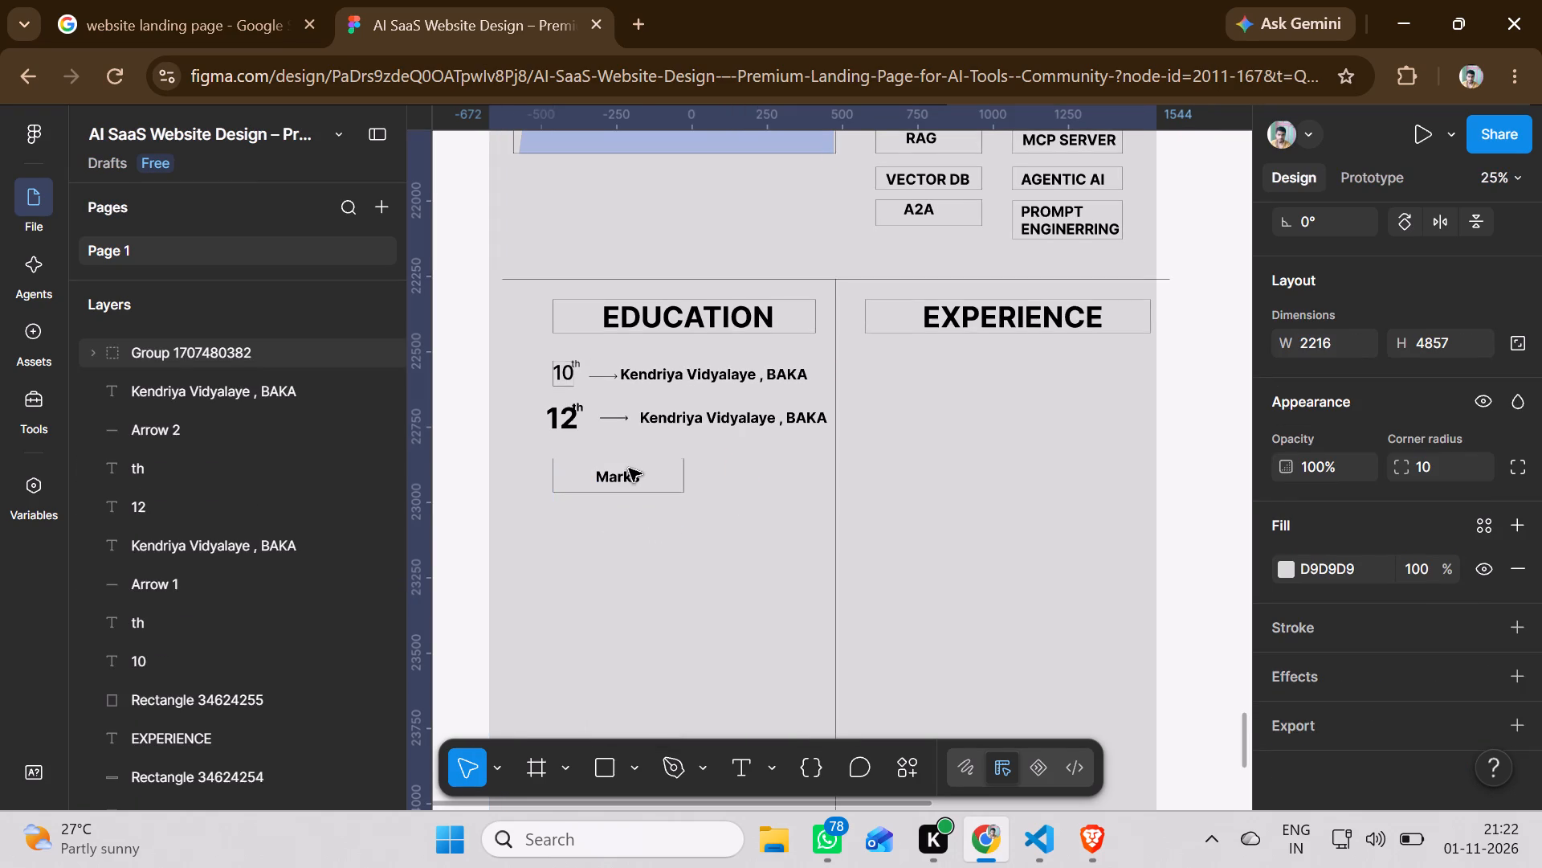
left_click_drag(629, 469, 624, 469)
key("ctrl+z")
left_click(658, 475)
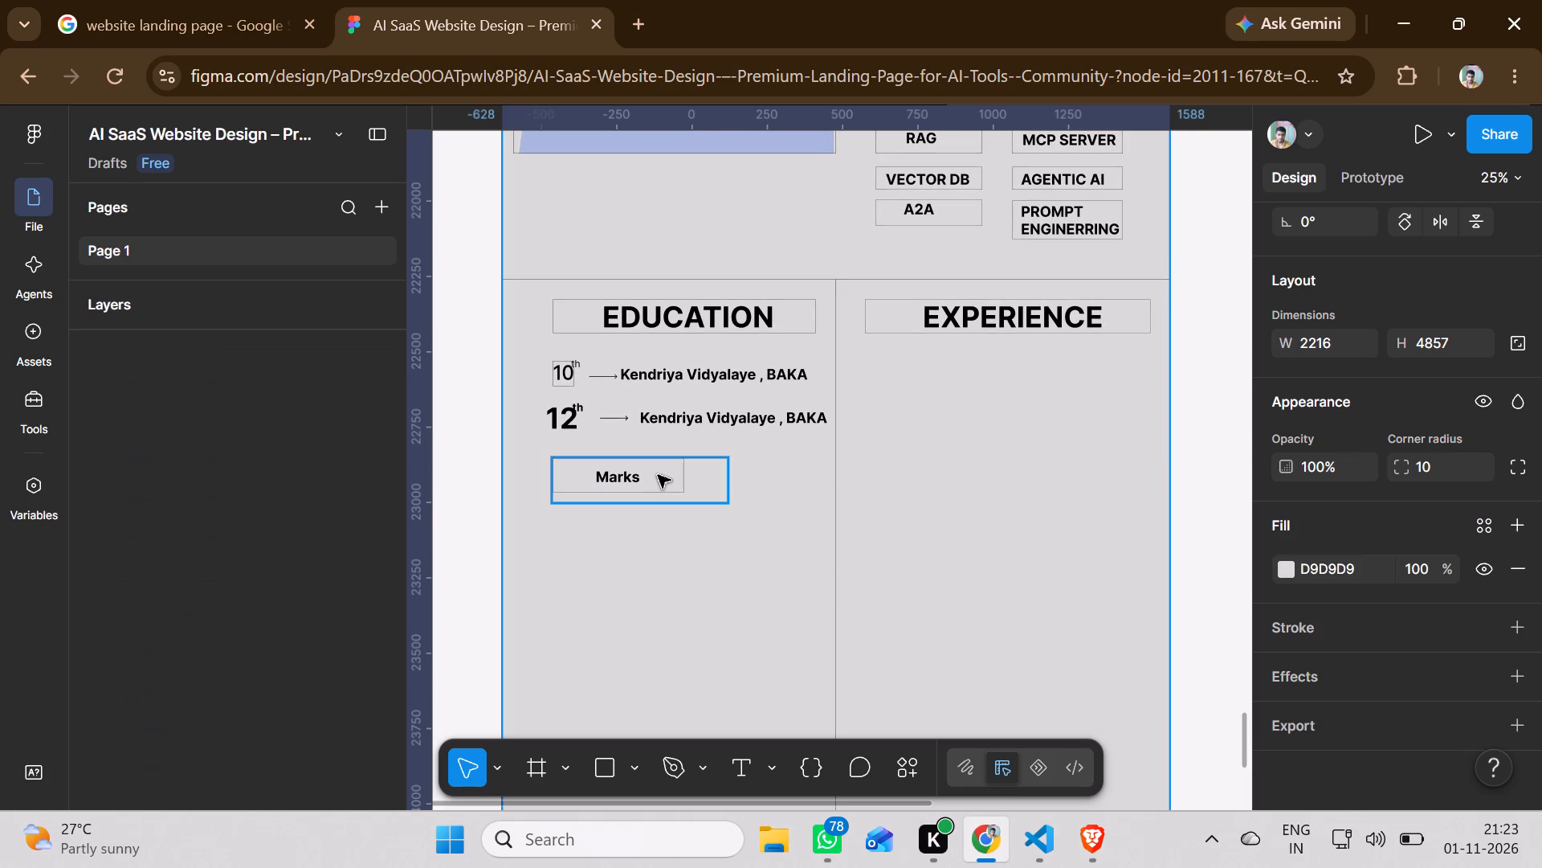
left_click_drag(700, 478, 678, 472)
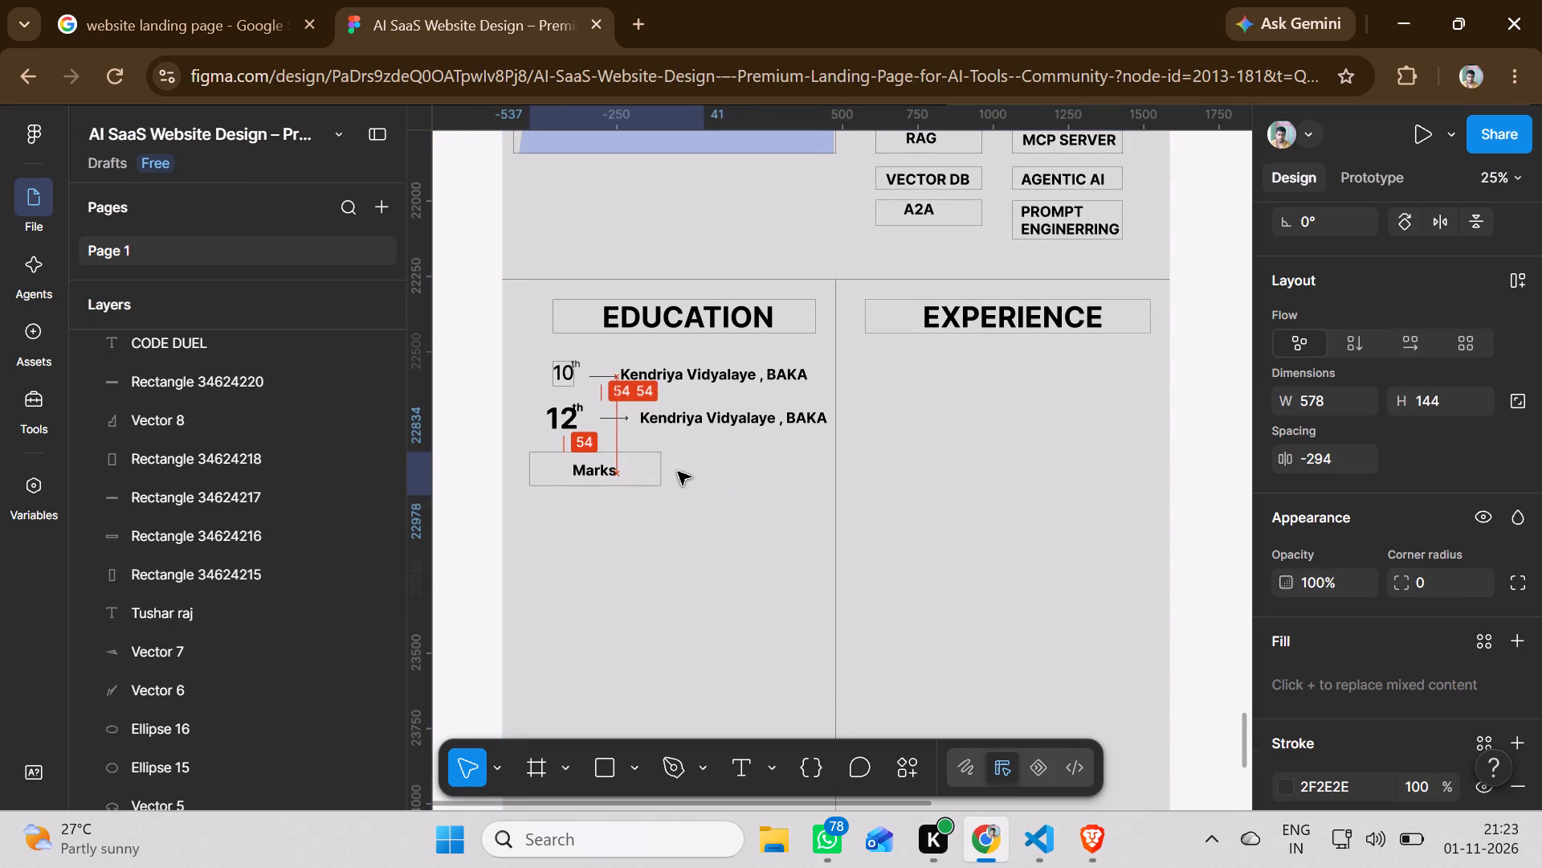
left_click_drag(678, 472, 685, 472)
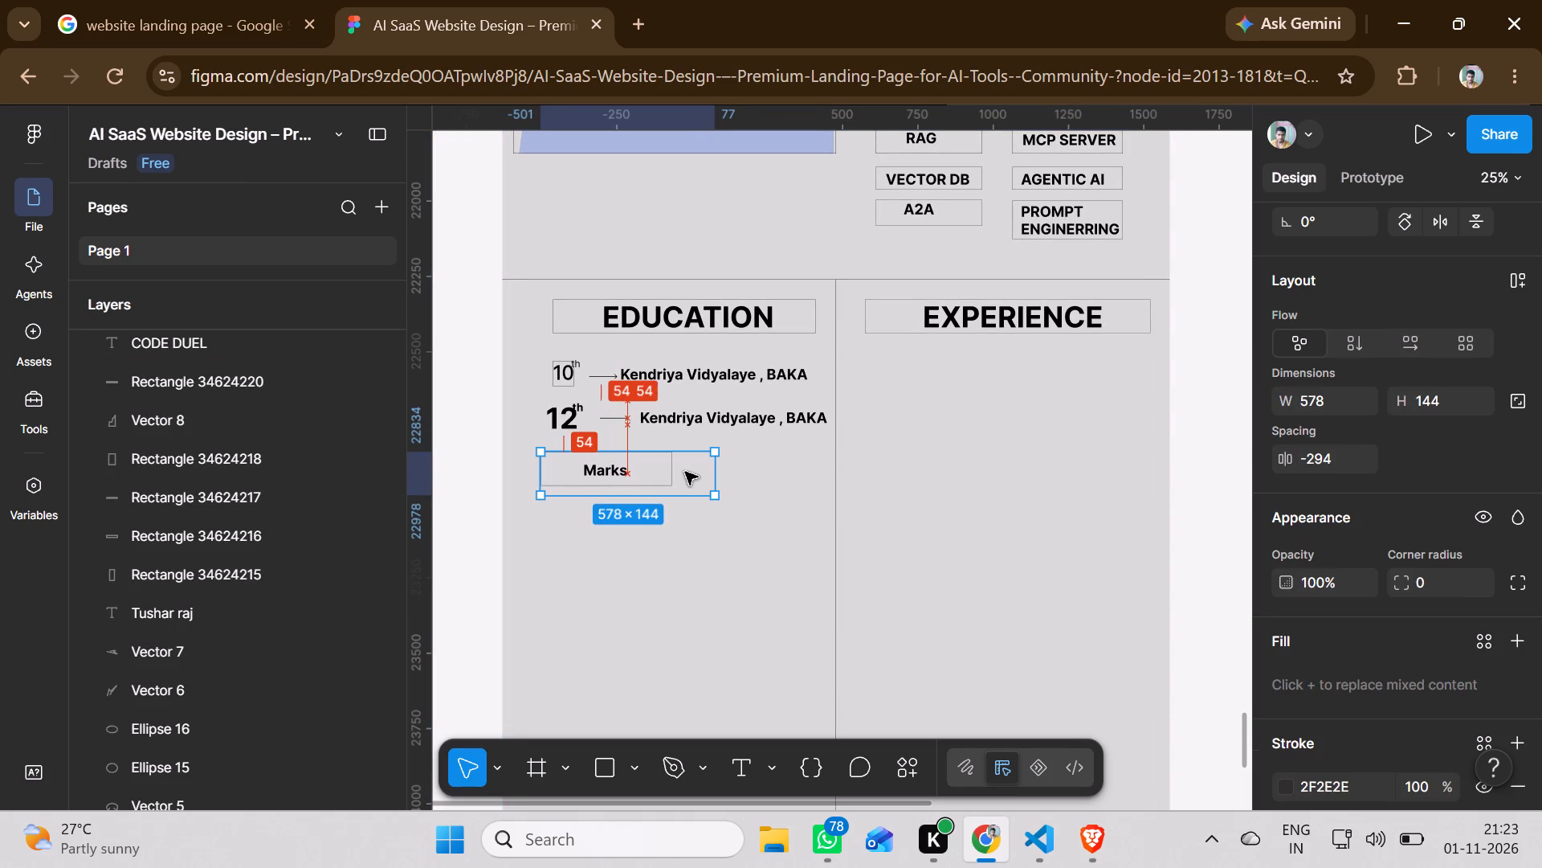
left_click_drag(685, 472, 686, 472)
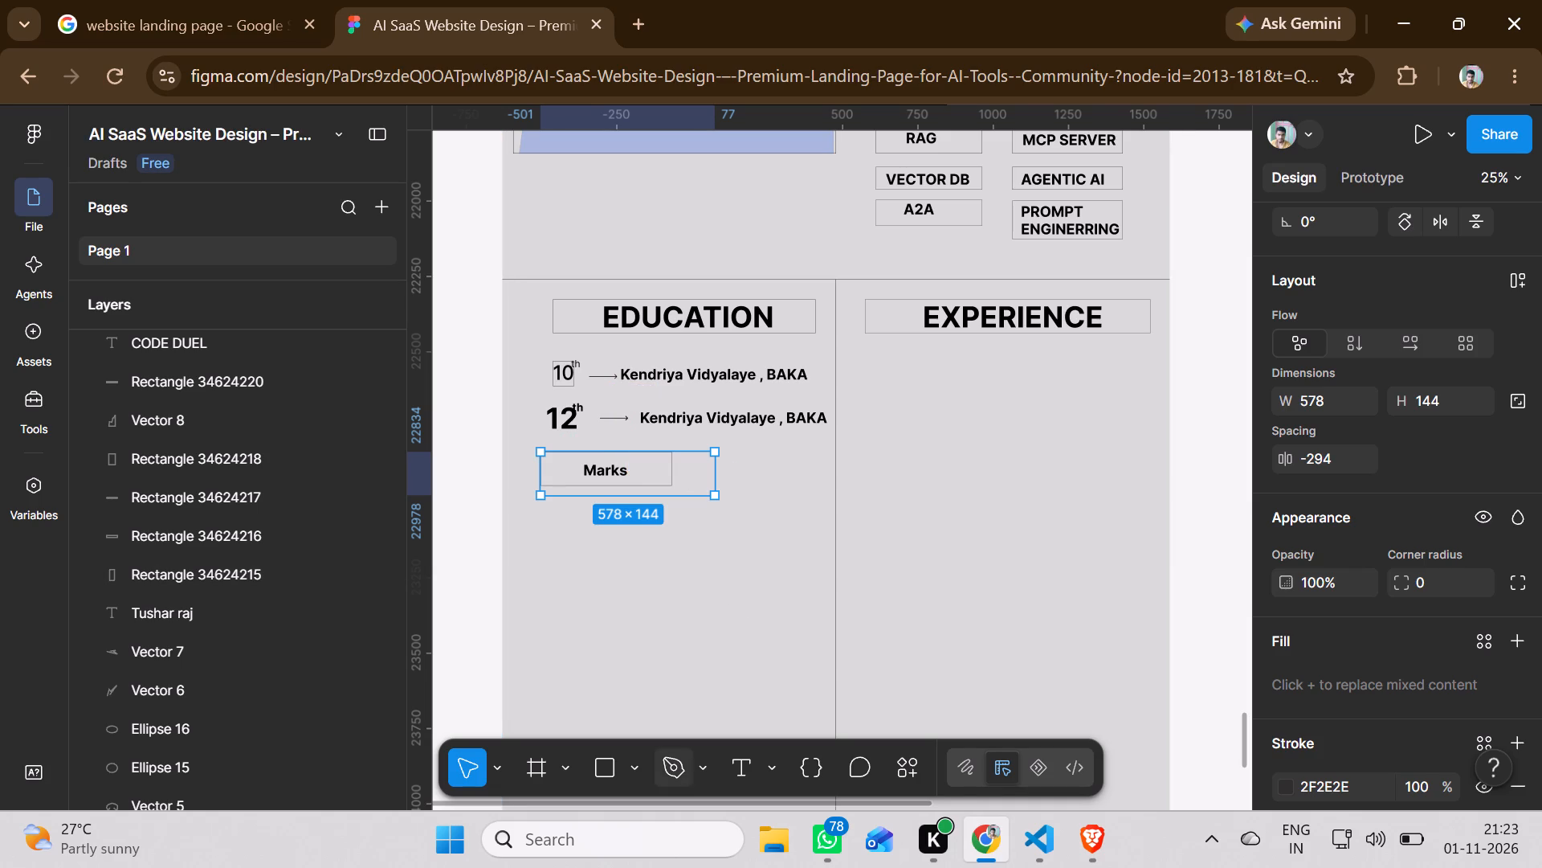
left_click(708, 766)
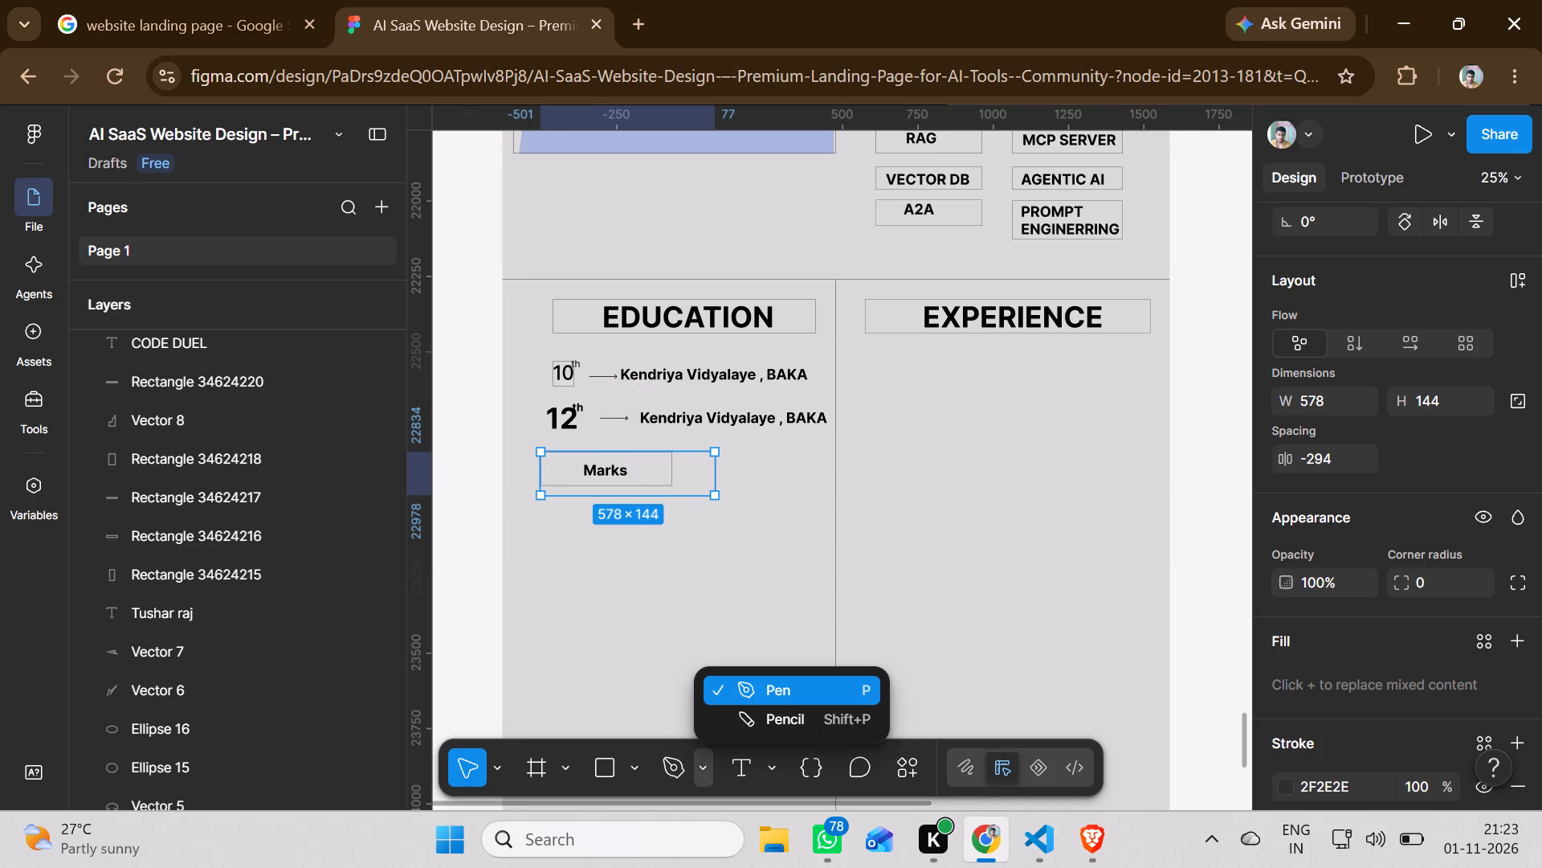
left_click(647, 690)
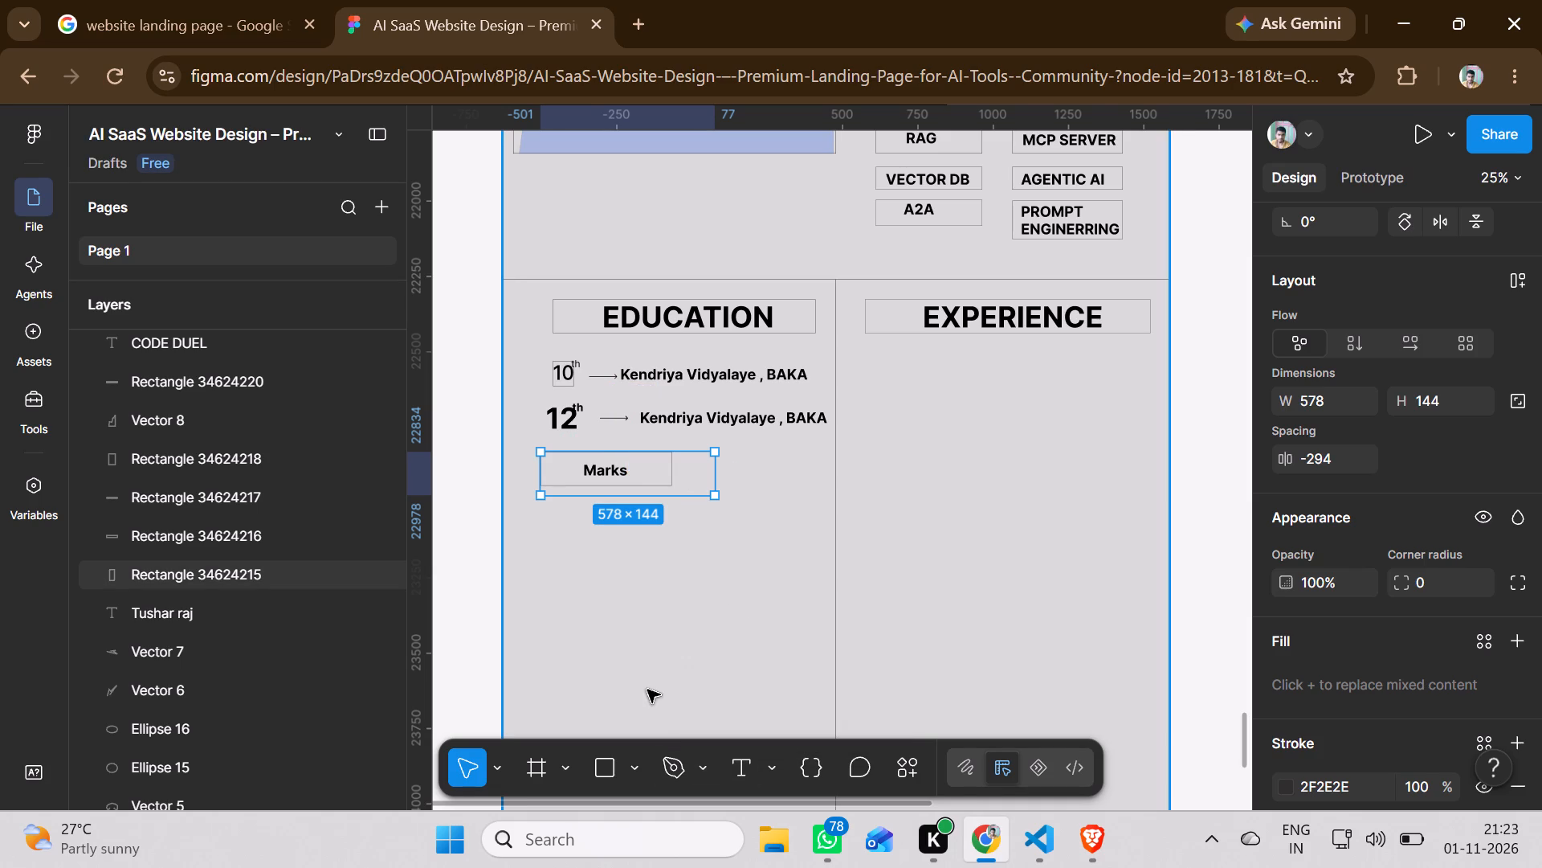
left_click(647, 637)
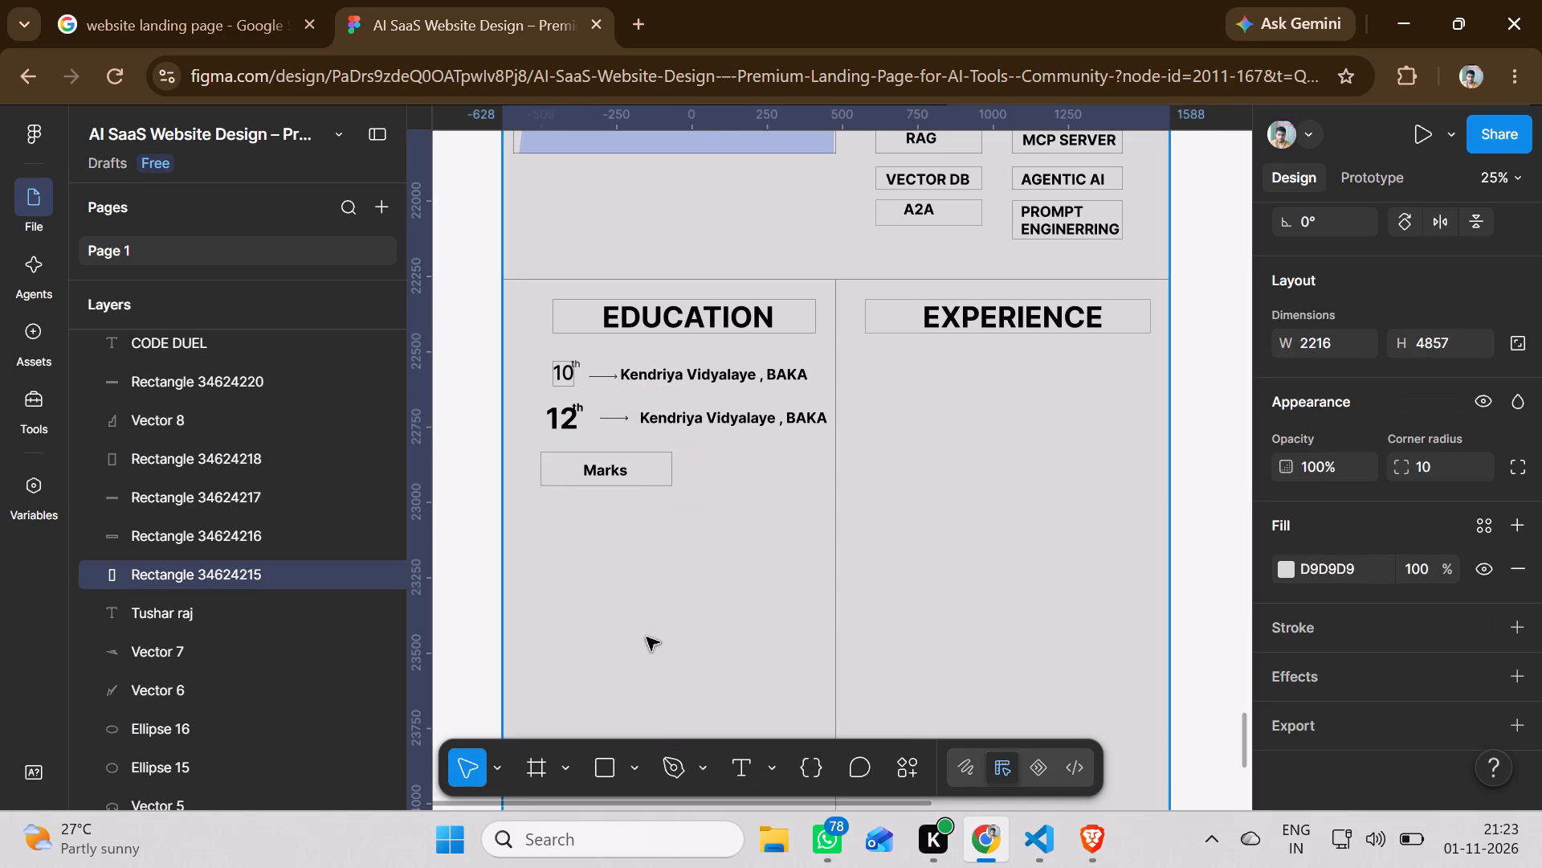
Draw a rectangle about 112 high beside the "Marks" box, level with it, starting at about X -24.
left_click(602, 766)
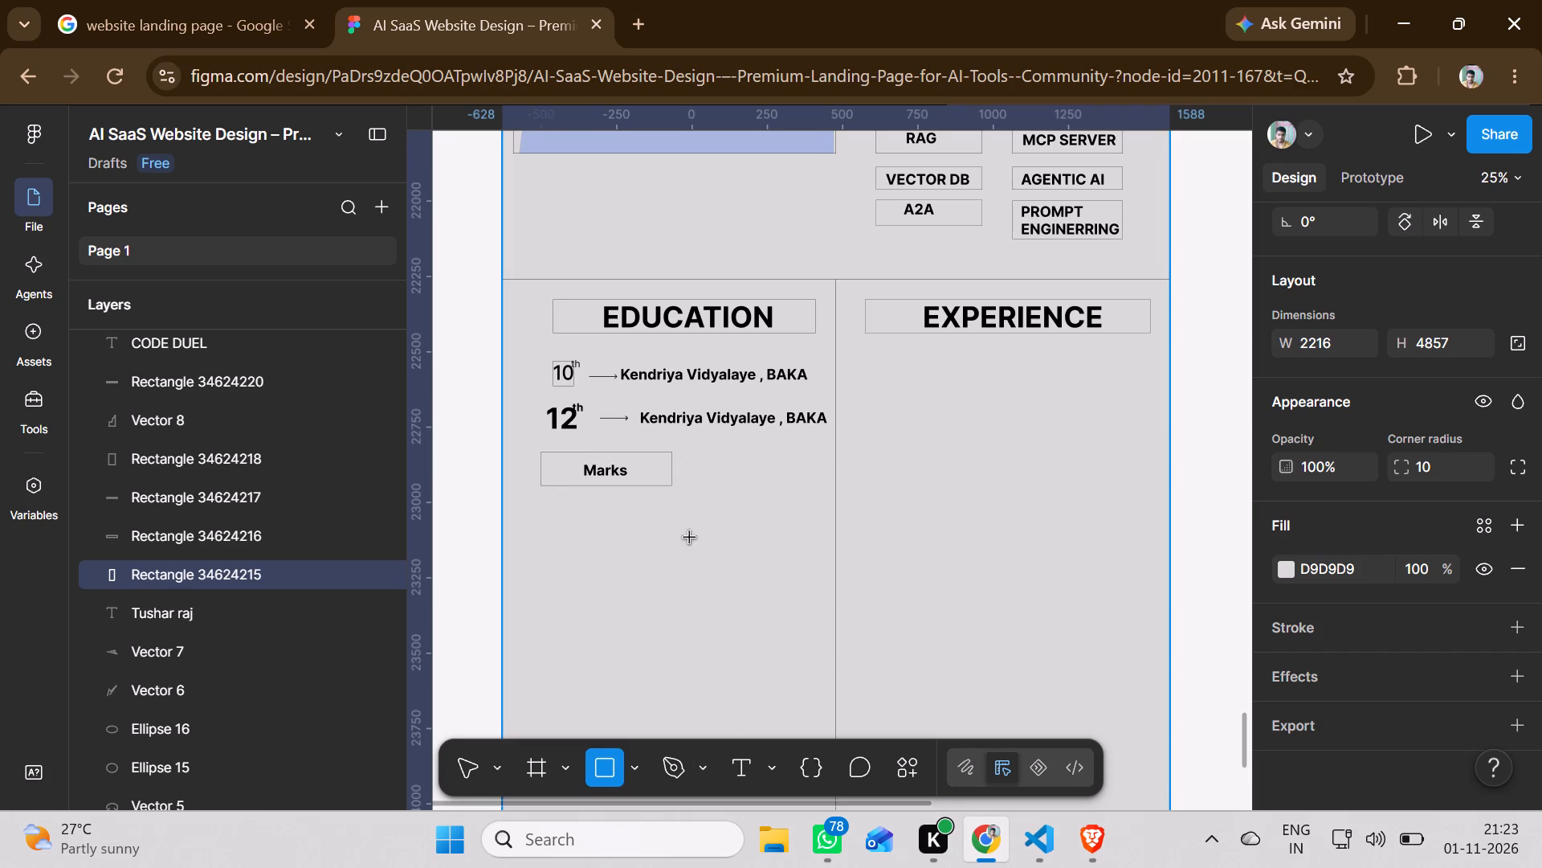
left_click_drag(687, 451, 781, 487)
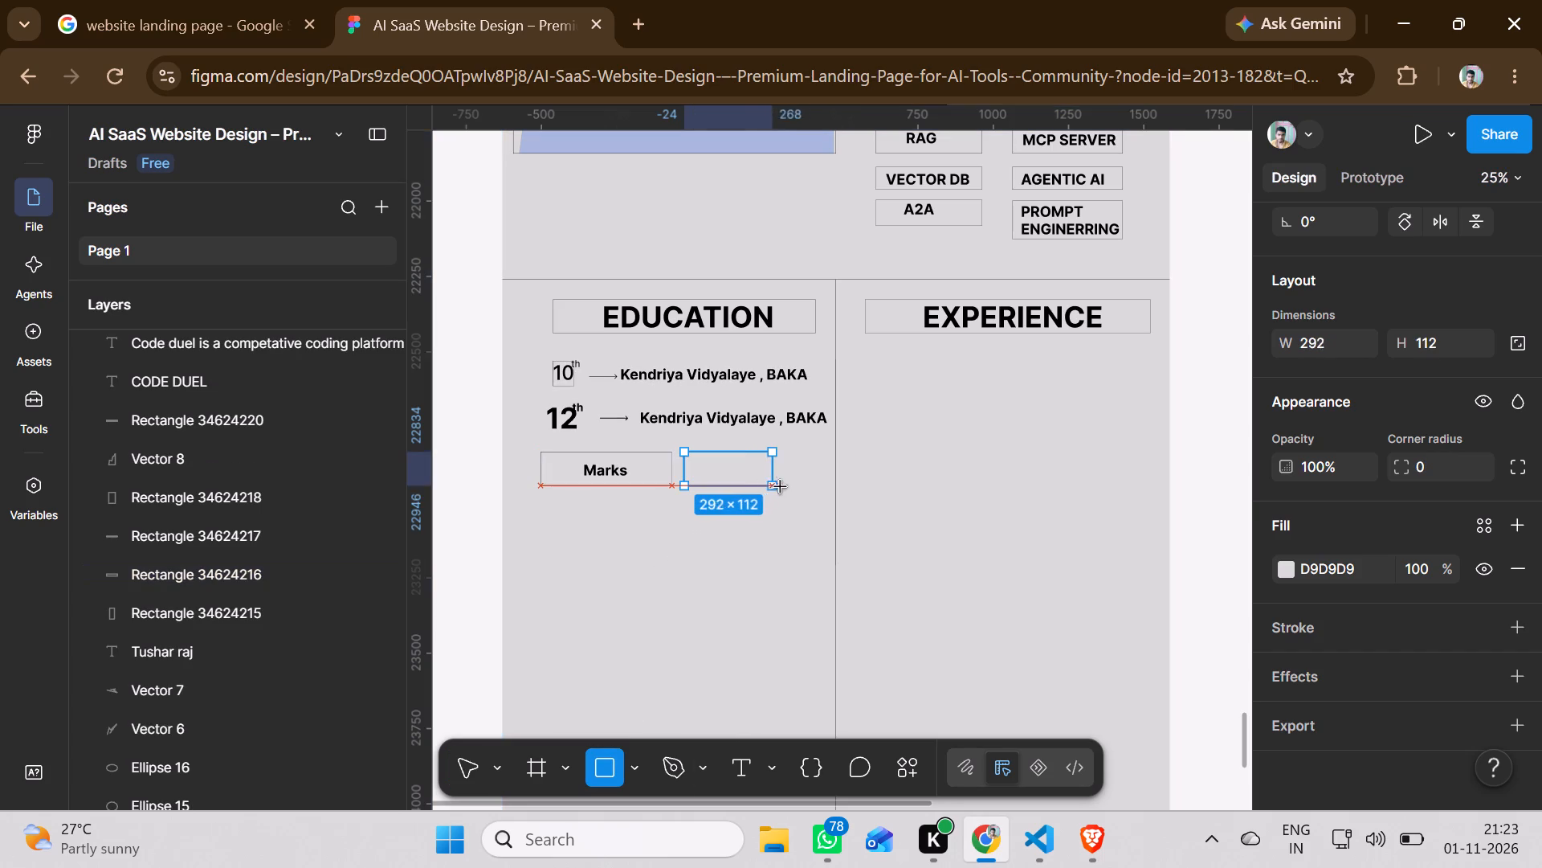
left_click_drag(781, 487, 819, 487)
left_click(724, 510)
Delete the "Marks" group.
left_click(597, 480)
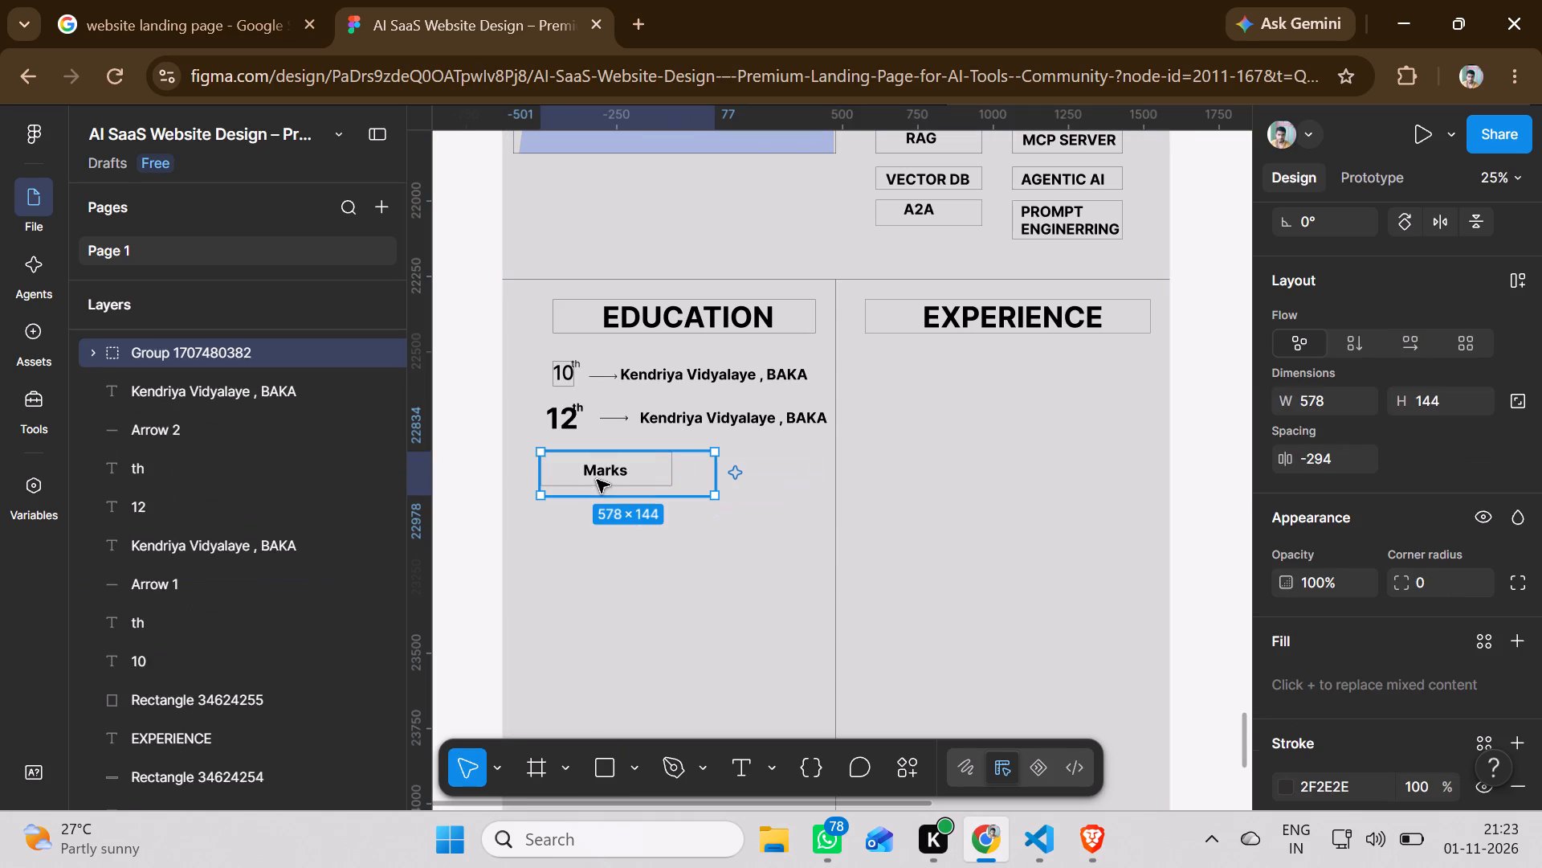
key("Delete")
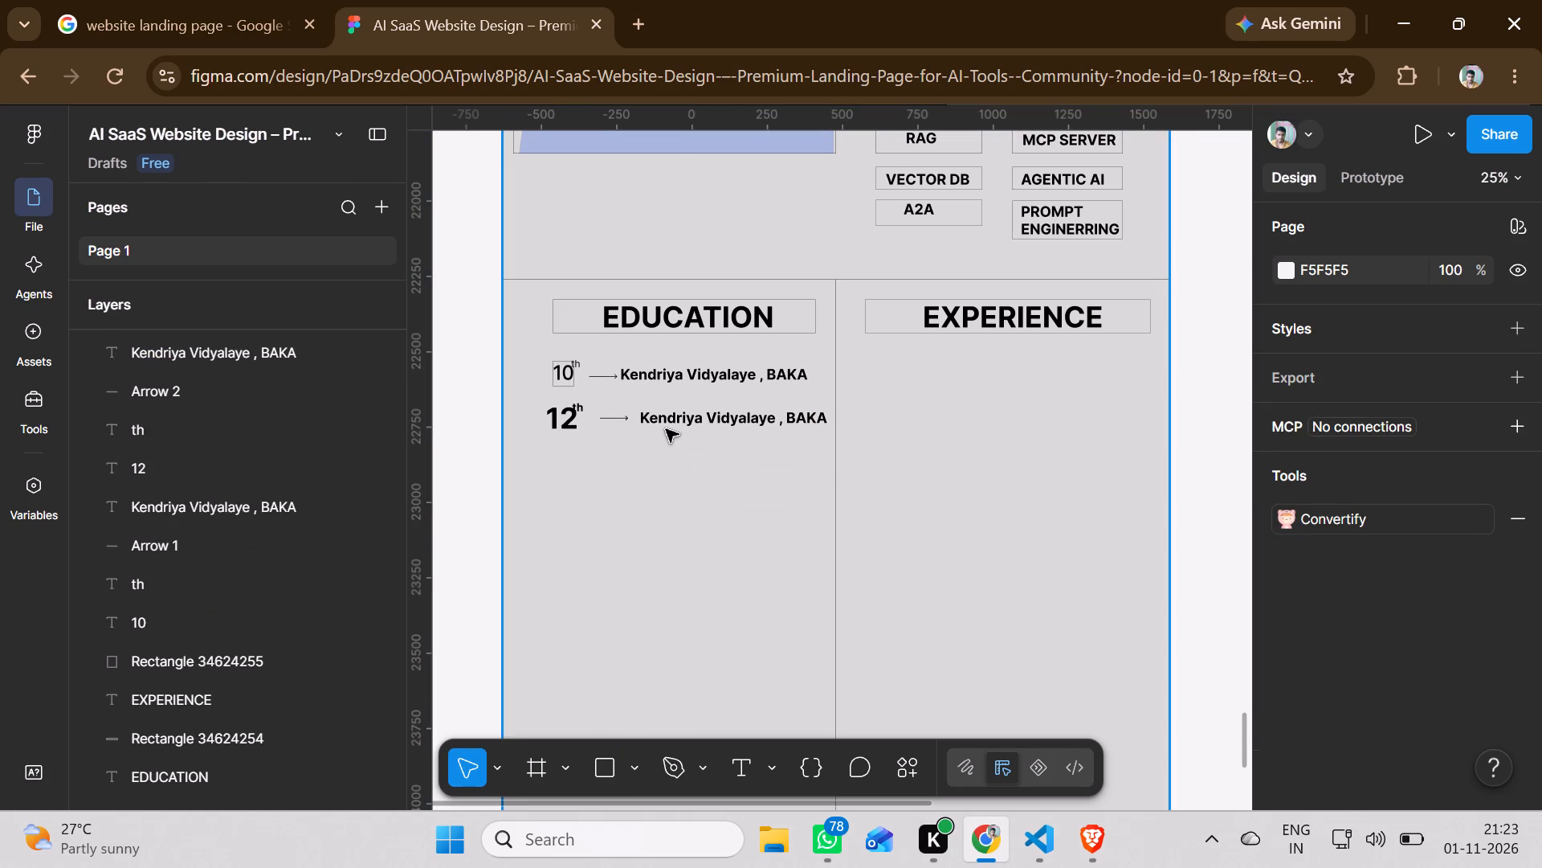
Delete the whole "12th" entry: its school name, arrow, "12" text and "th" superscript.
left_click(666, 428)
key("Delete")
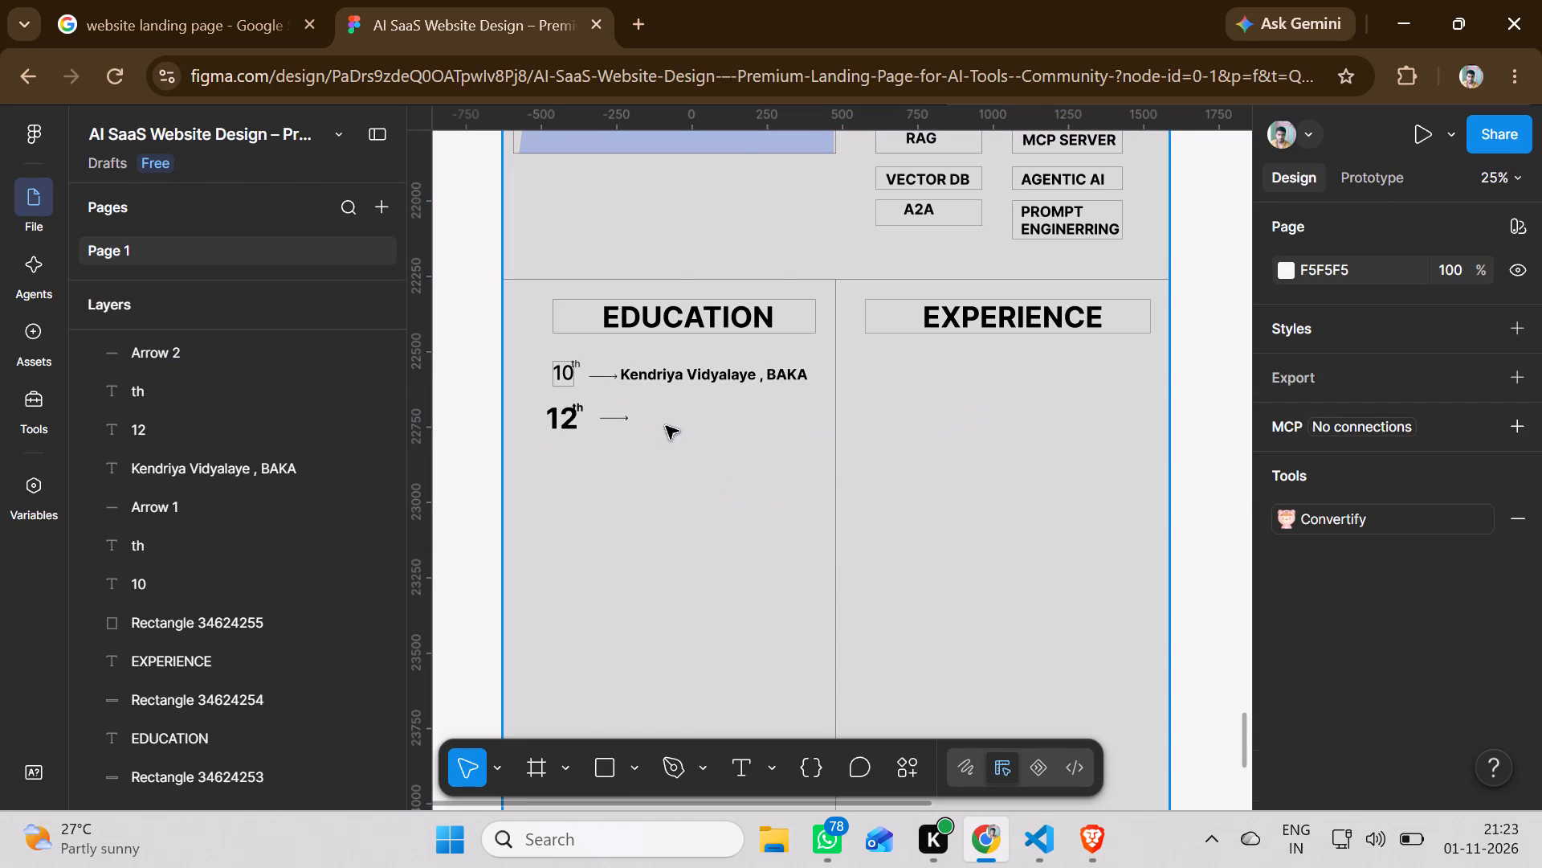
left_click(609, 413)
key("Delete")
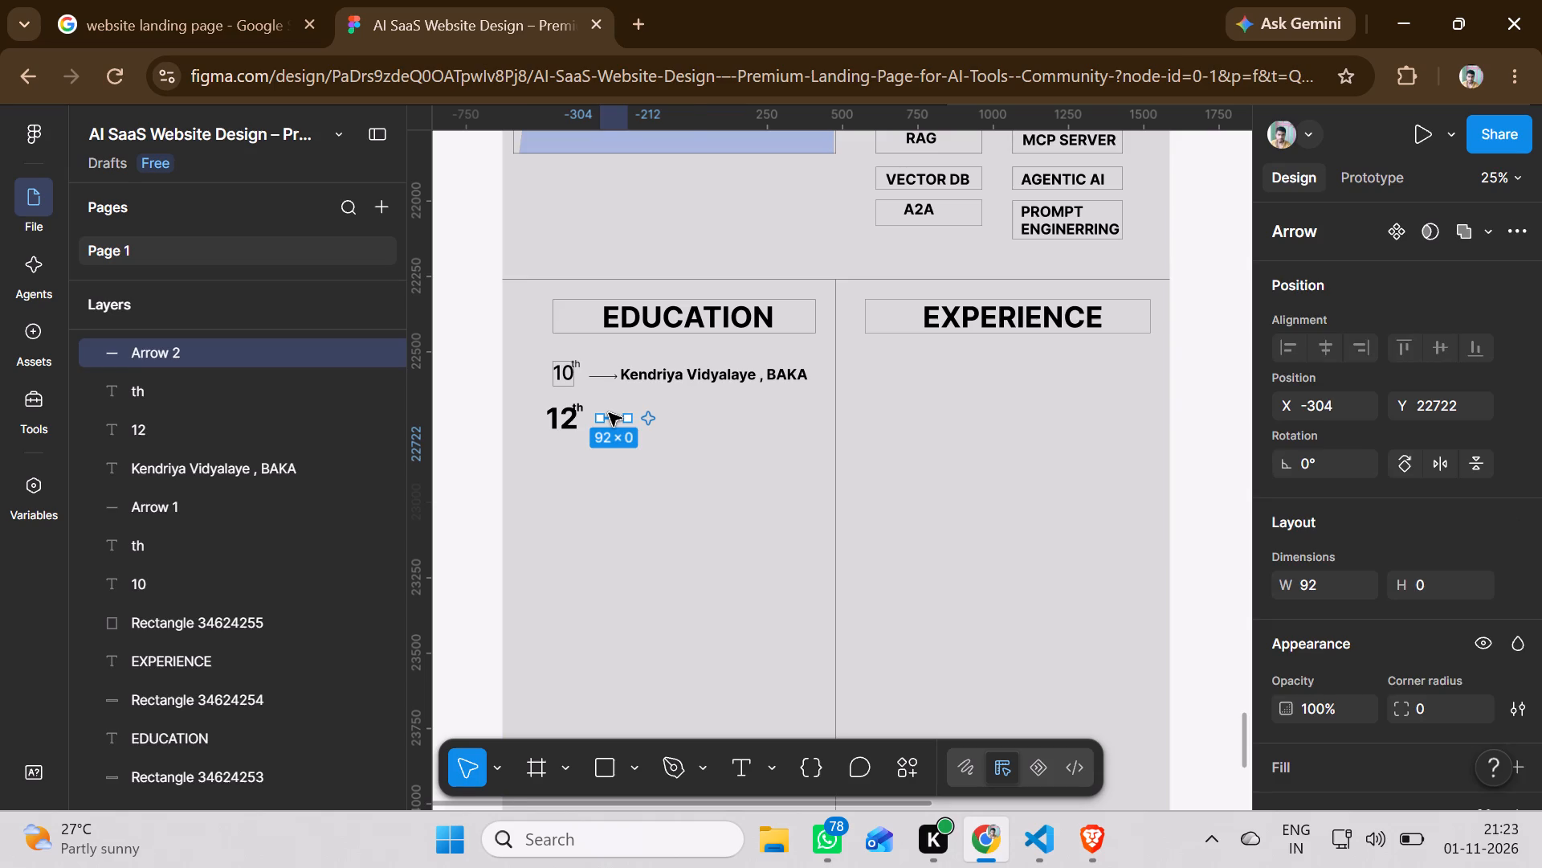
left_click(577, 424)
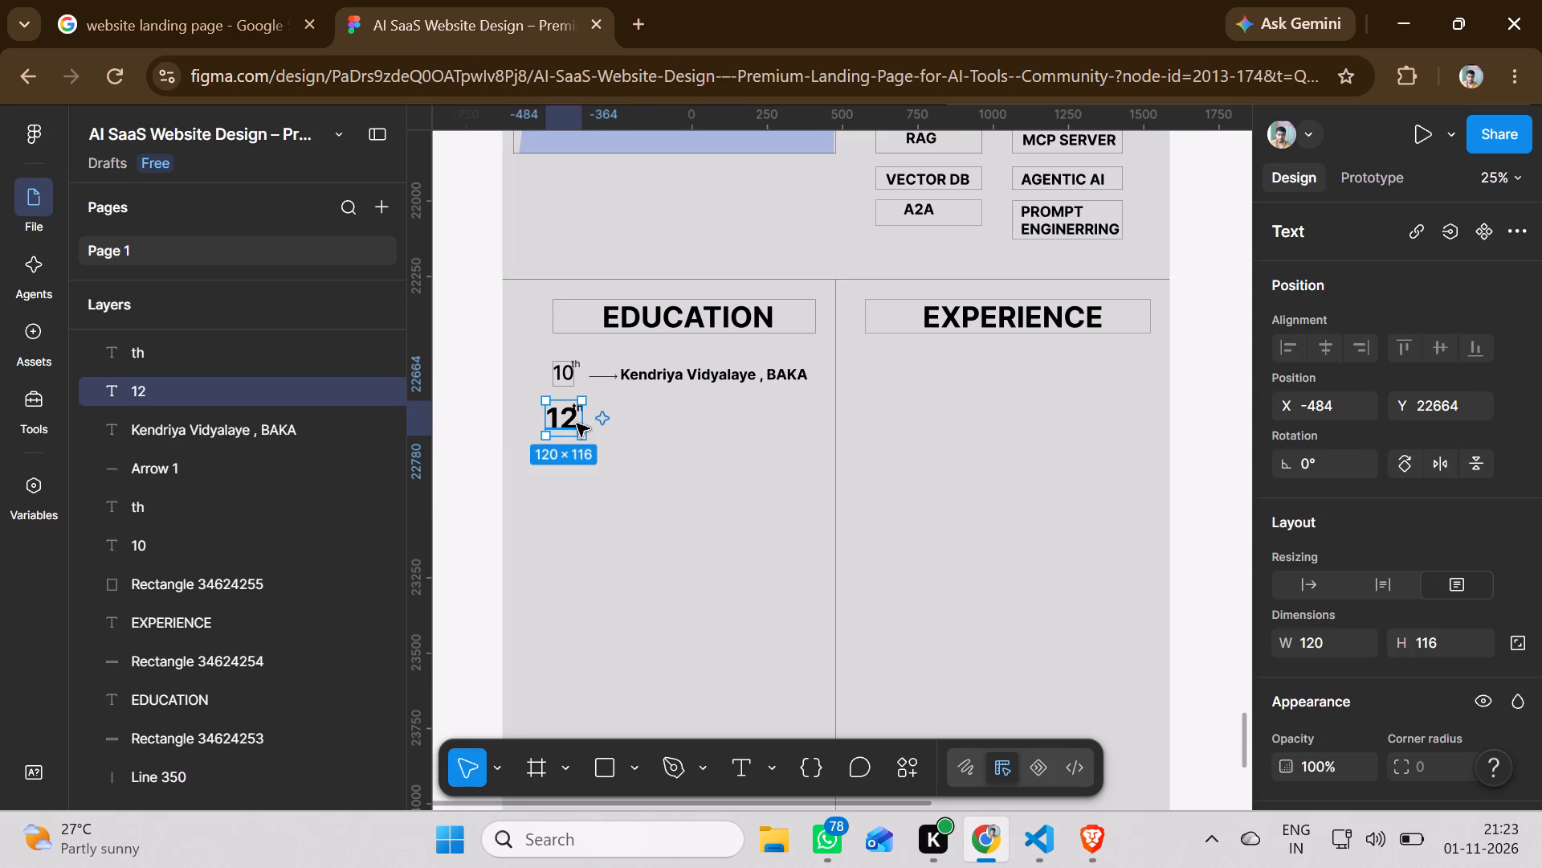
key("Delete")
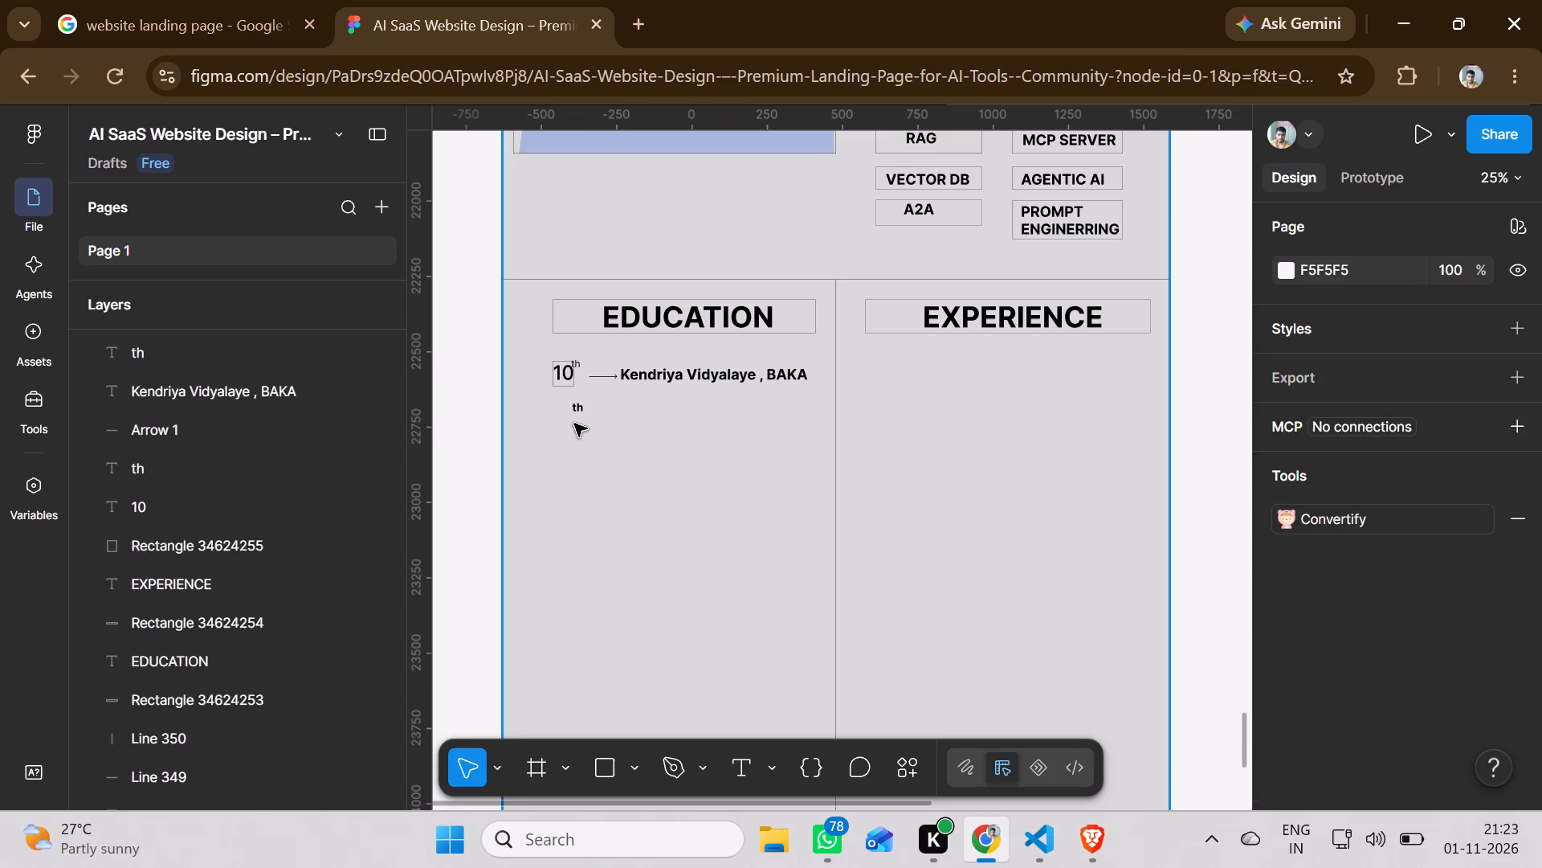
left_click(581, 408)
key("Return")
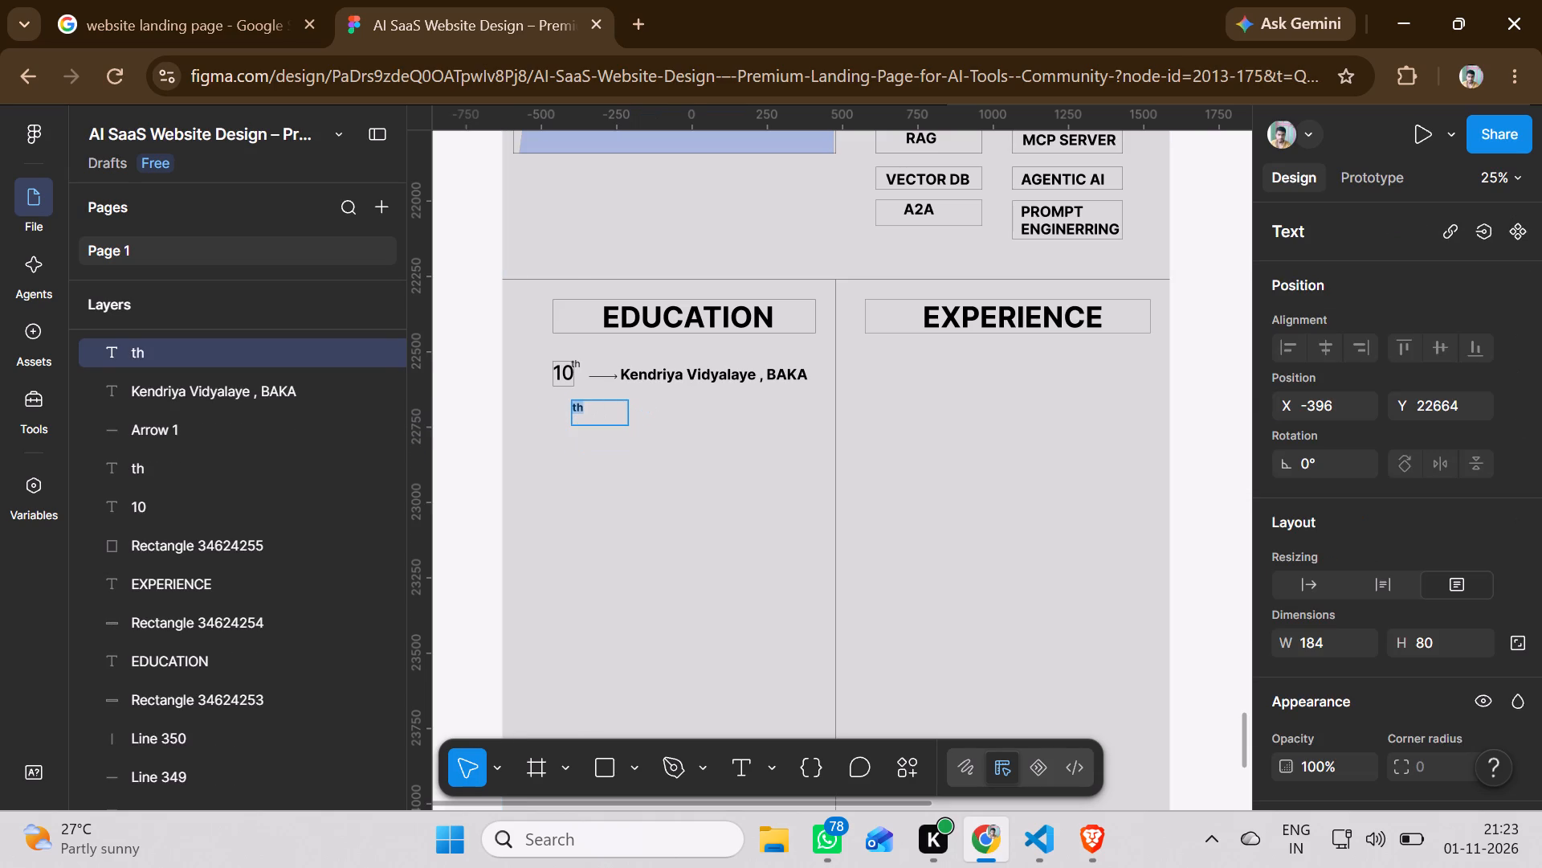
key("Delete")
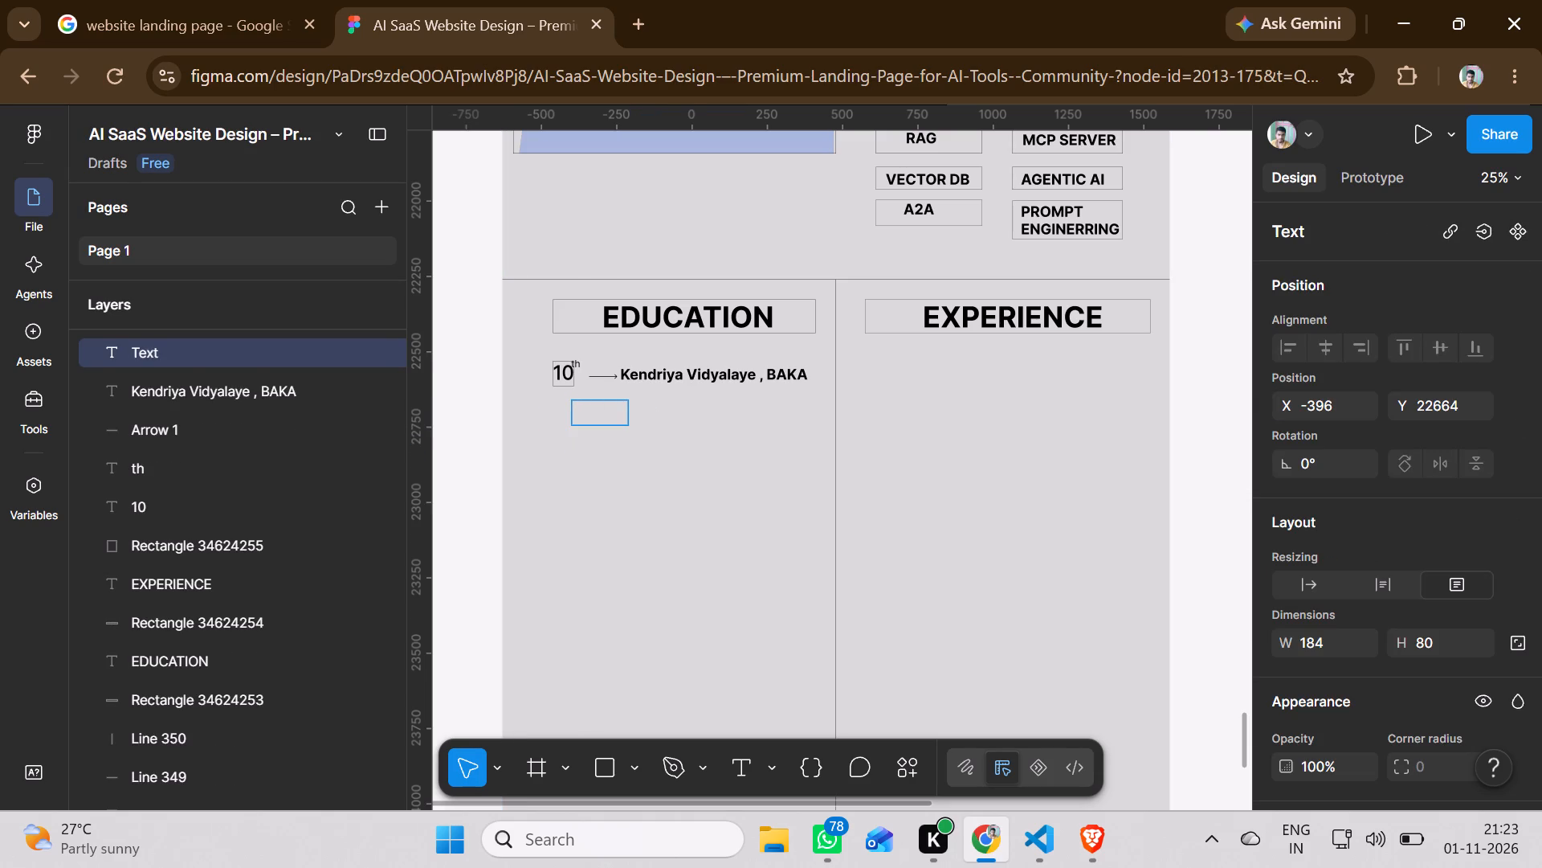
left_click(638, 427)
left_click(575, 399)
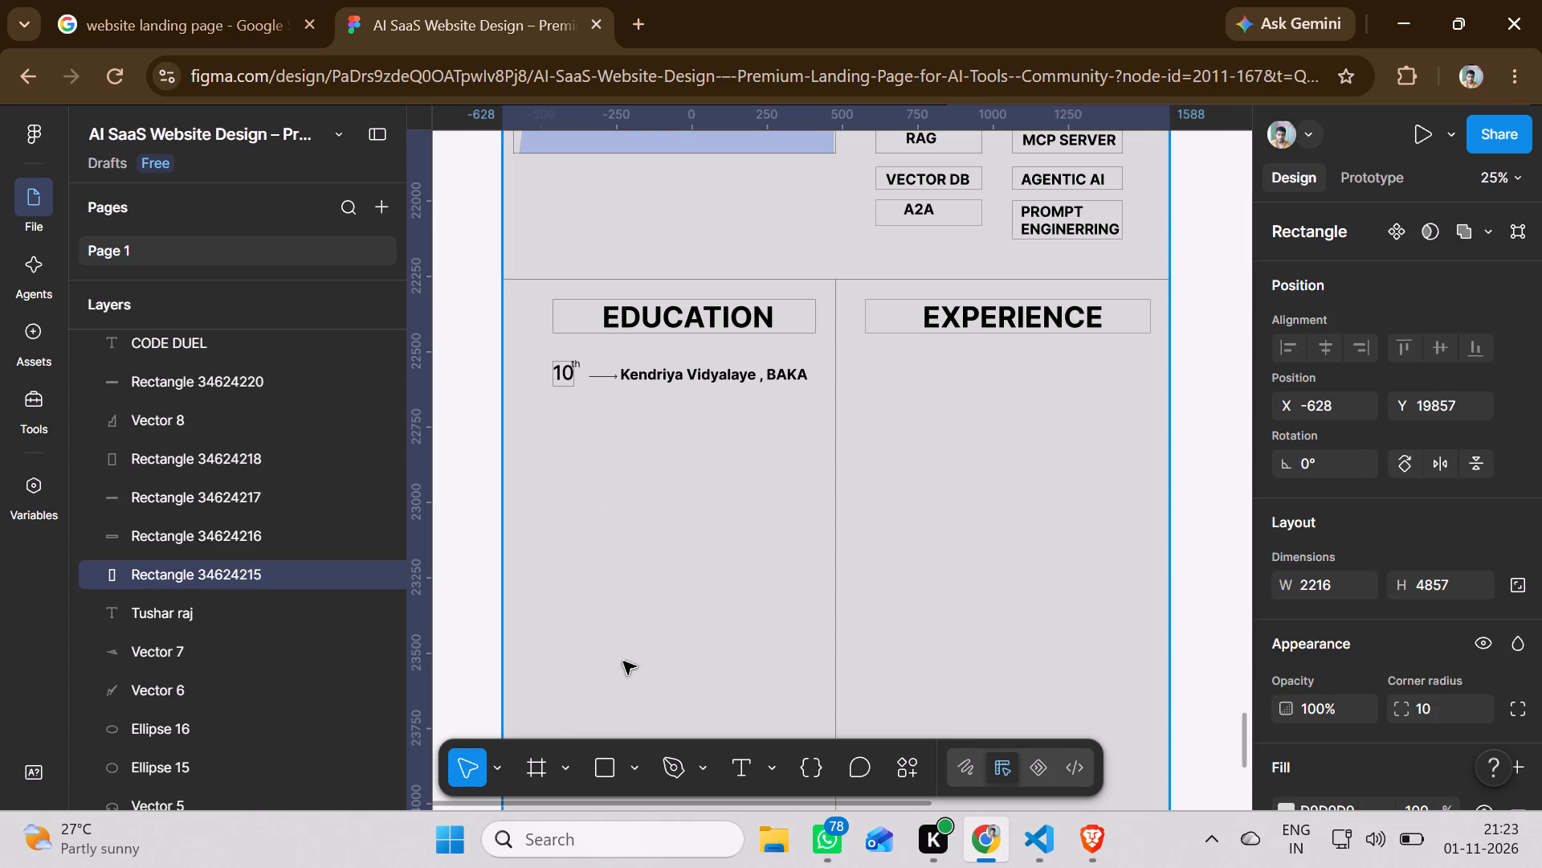
Draw a rectangle about 412 × 64 beneath the "10th" entry's school name, at about X -294, and add a 636161 stroke.
left_click(608, 764)
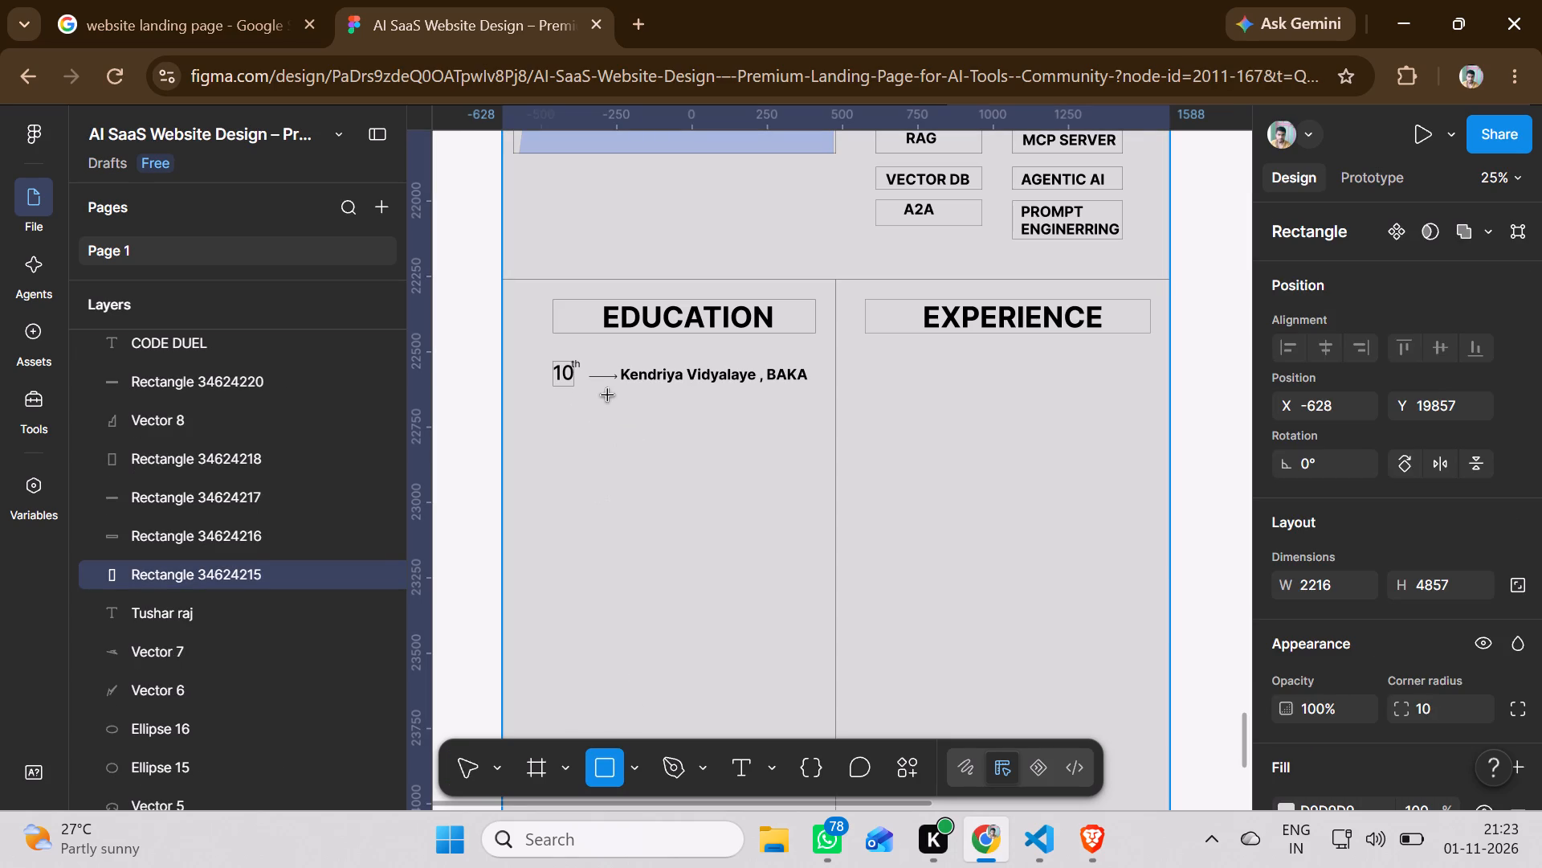
left_click_drag(608, 395, 725, 411)
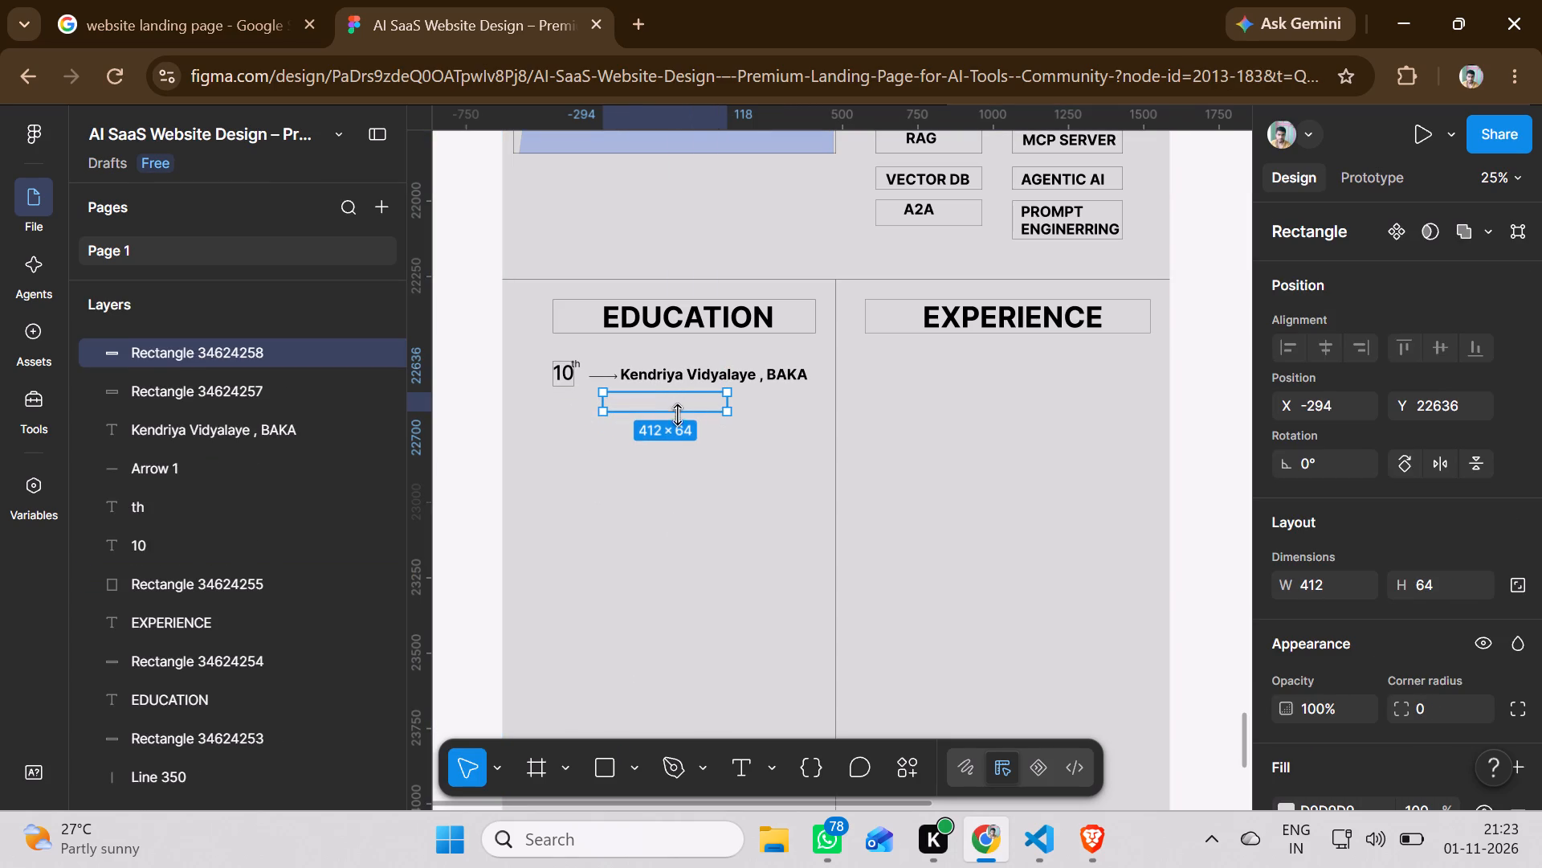
scroll(1307, 721, "down", 3)
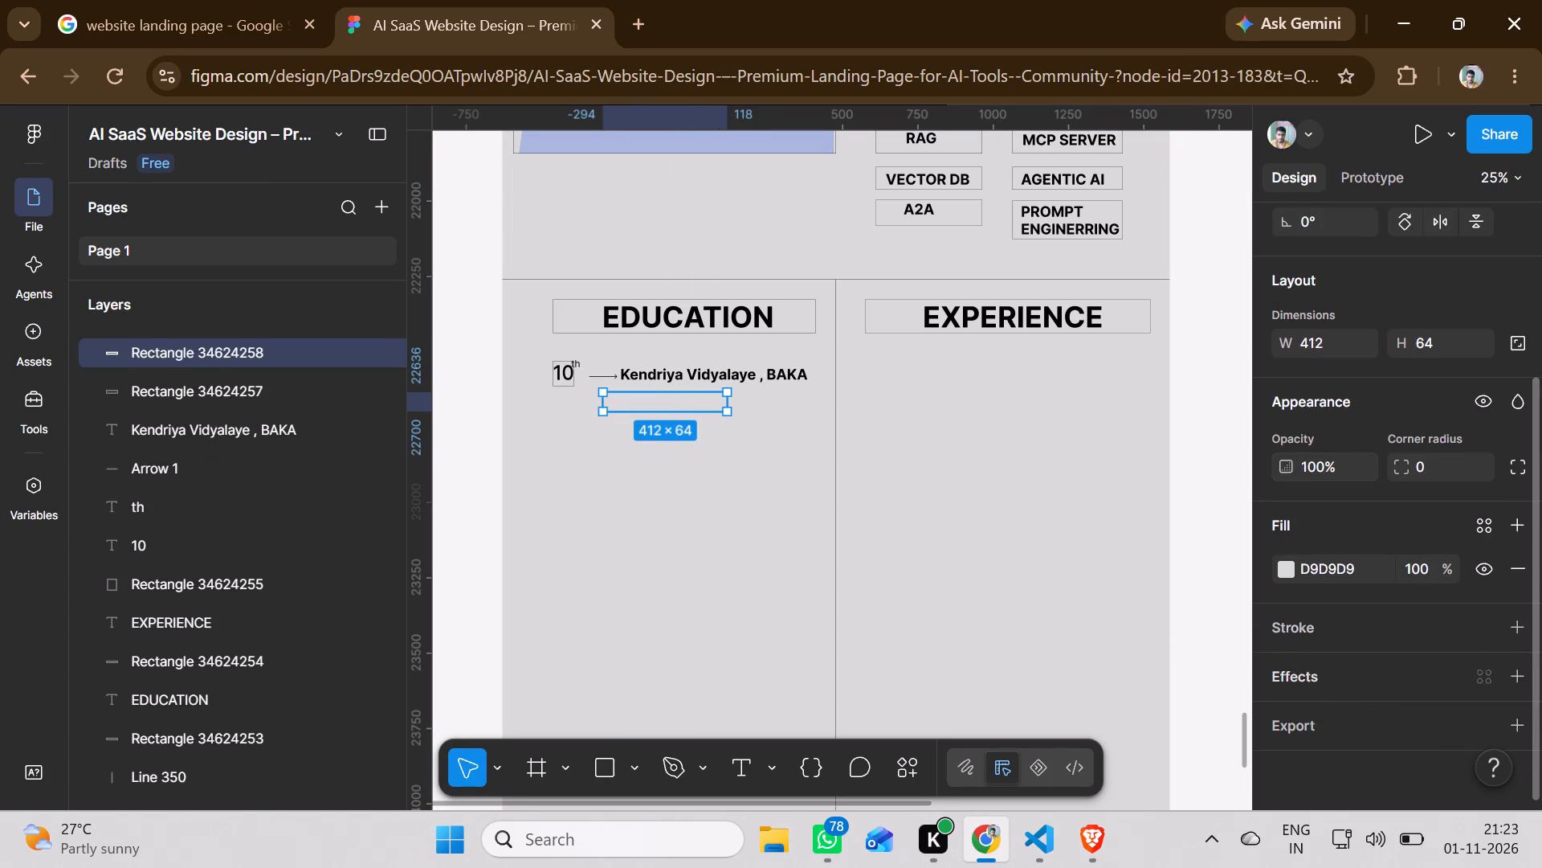
left_click(1312, 614)
left_click(986, 497)
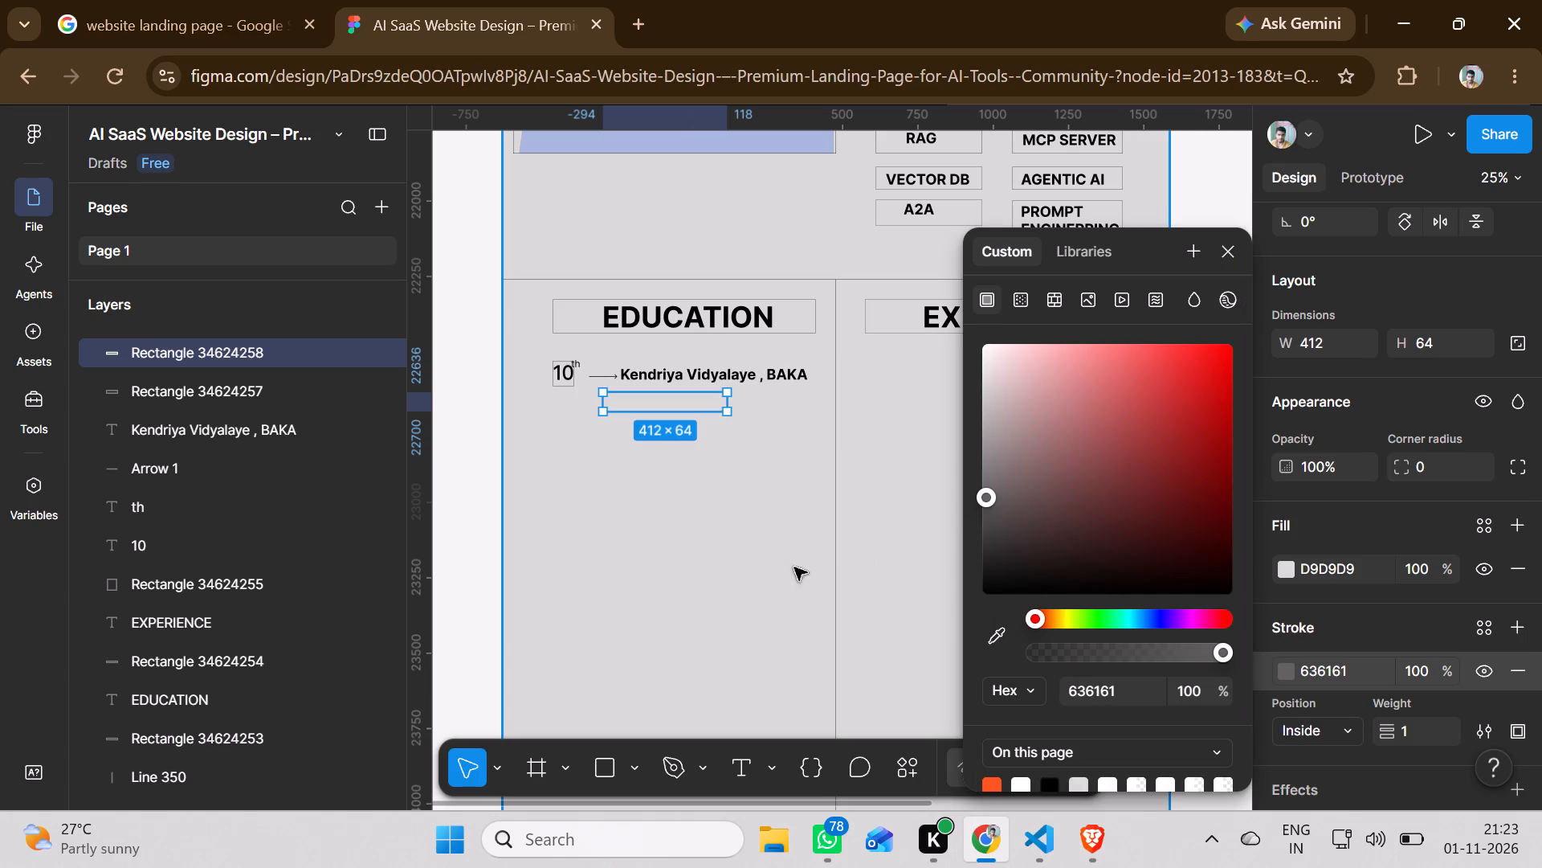
Add the text "MARKS" in a text box about 412 × 64 over the new outlined rectangle.
left_click(732, 768)
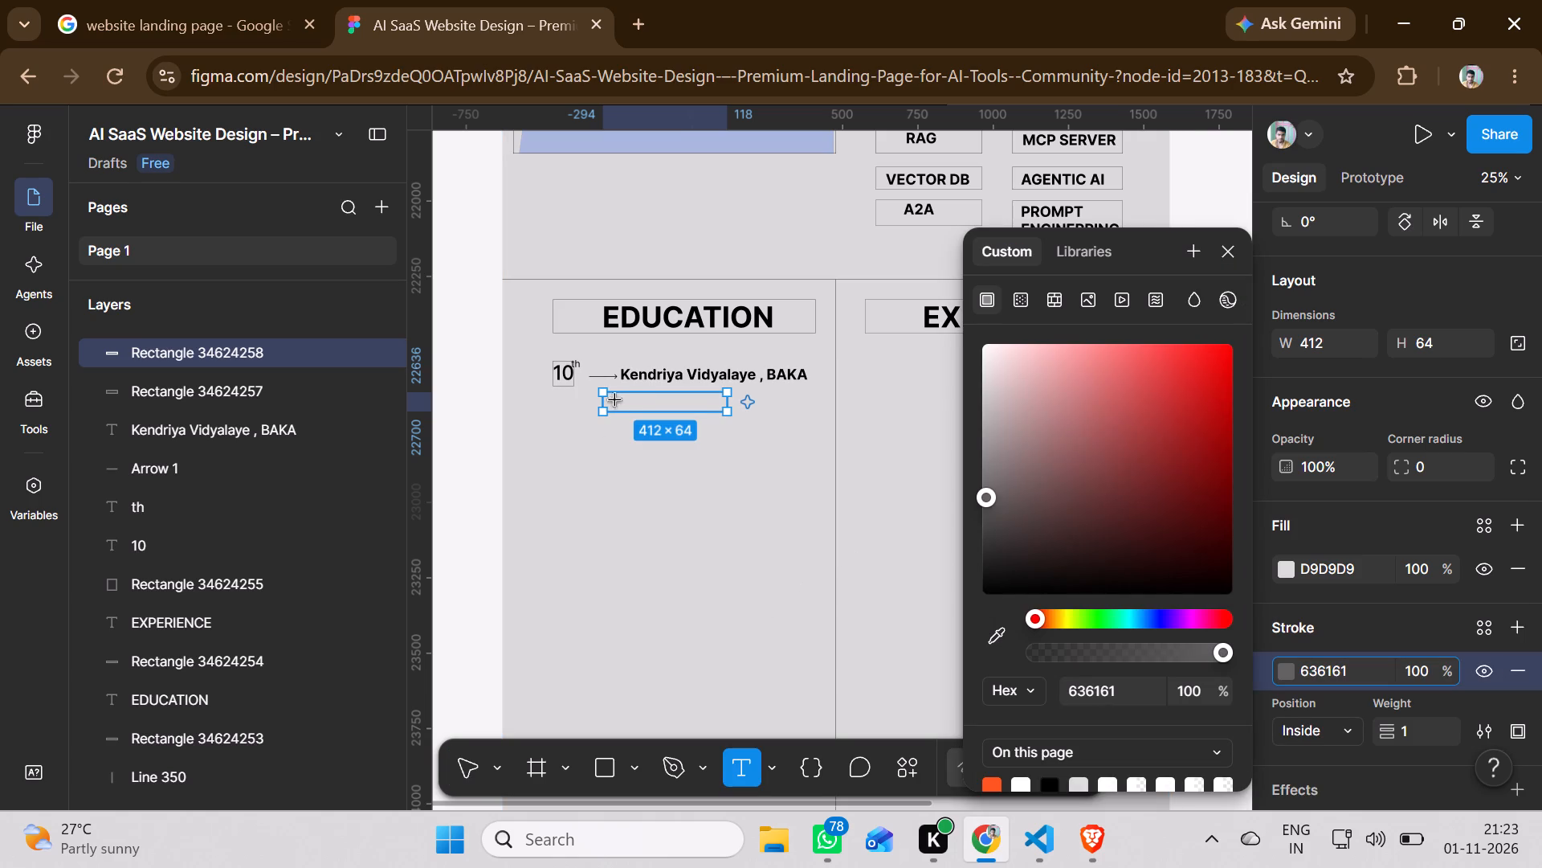
left_click_drag(604, 412, 698, 394)
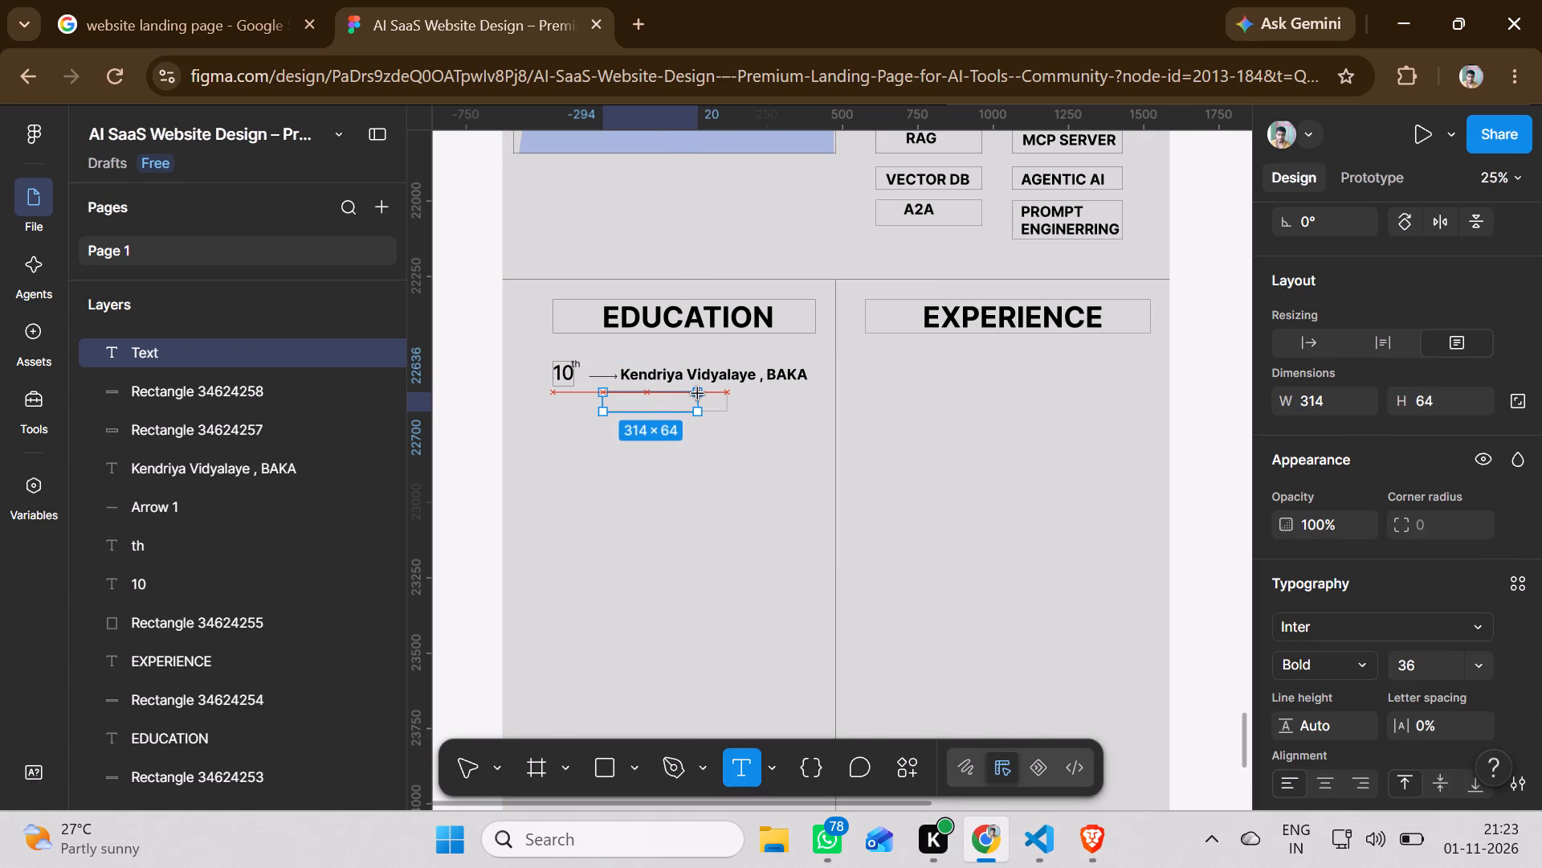
left_click_drag(698, 394, 727, 395)
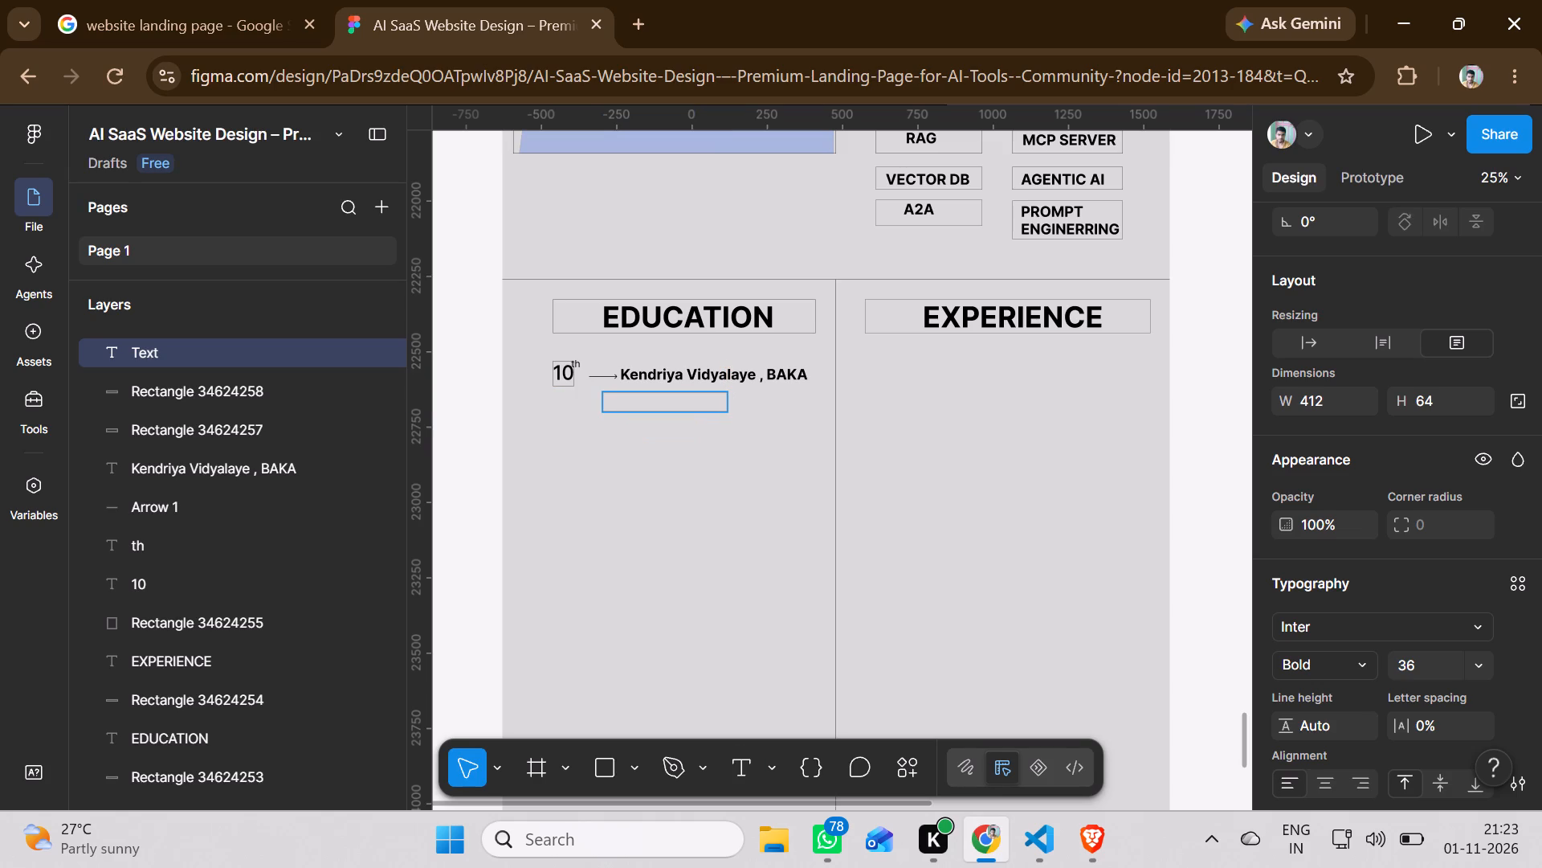
type("MARKS")
left_click(665, 427)
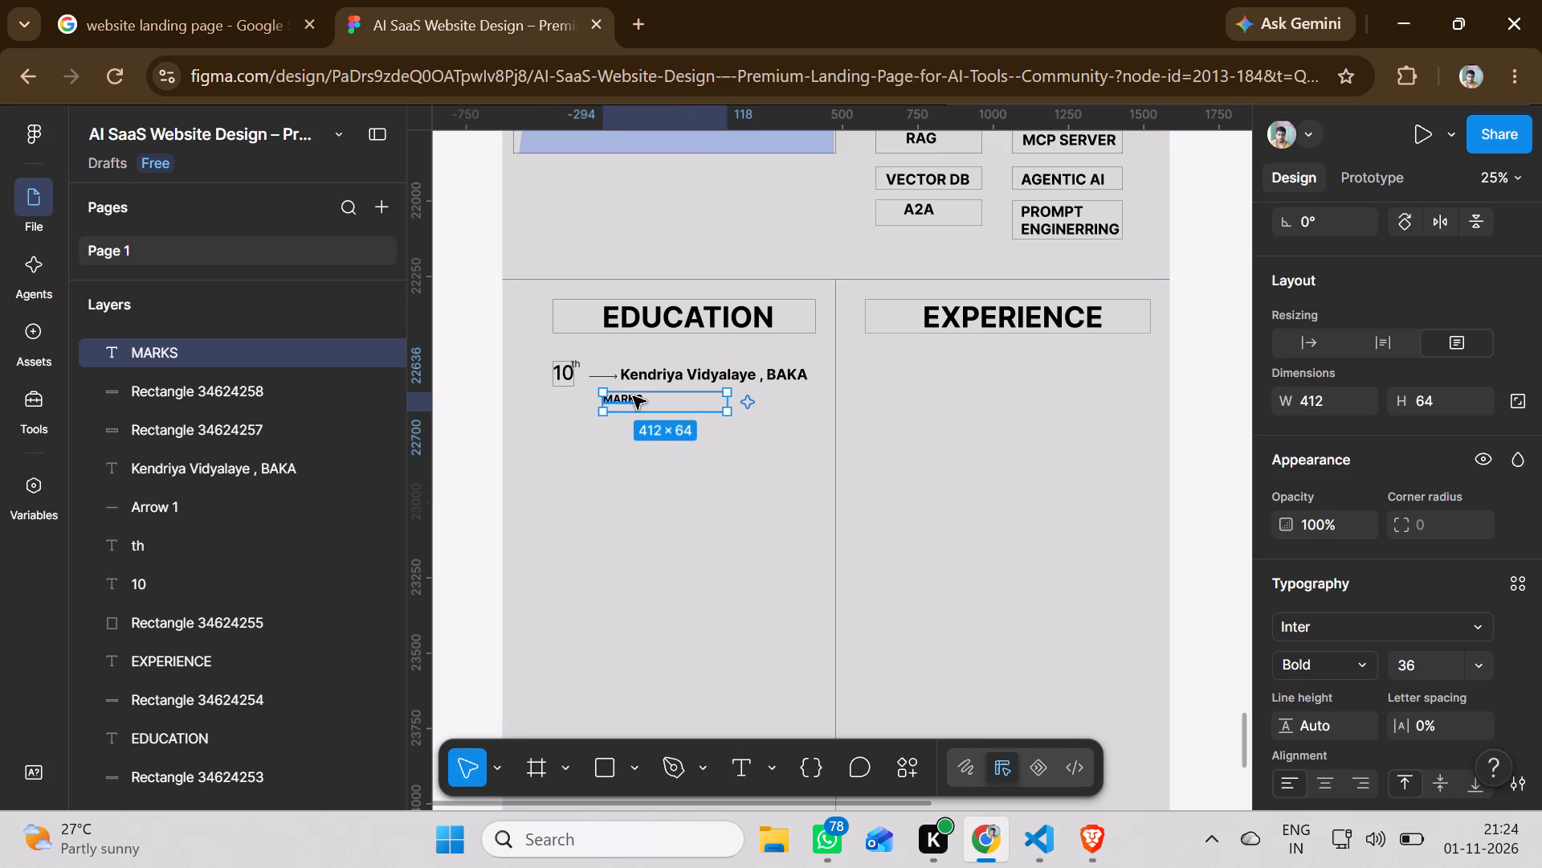
Move the "MARKS" text further inside its outlined rectangle, to about X -188, and enlarge its text box to about 412 × 100.
left_click_drag(632, 395, 667, 395)
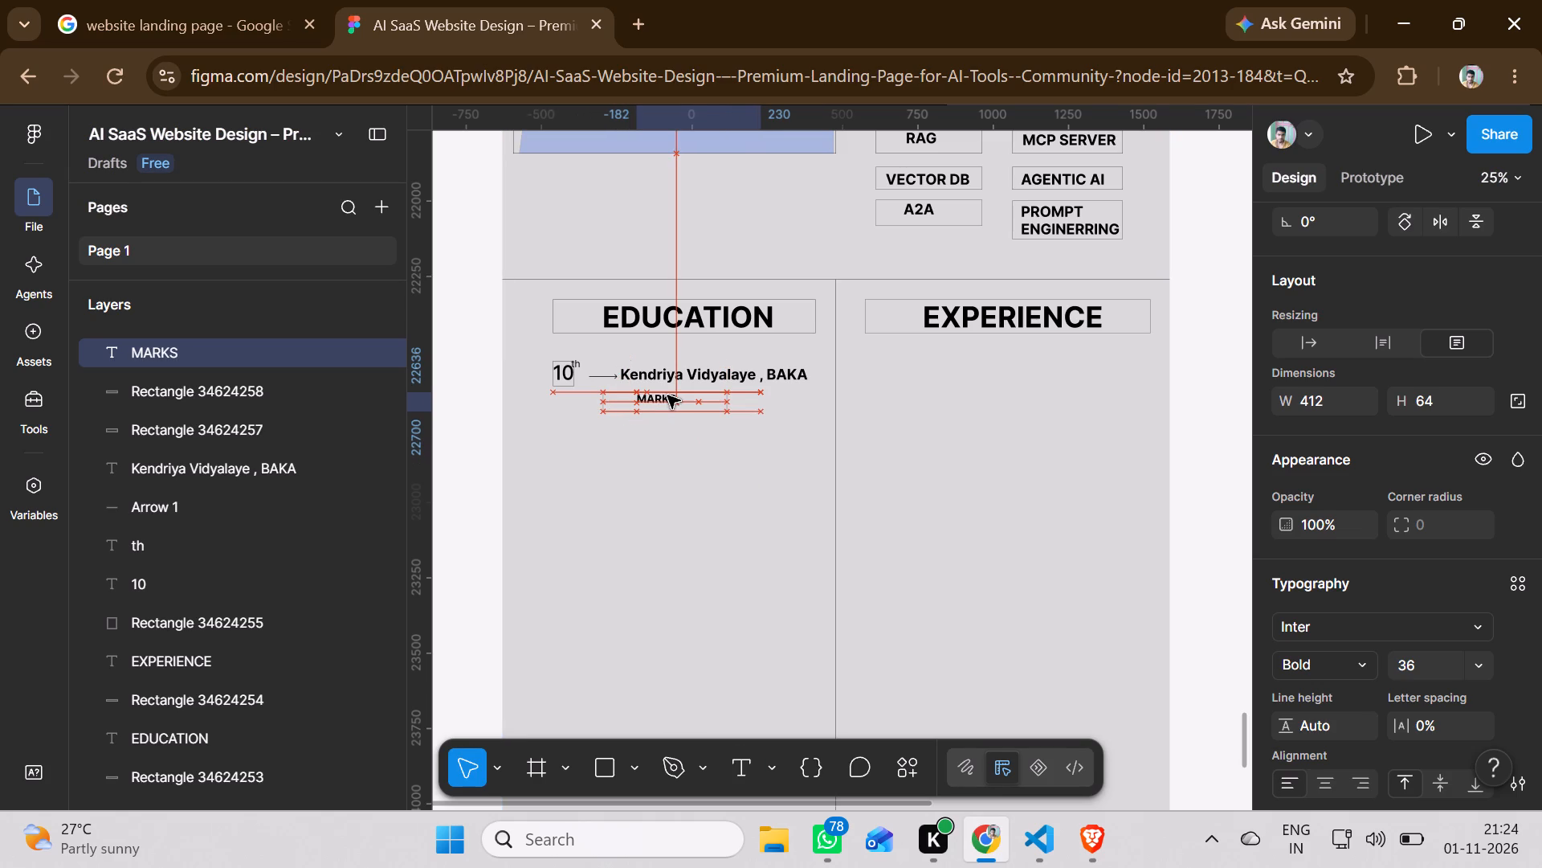
left_click_drag(667, 395, 667, 395)
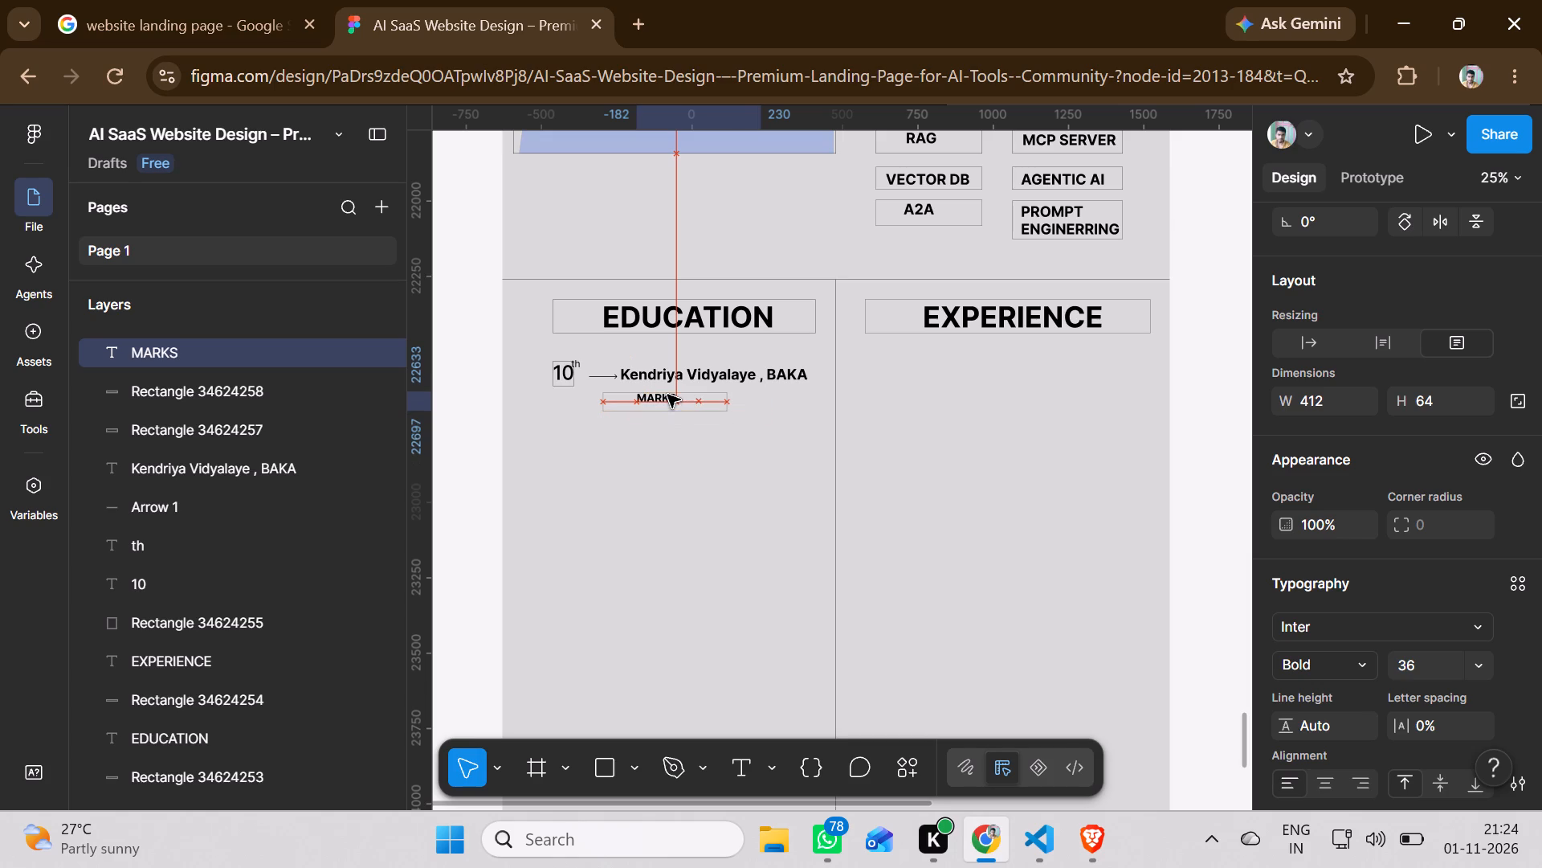
left_click_drag(667, 395, 668, 403)
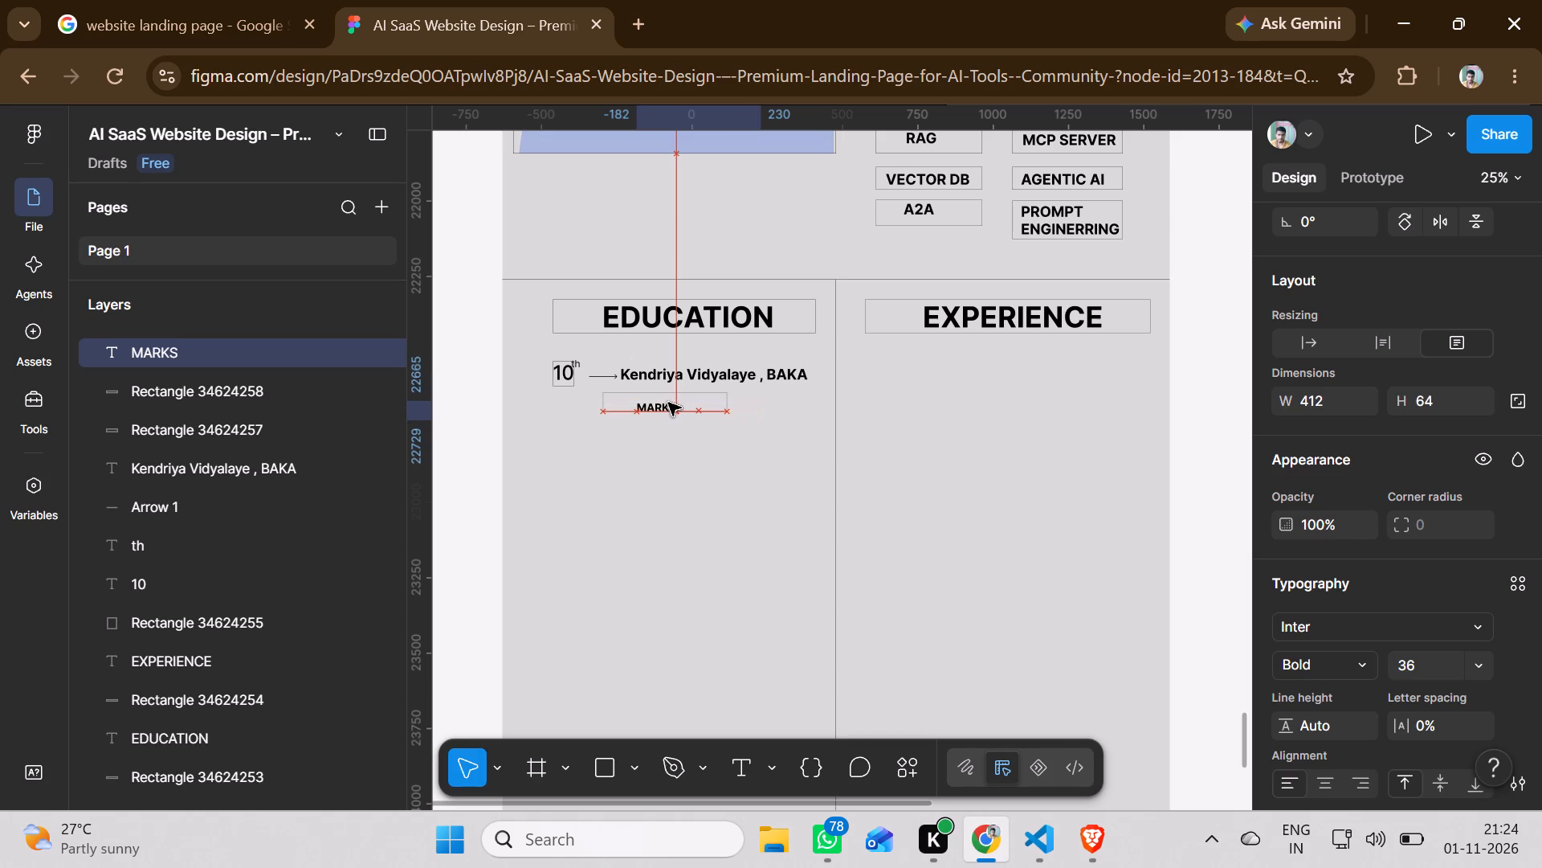
left_click_drag(668, 403, 668, 397)
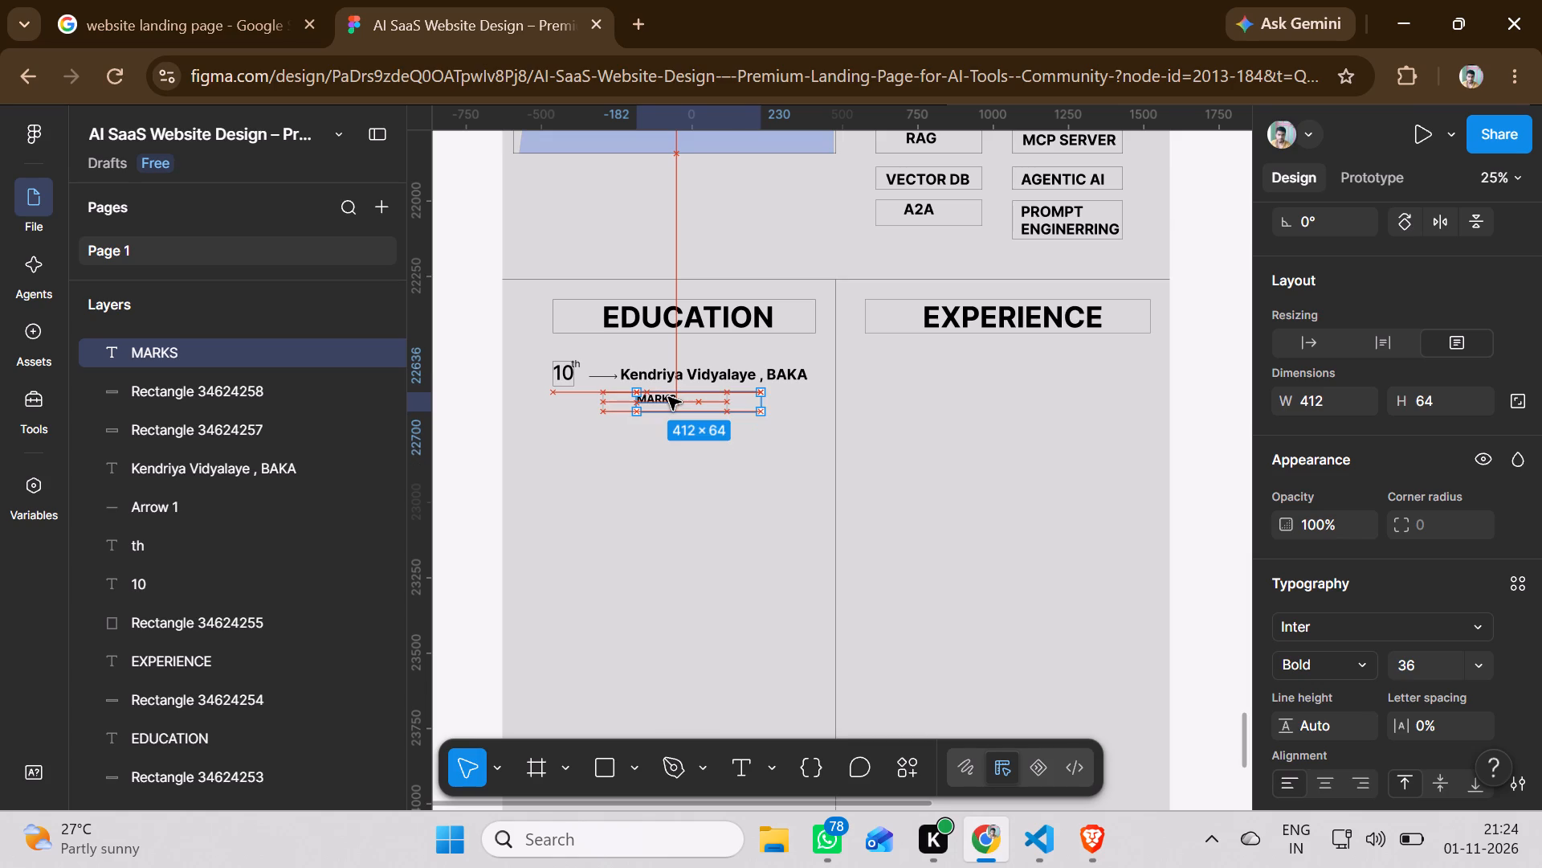
left_click_drag(668, 397, 667, 397)
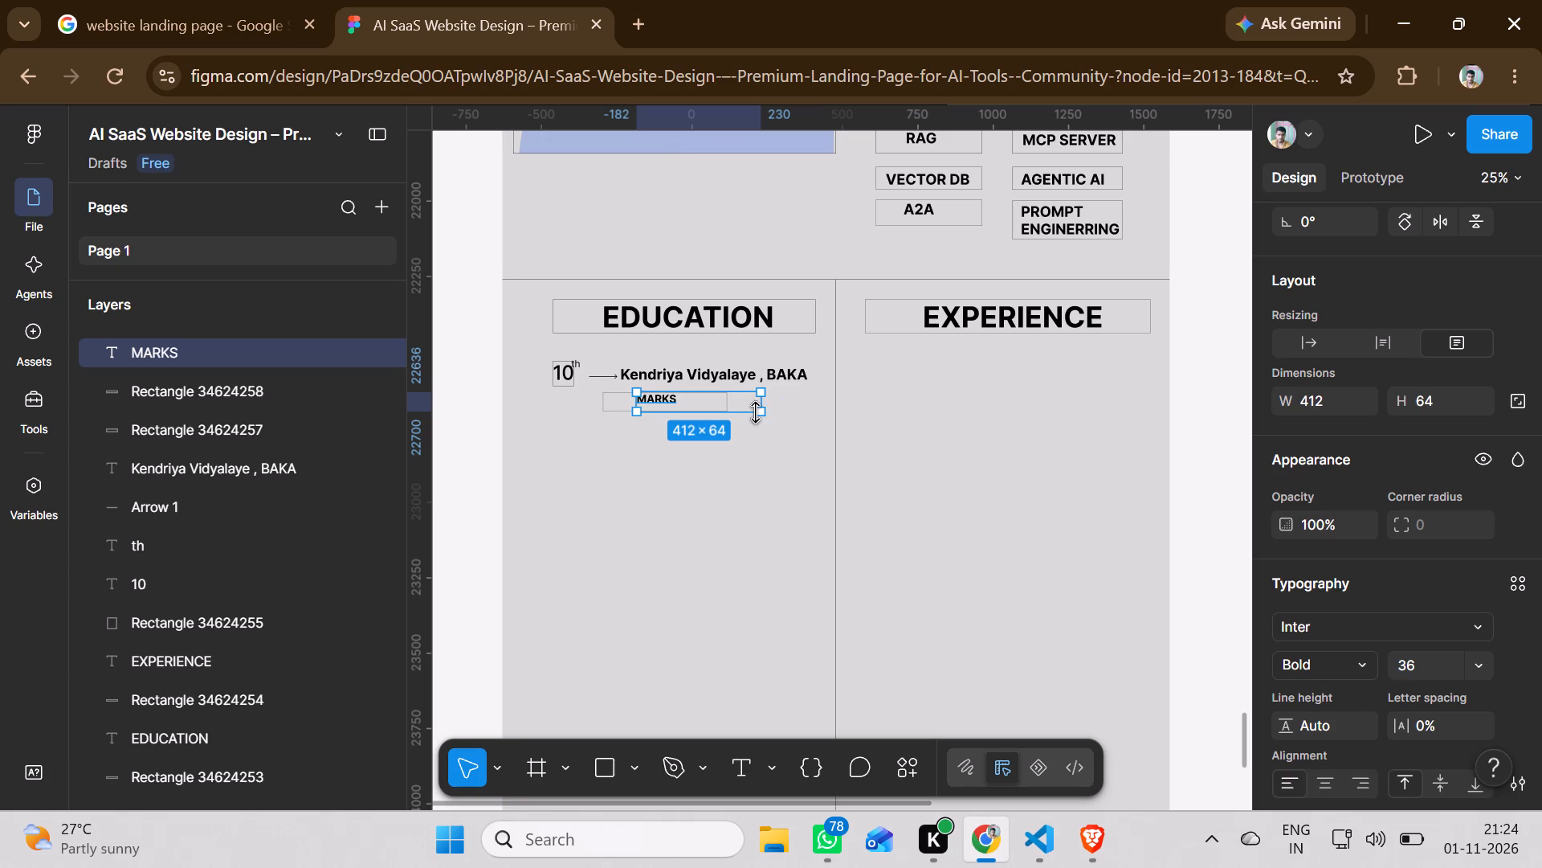
left_click_drag(753, 412, 748, 422)
left_click(662, 395)
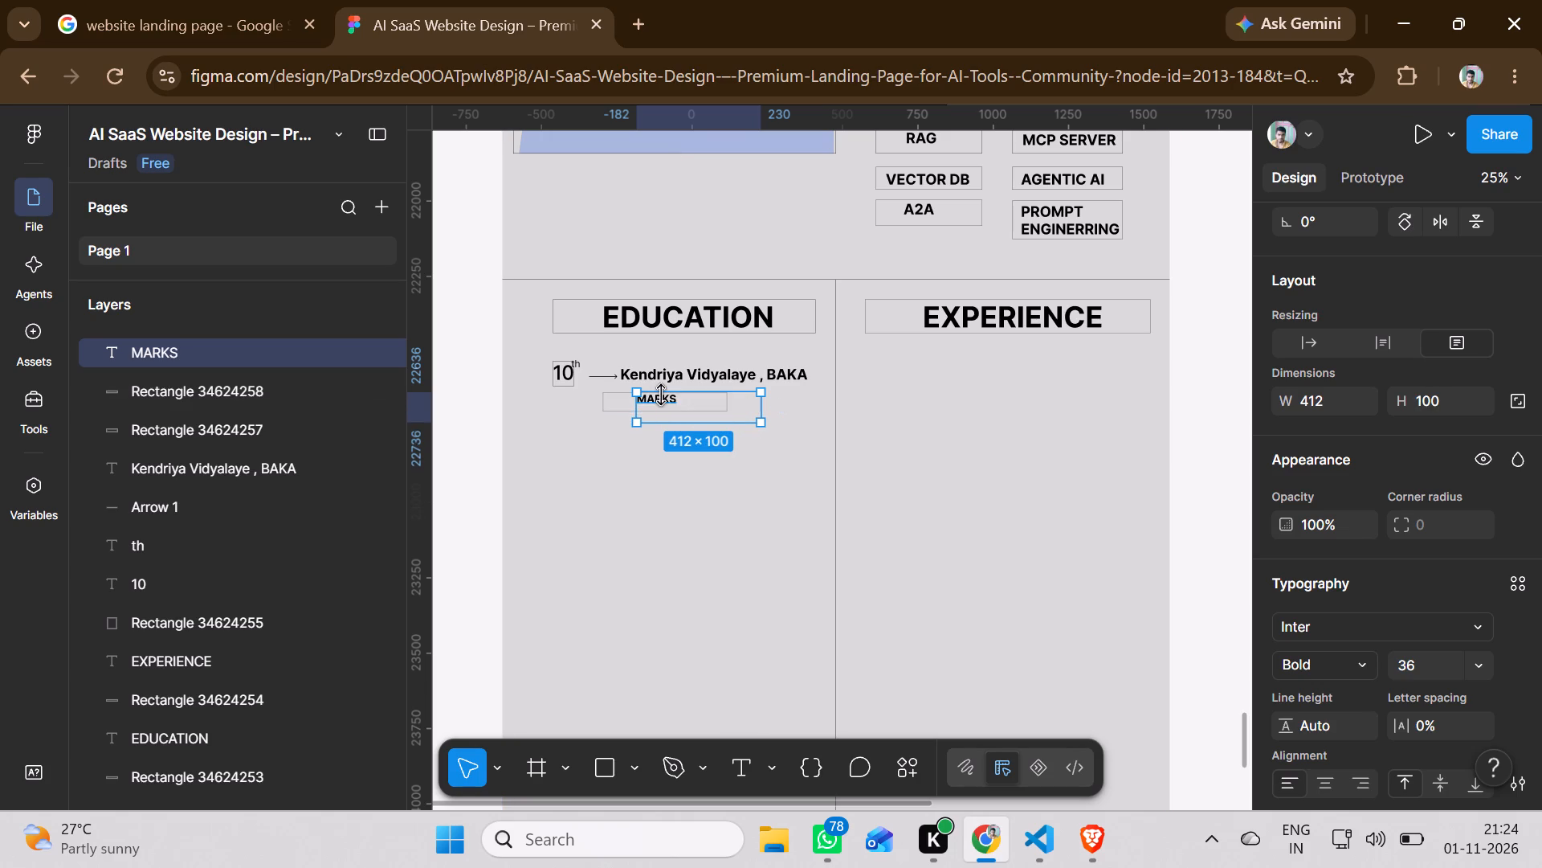
left_click_drag(661, 398, 660, 402)
left_click_drag(660, 402, 660, 405)
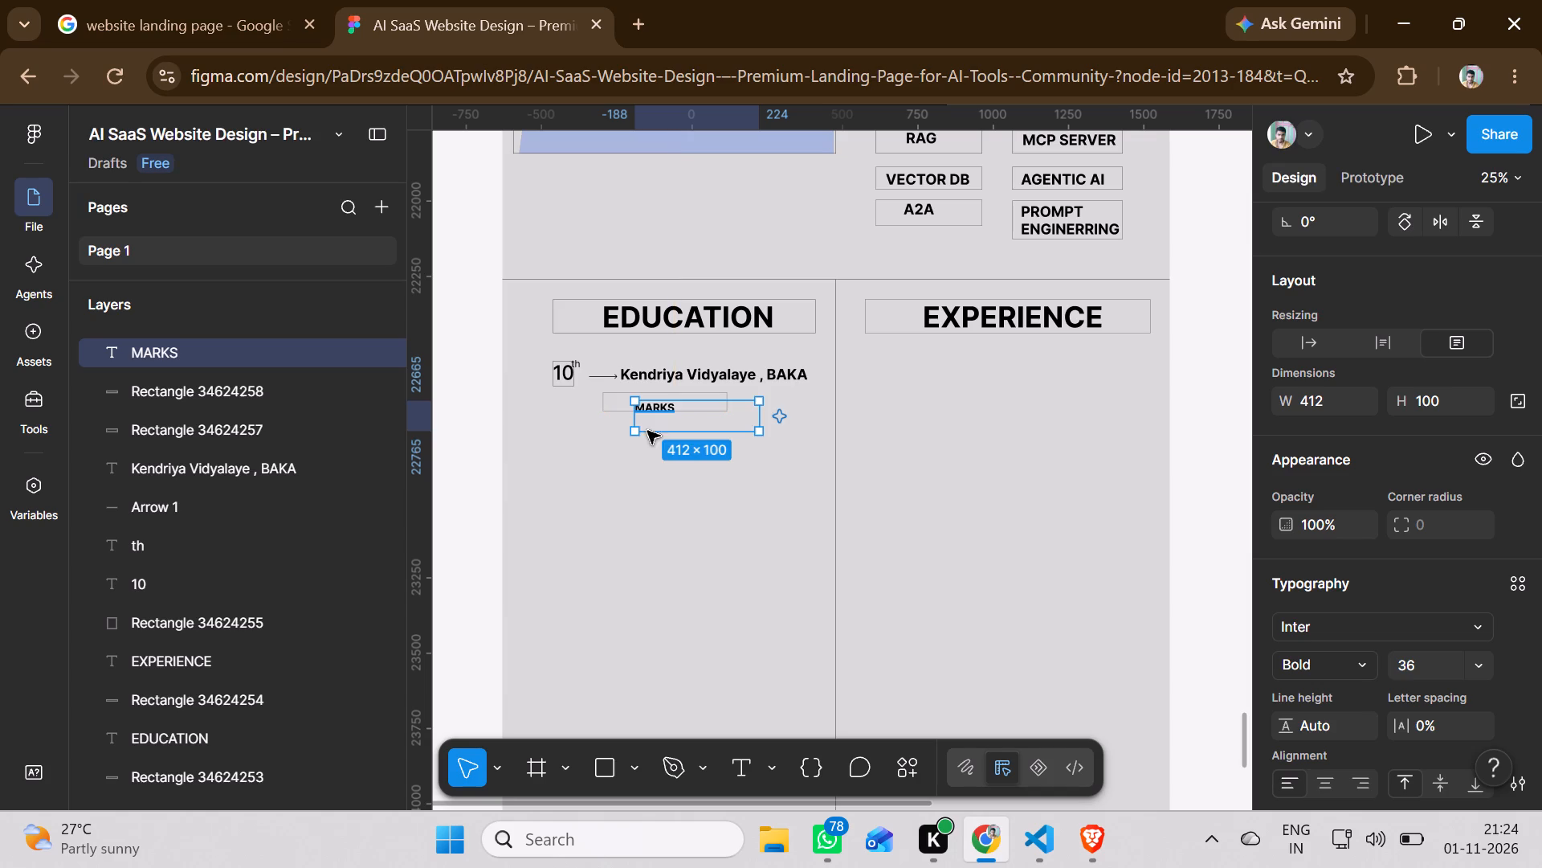
left_click(656, 405)
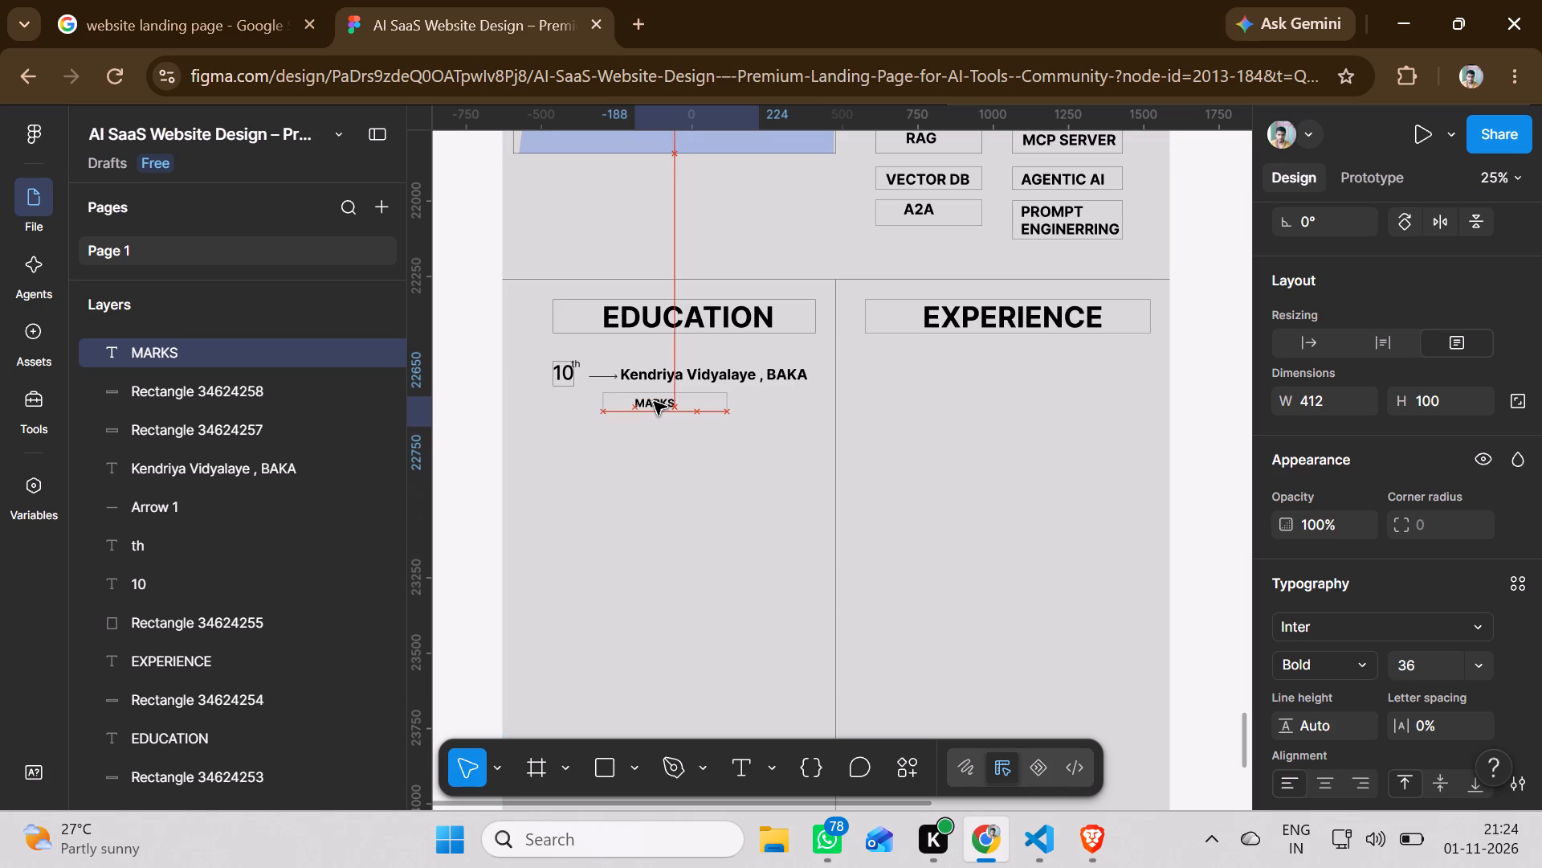
Extend the outlined rectangle around "MARKS" downward to about 412 × 114.
left_click(614, 402)
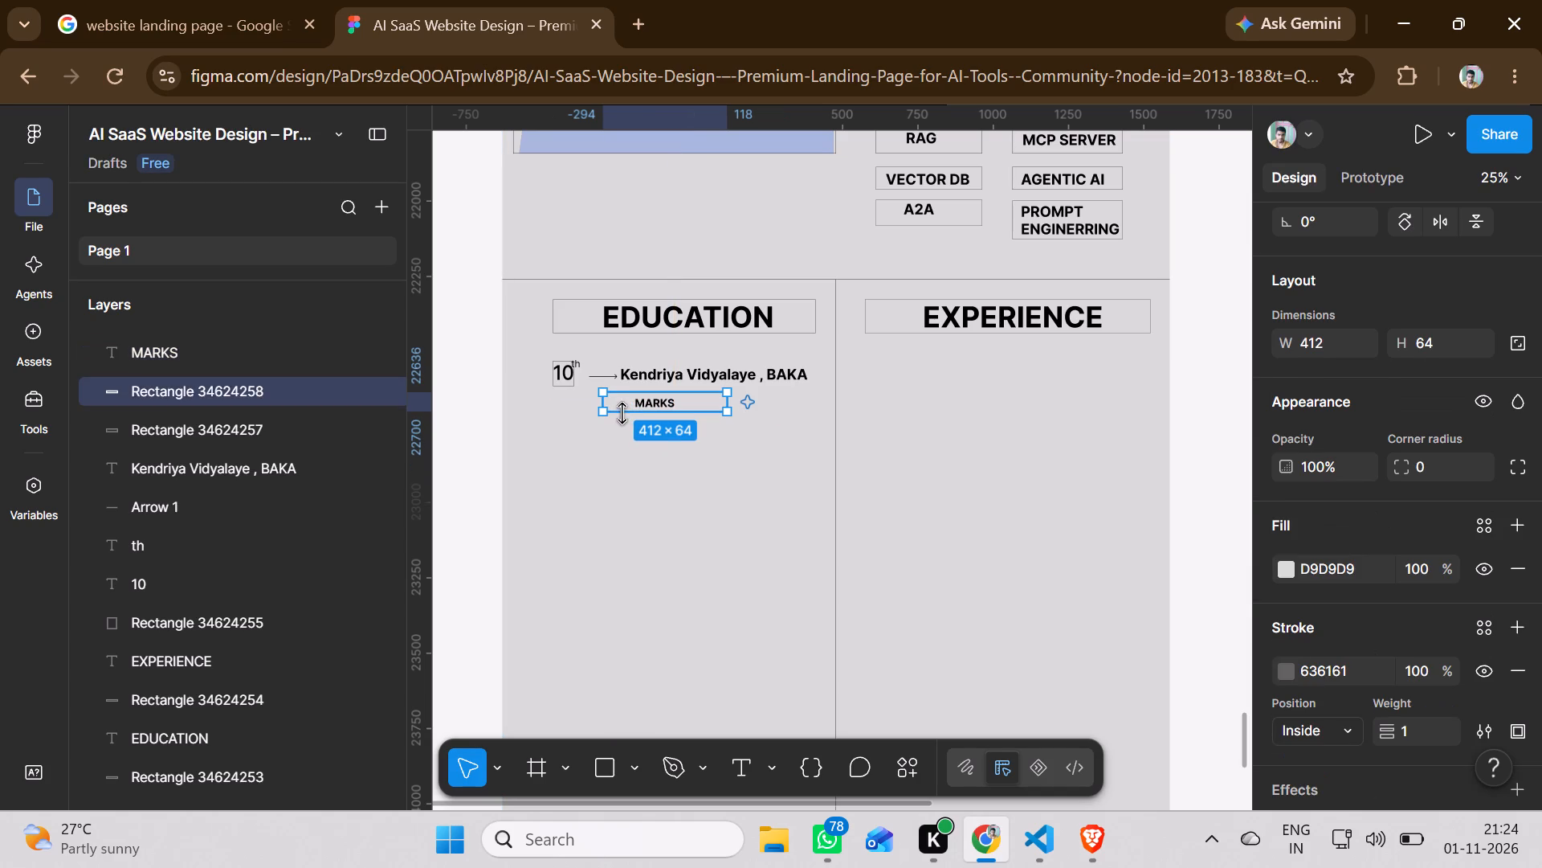
left_click(618, 415)
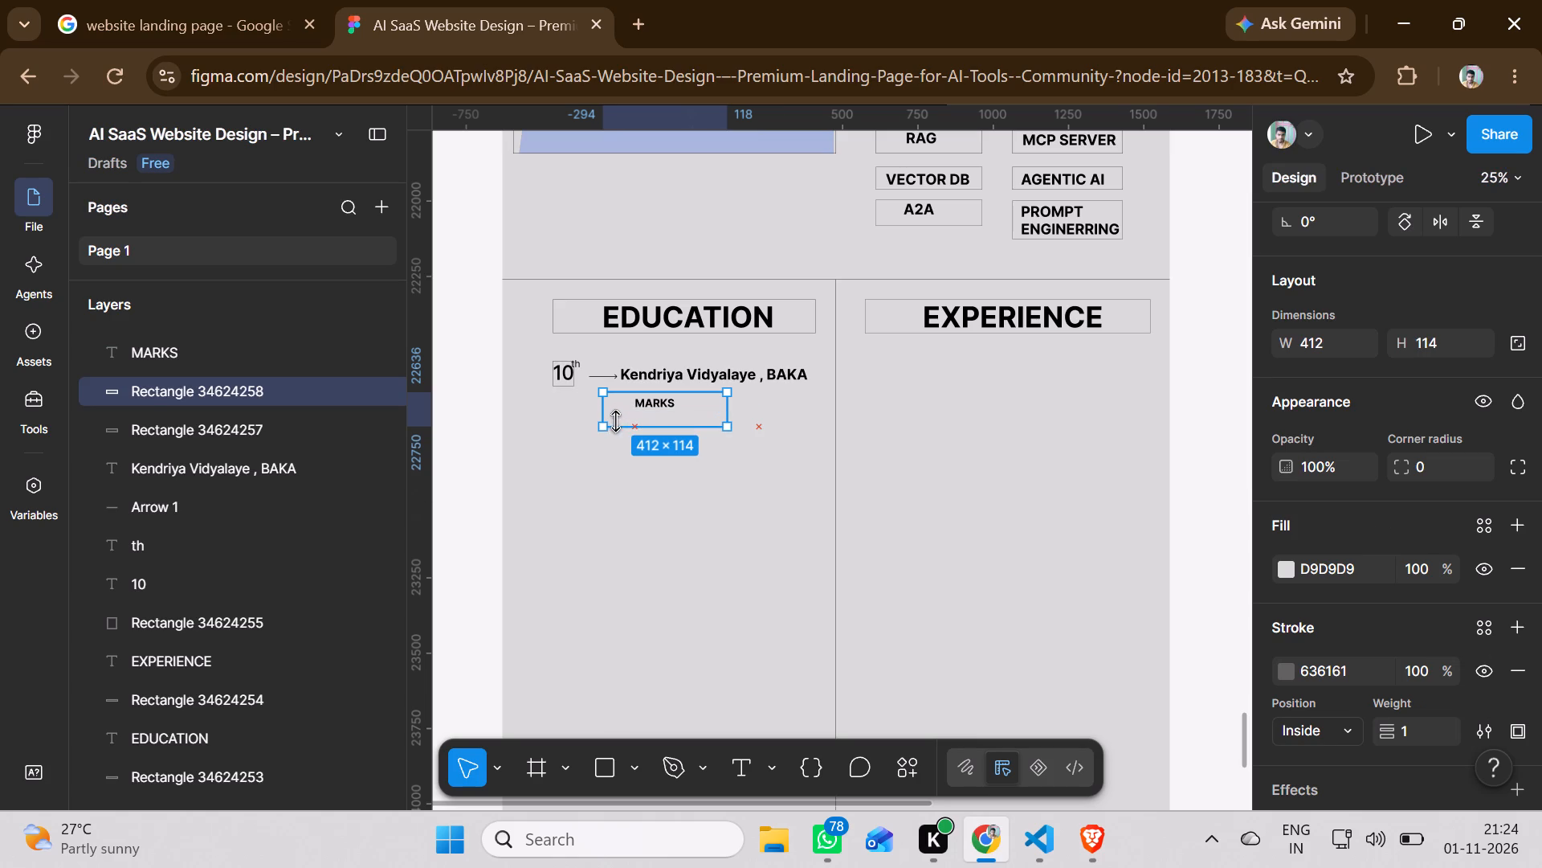
Set the "MARKS" text's font size to 48 and reposition it inside the rectangle at about X -200, Y 22672.
left_click(654, 403)
left_click(654, 403)
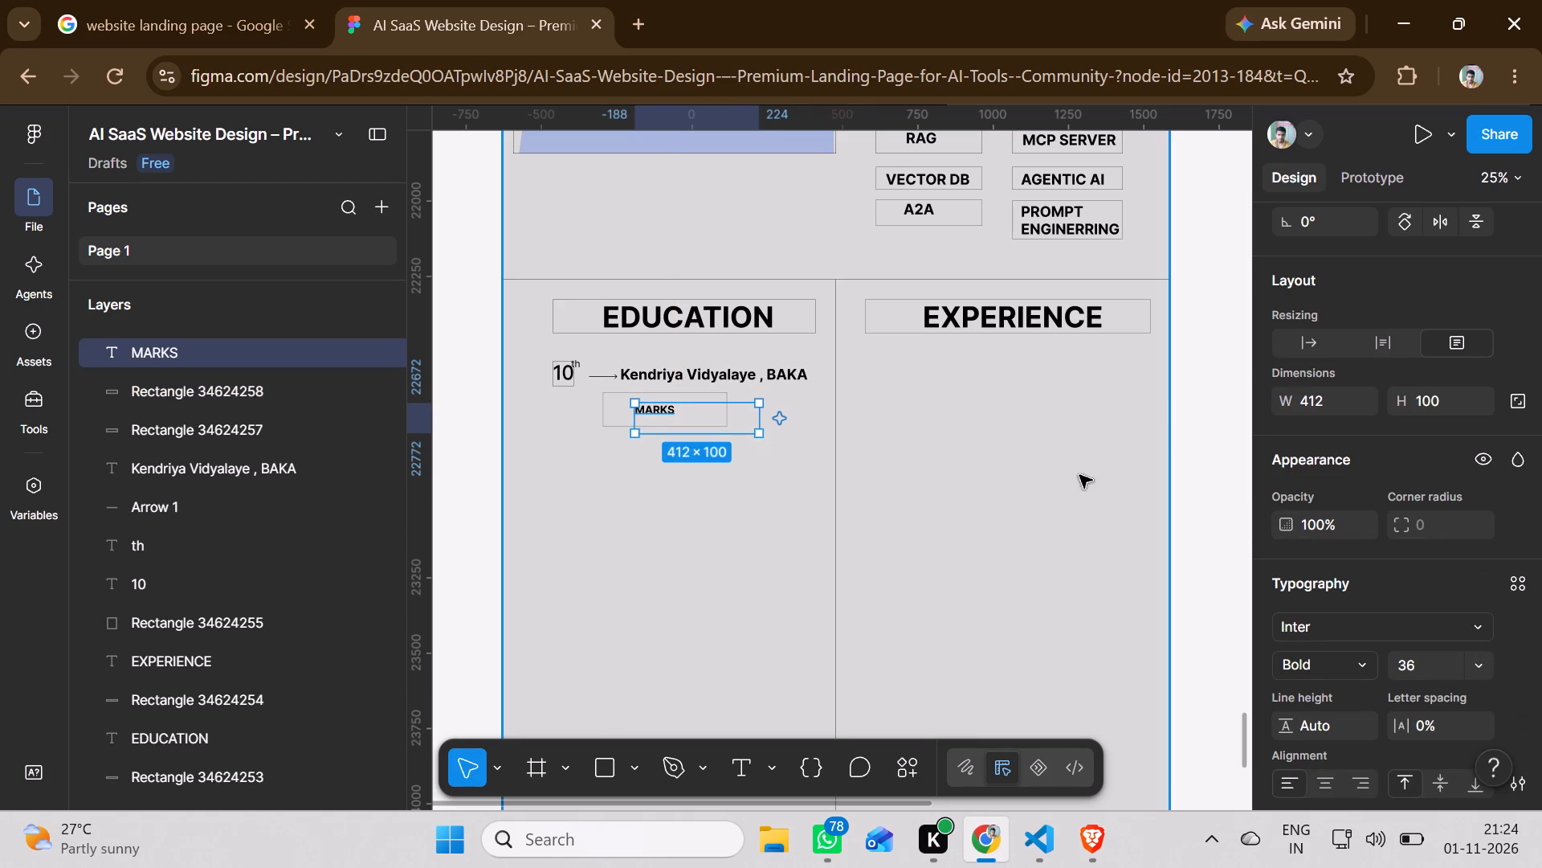
left_click(1456, 672)
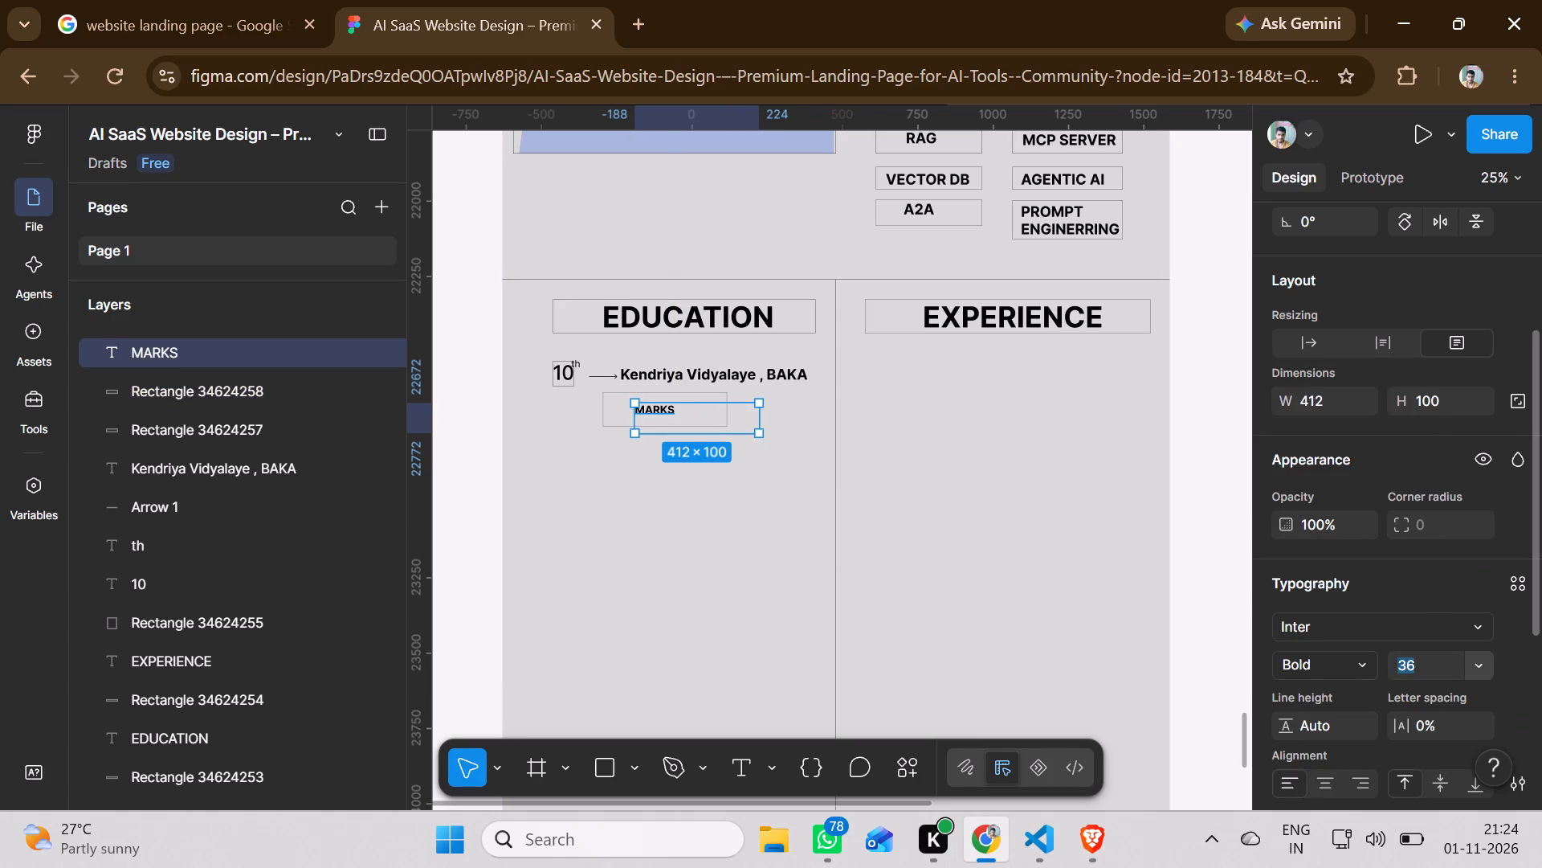
left_click(1471, 672)
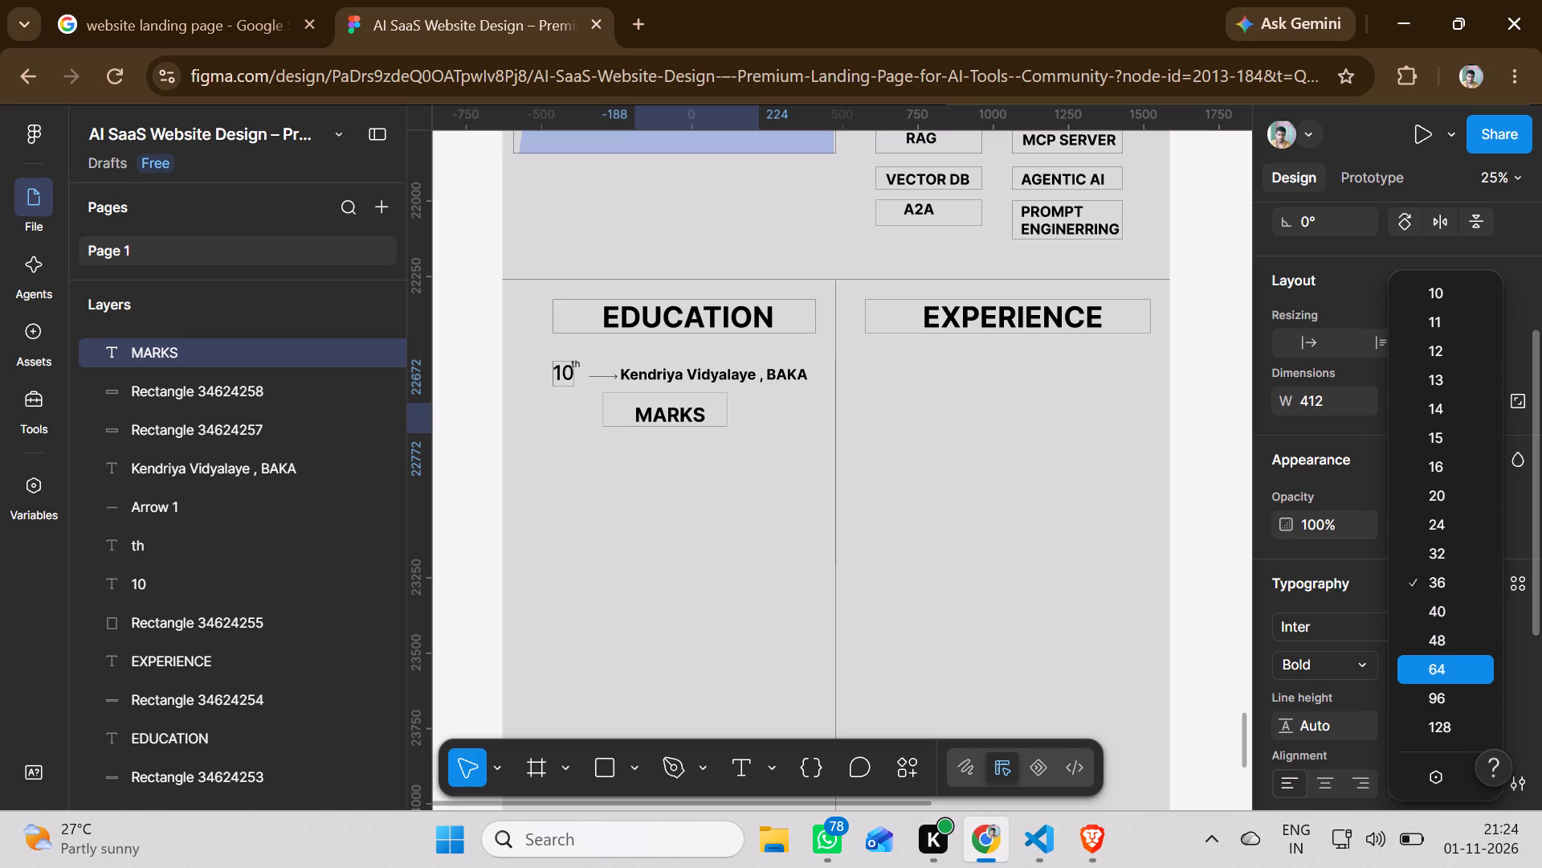
left_click(1436, 650)
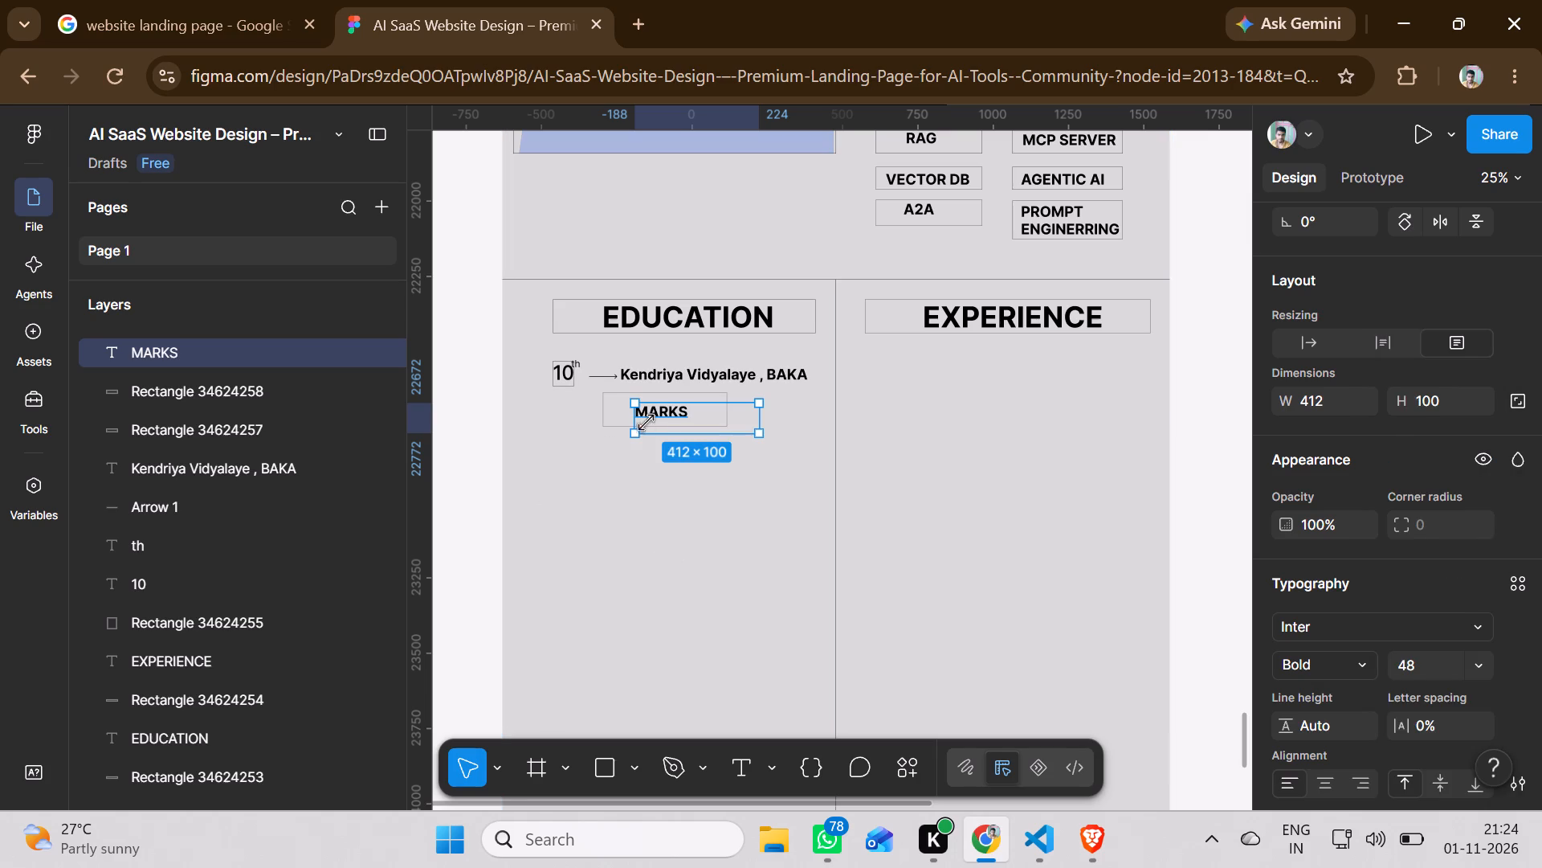
left_click(654, 416)
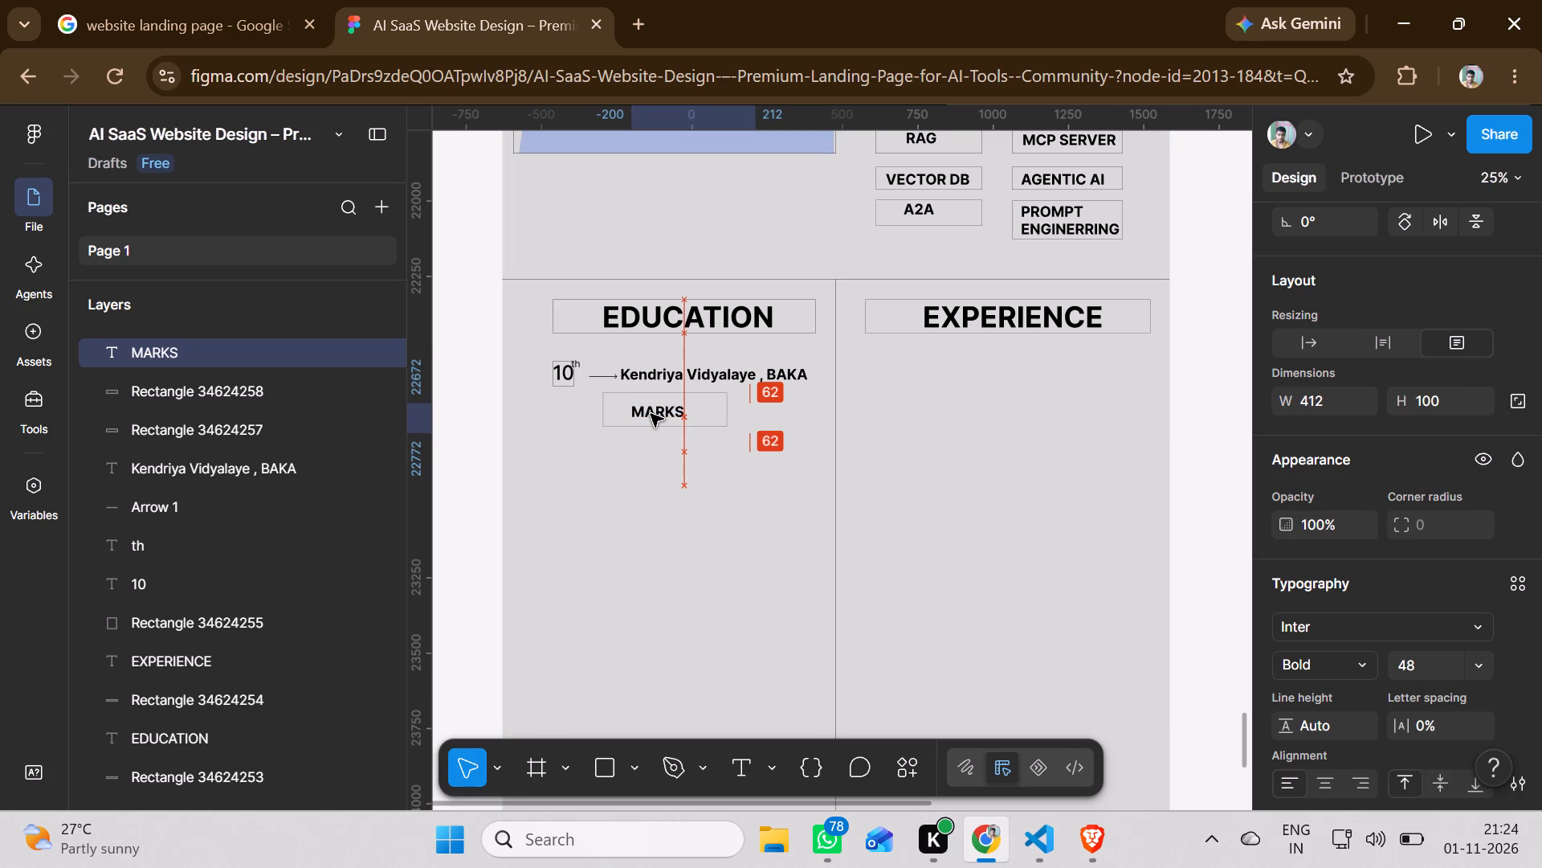
left_click(595, 514)
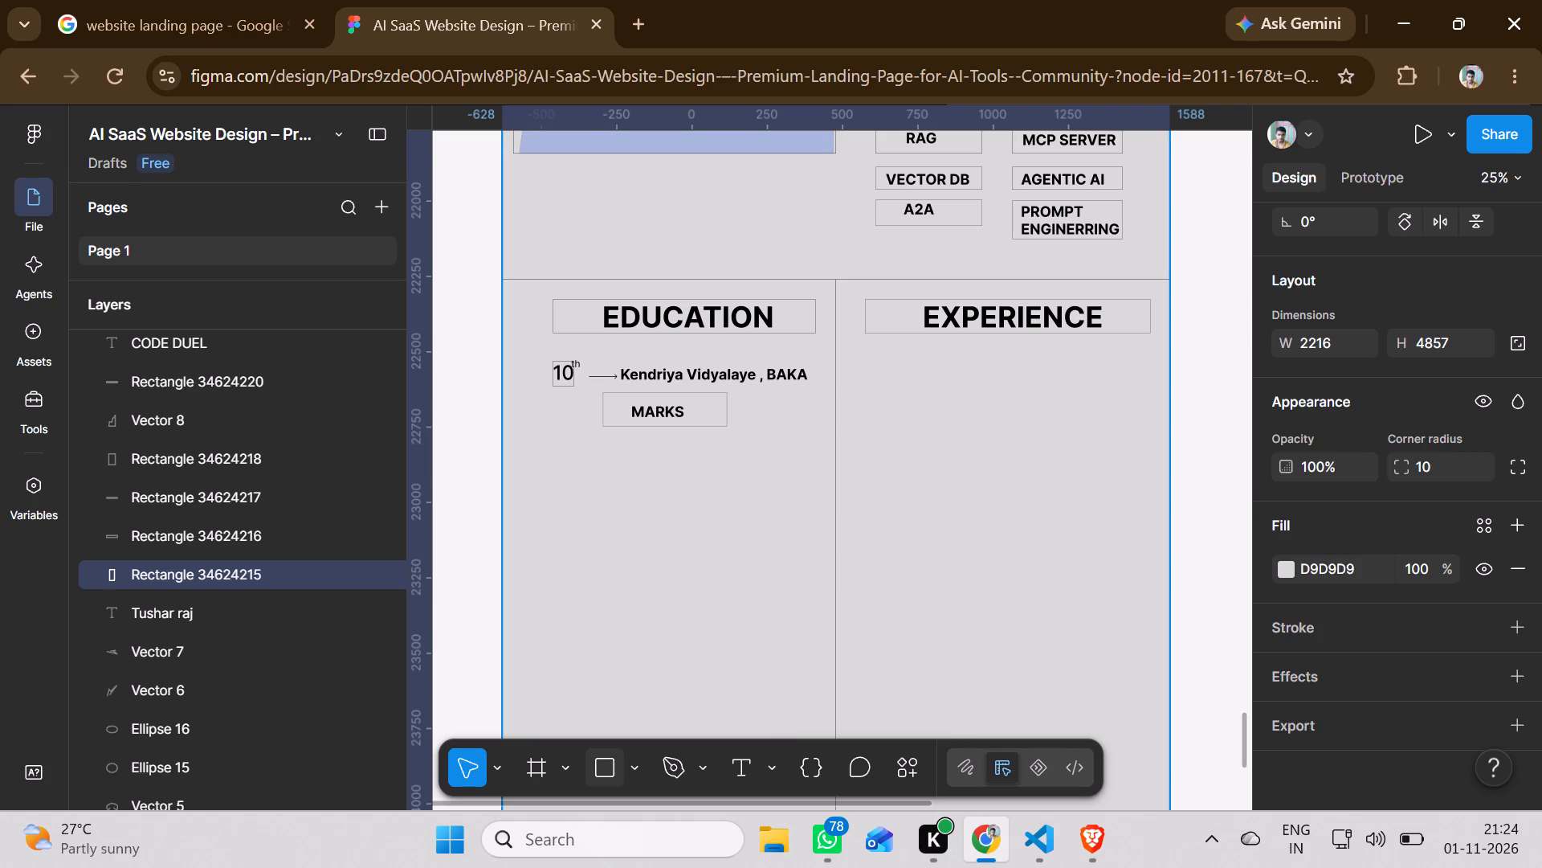
Add the text "TYPE :-" in a text box about 336 × 82 below the "MARKS" box, at about X -572.
left_click(732, 772)
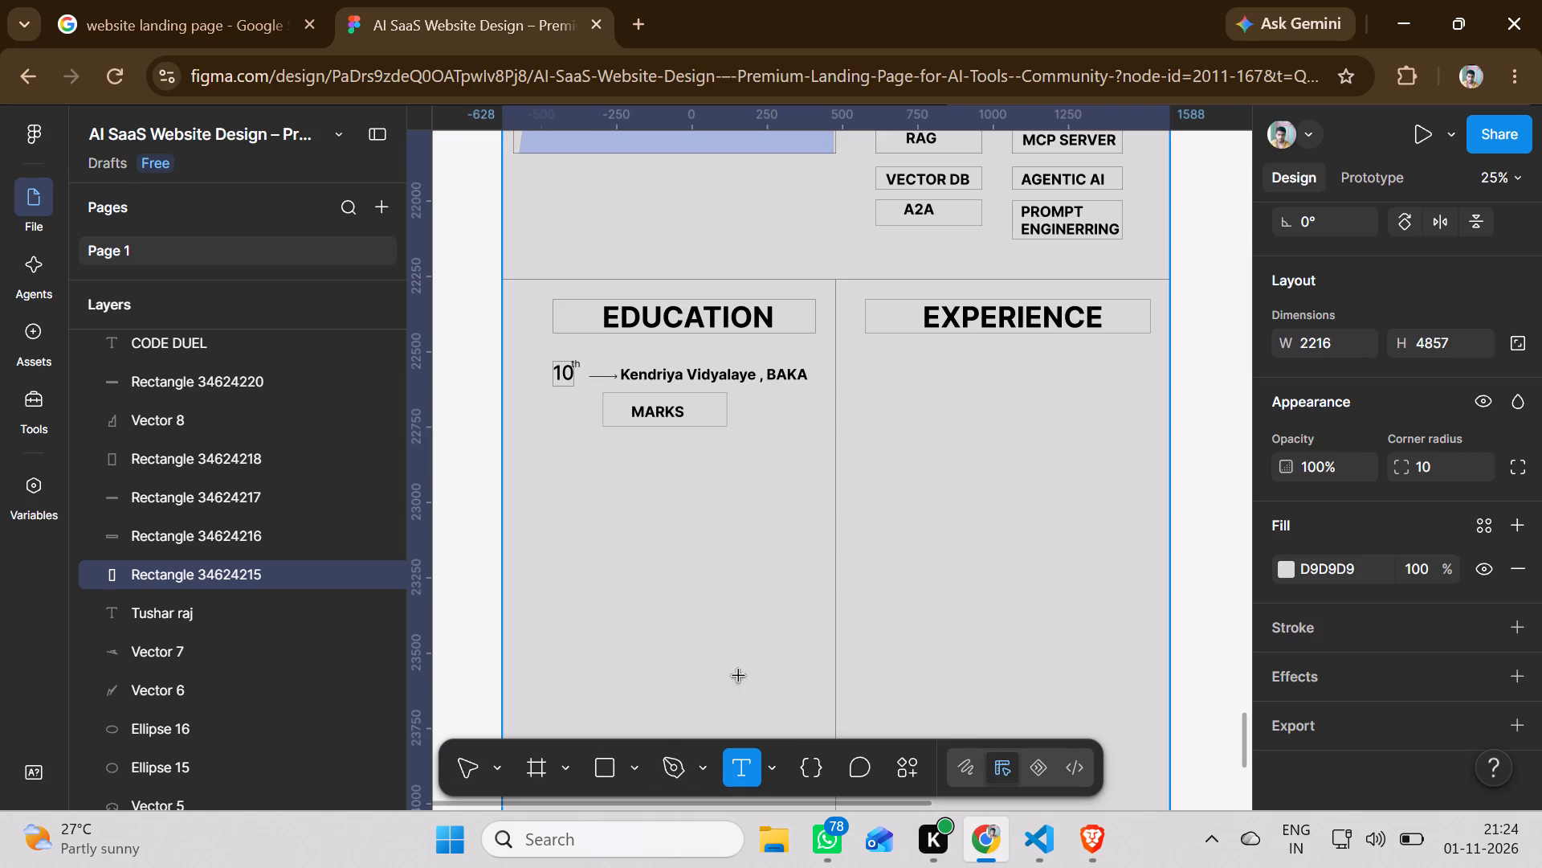
left_click_drag(520, 444, 585, 463)
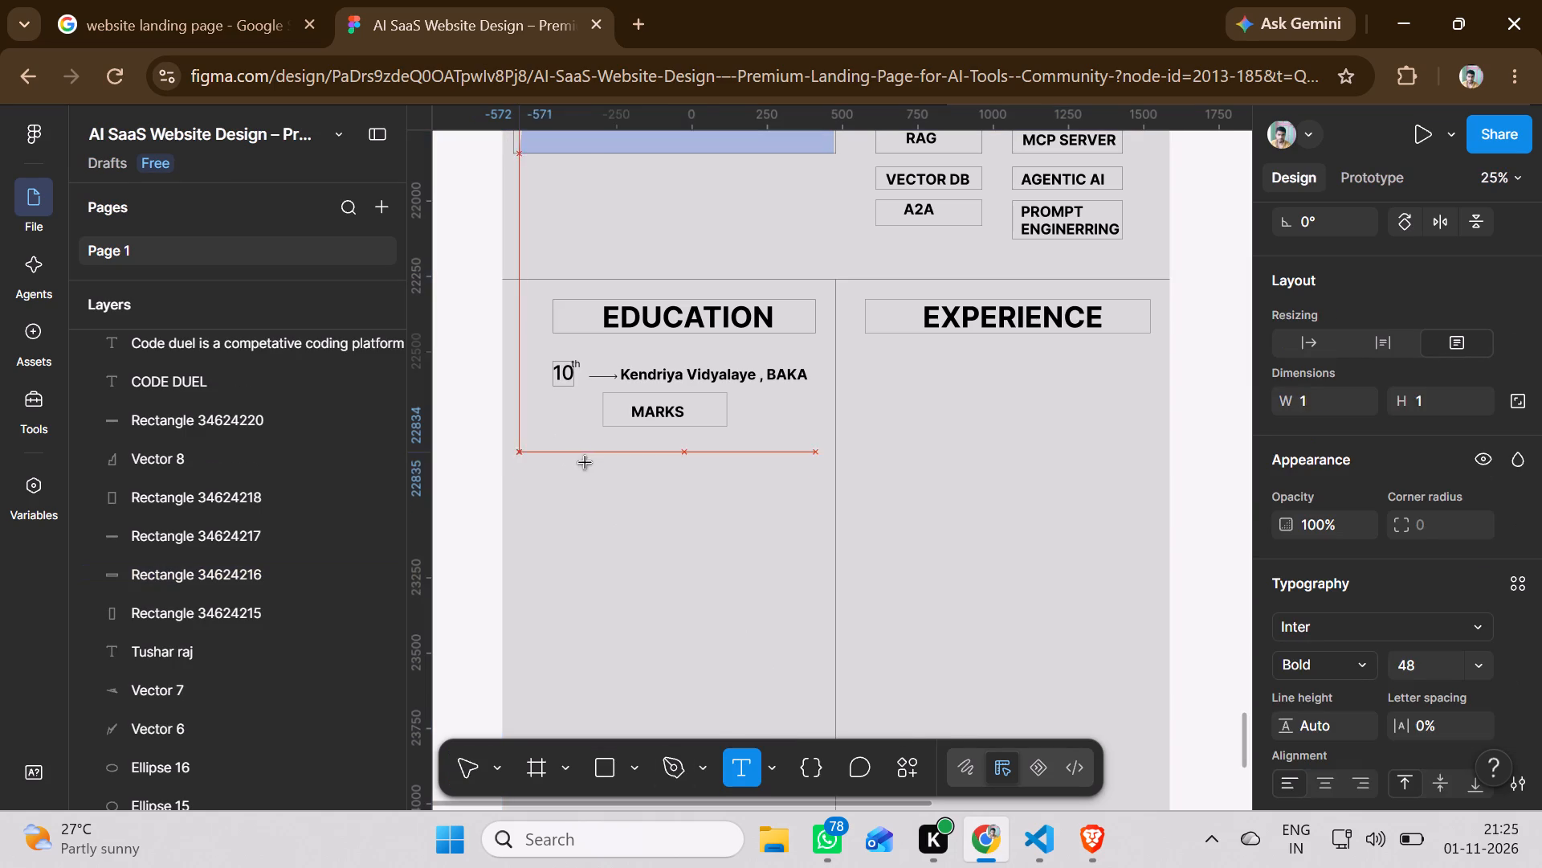
left_click_drag(585, 463, 633, 469)
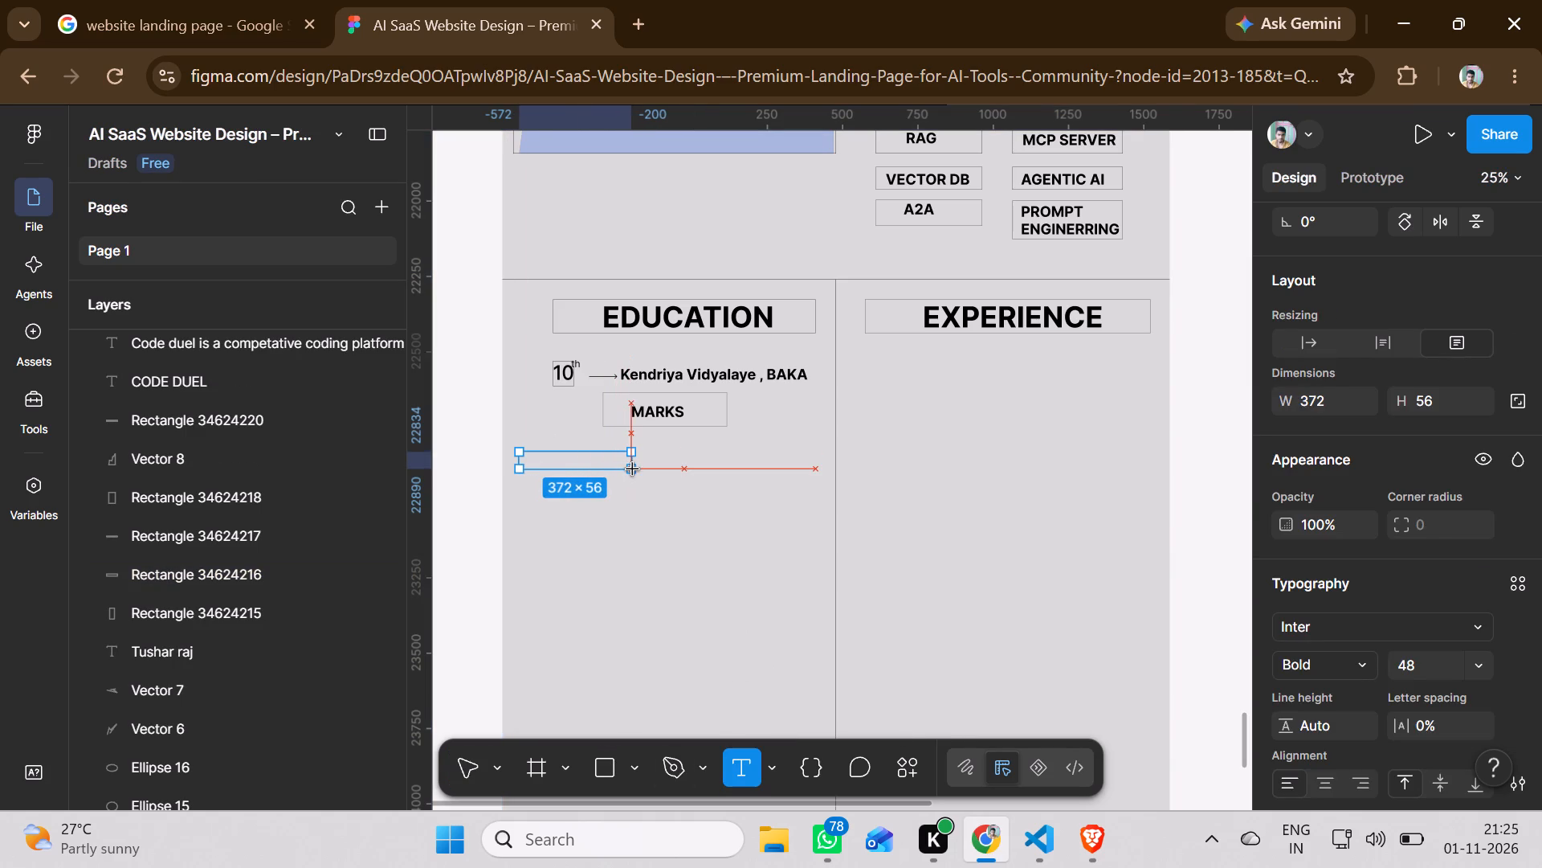
left_click_drag(633, 469, 624, 477)
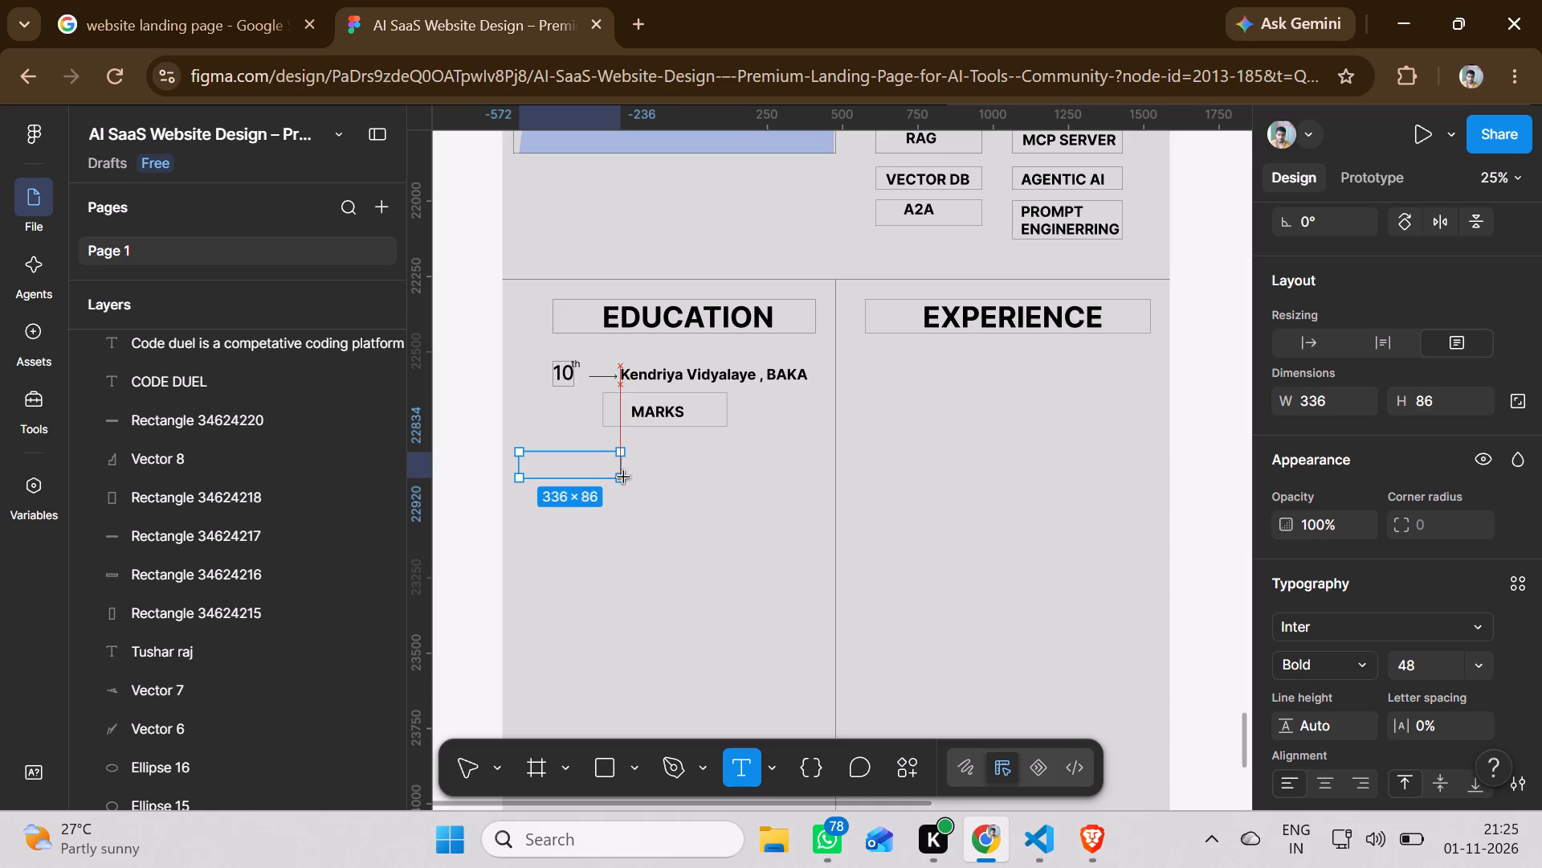
left_click_drag(624, 477, 624, 477)
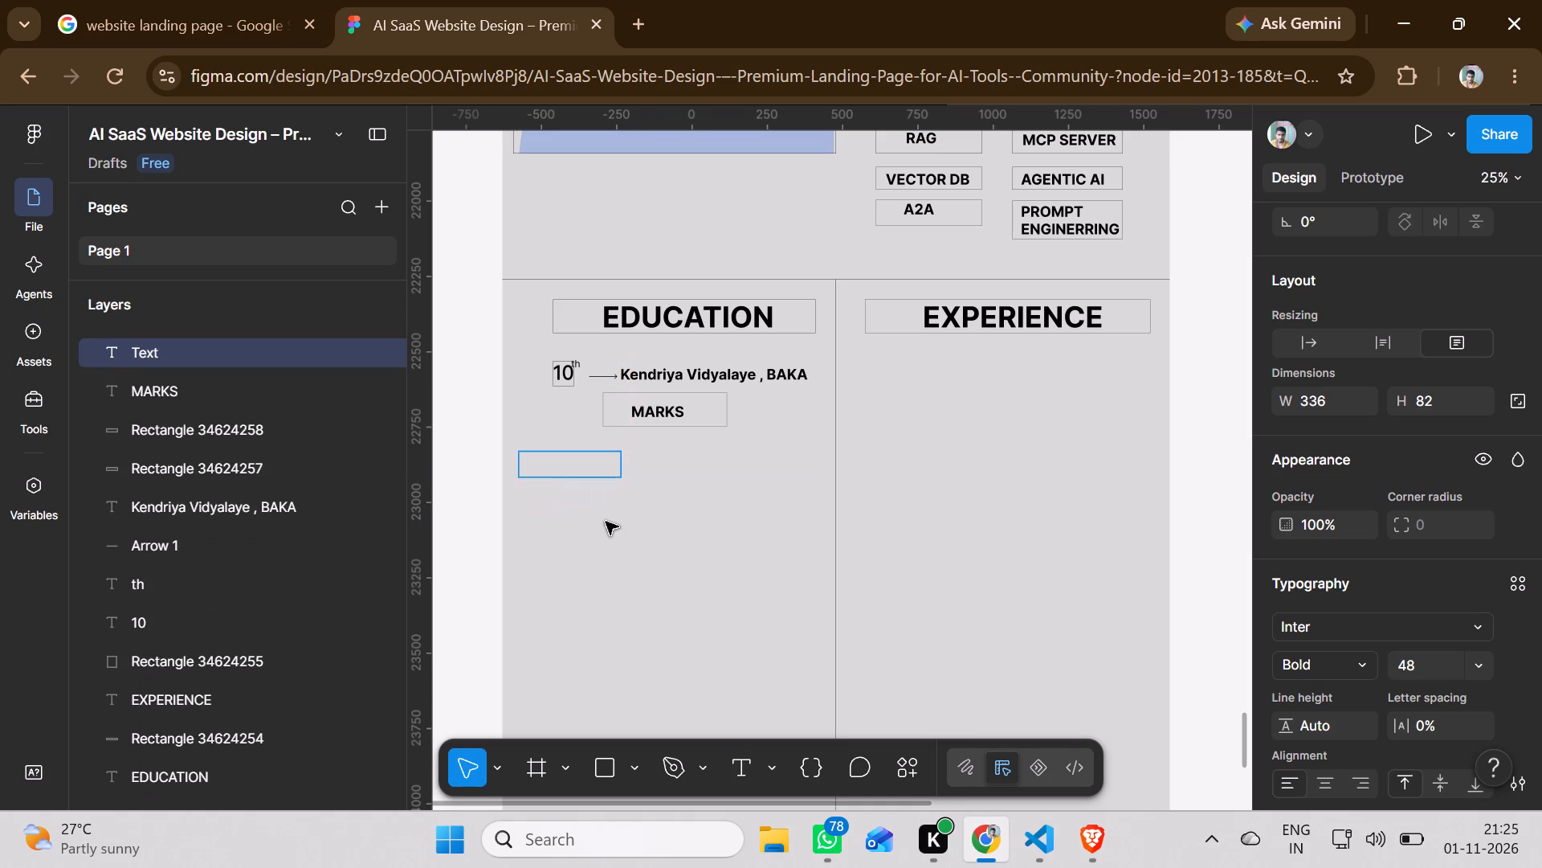
type("TYPE")
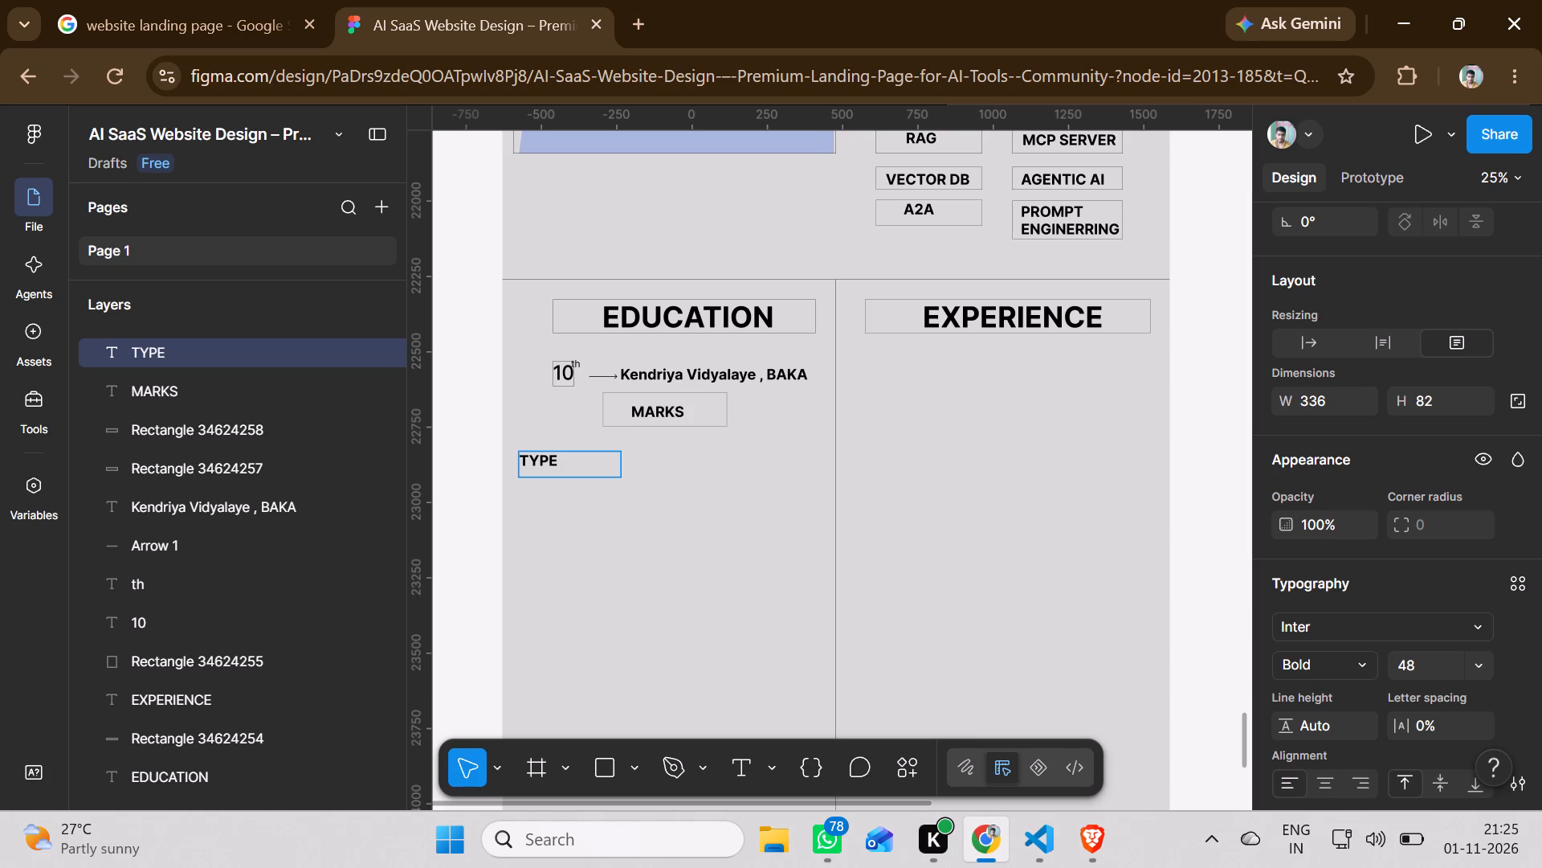
key("space")
type(":-")
left_click(655, 484)
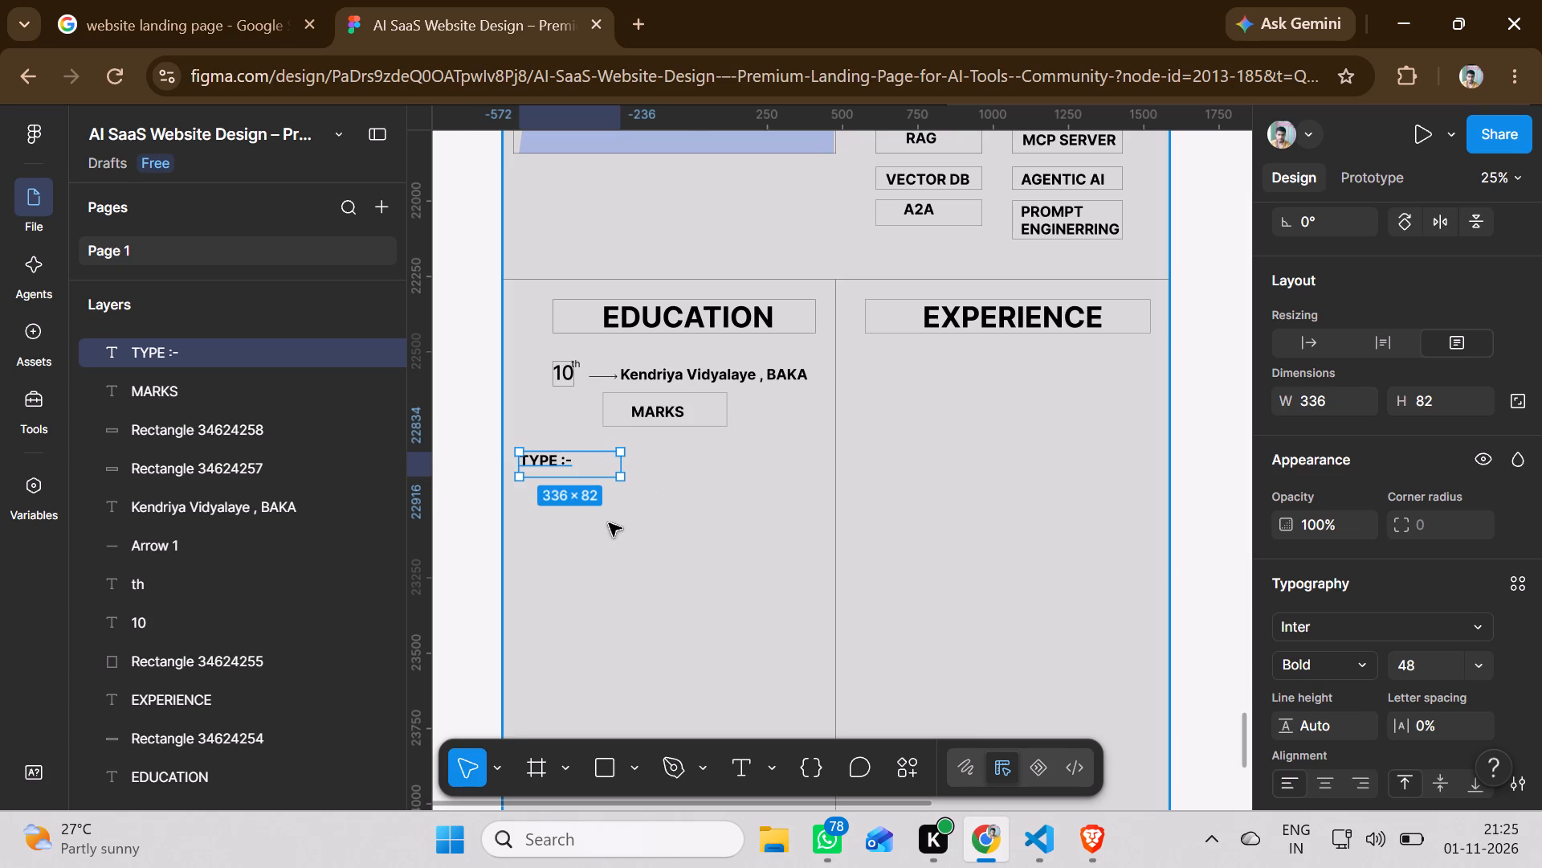
left_click(609, 523)
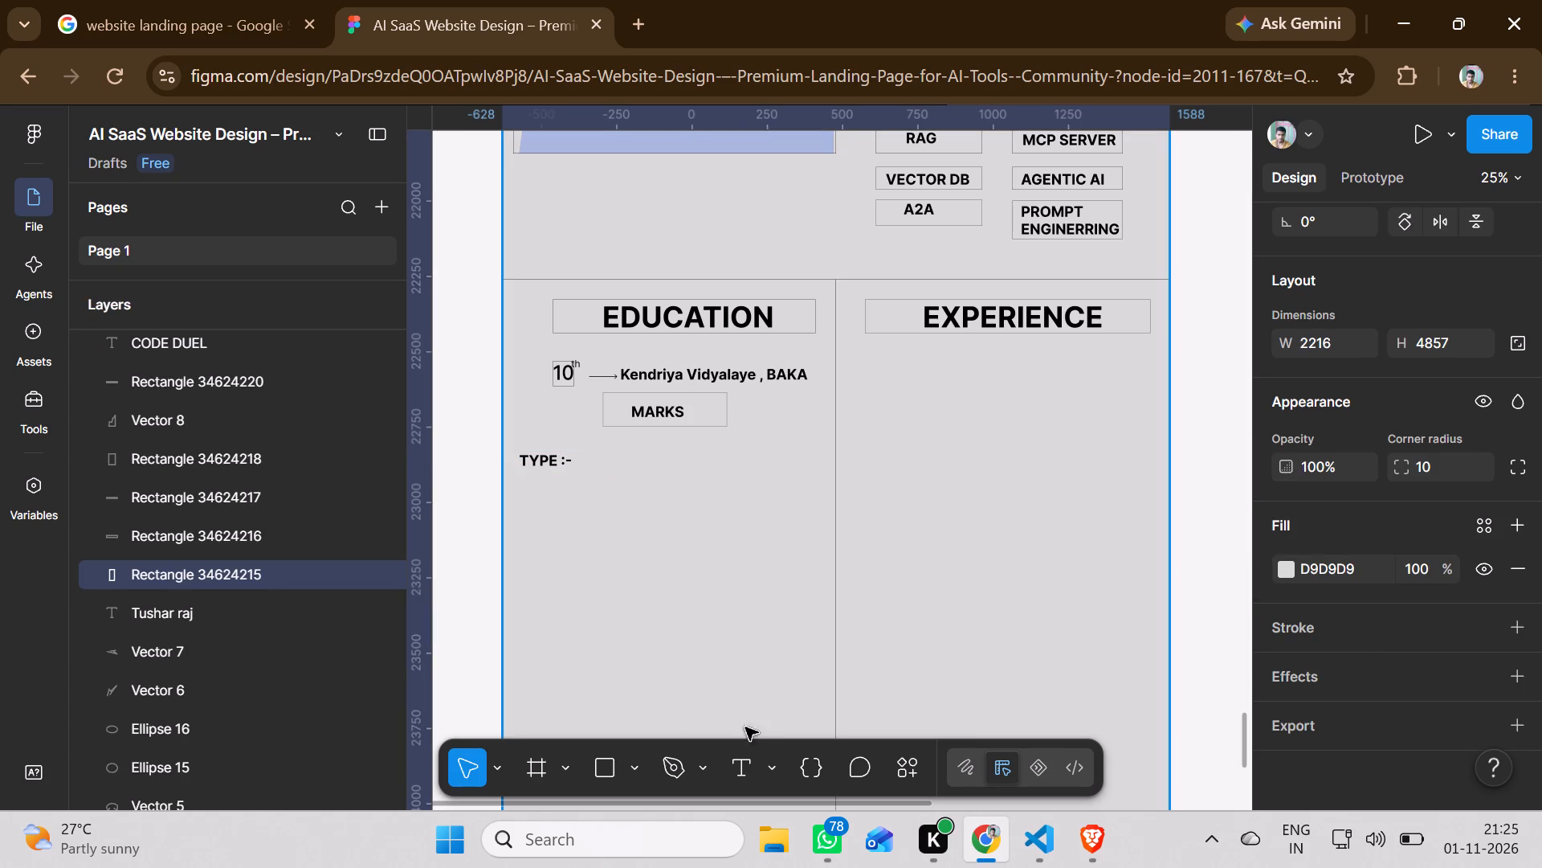
Draw a circle about 46 × 46 beside the "TYPE :-" text, at about X -294.
left_click(637, 763)
left_click(704, 627)
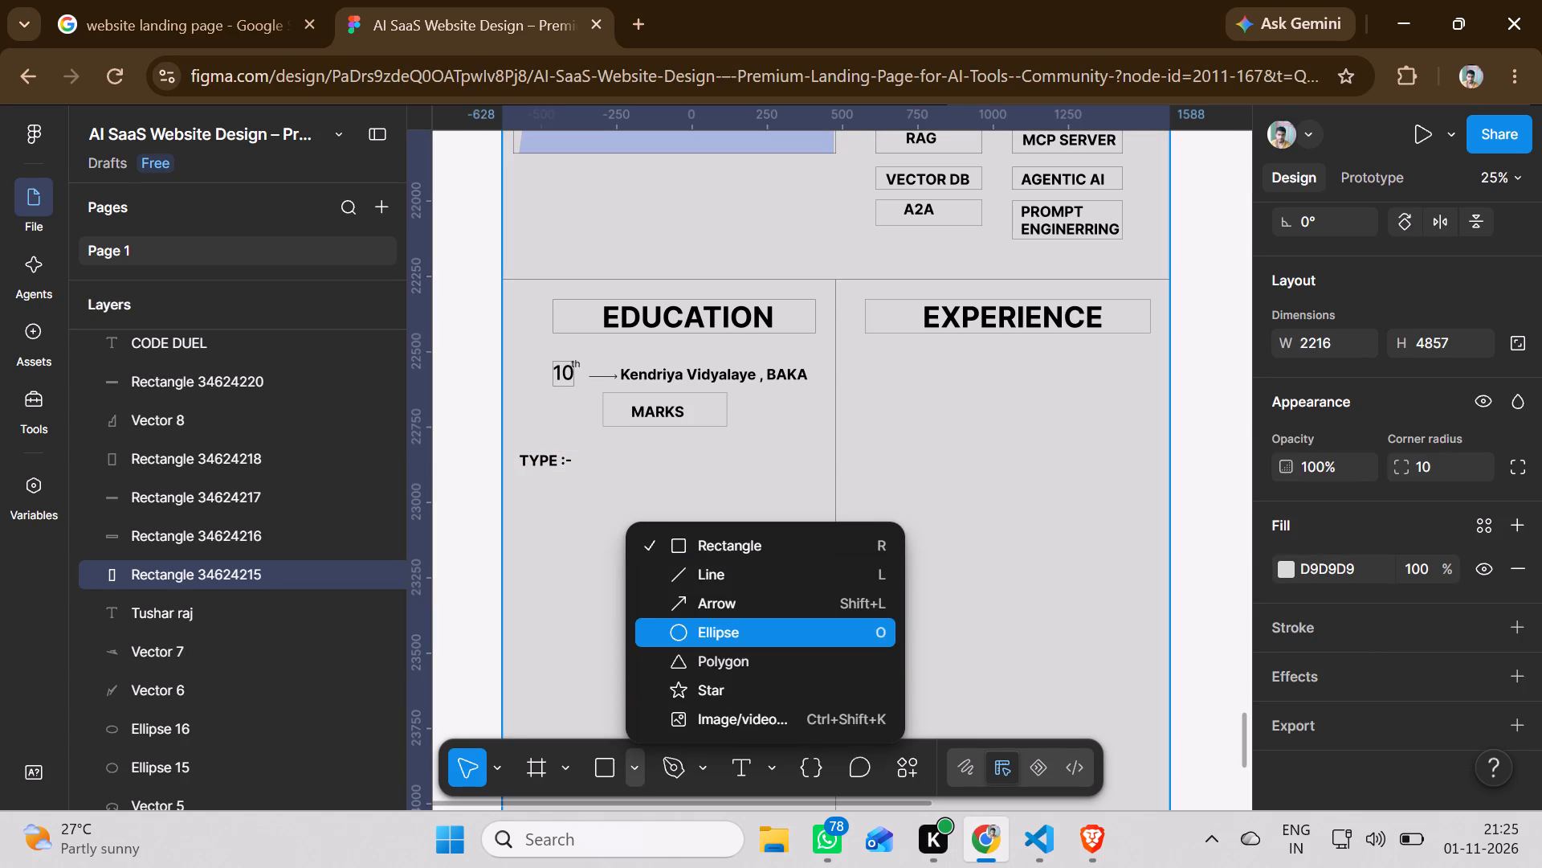
left_click_drag(606, 453, 606, 463)
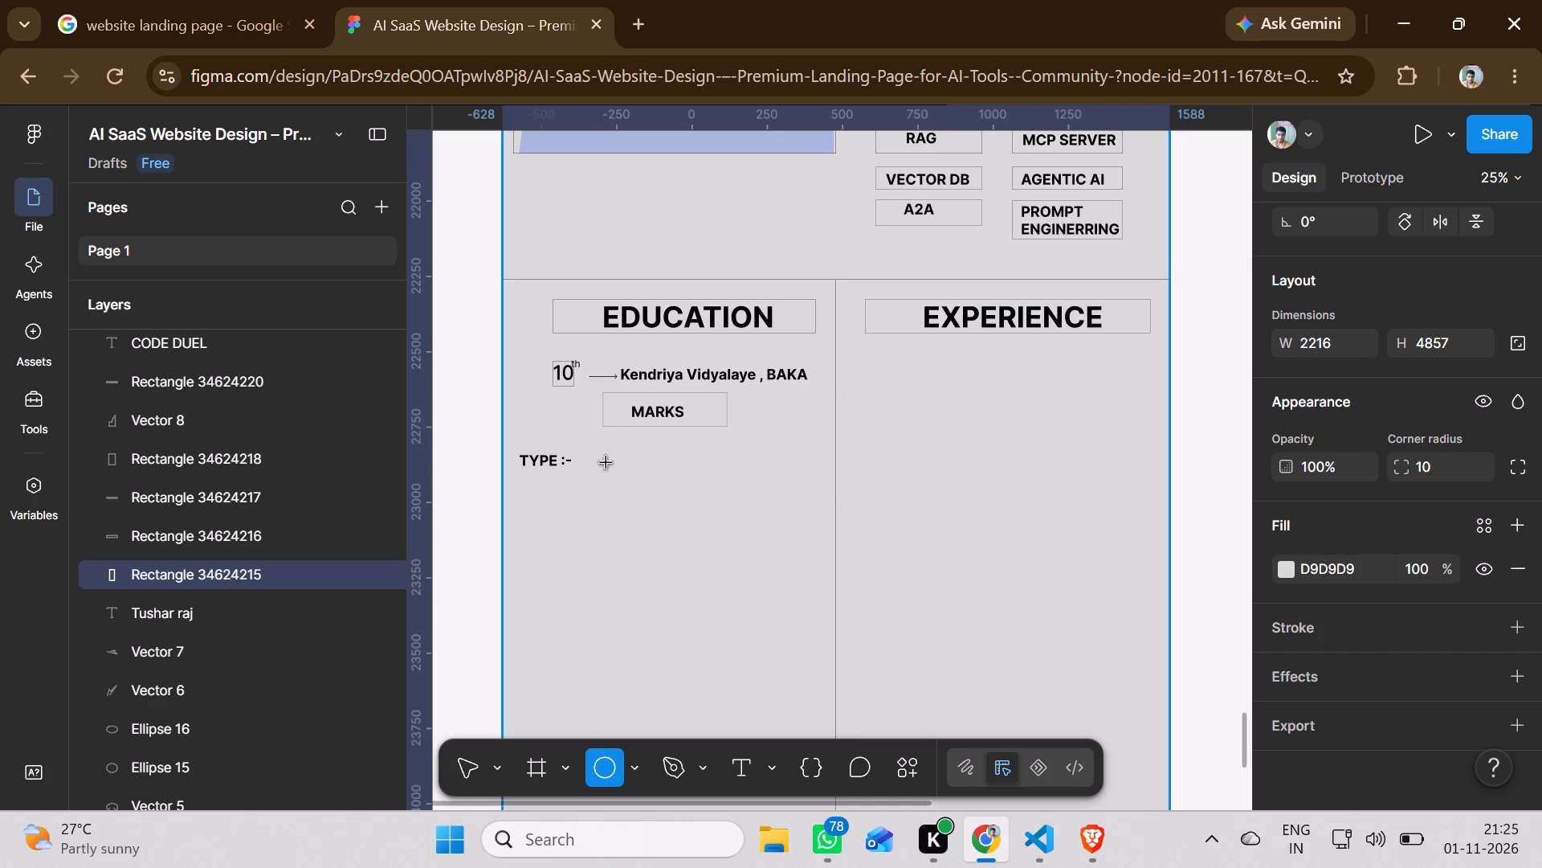
left_click_drag(606, 463, 615, 466)
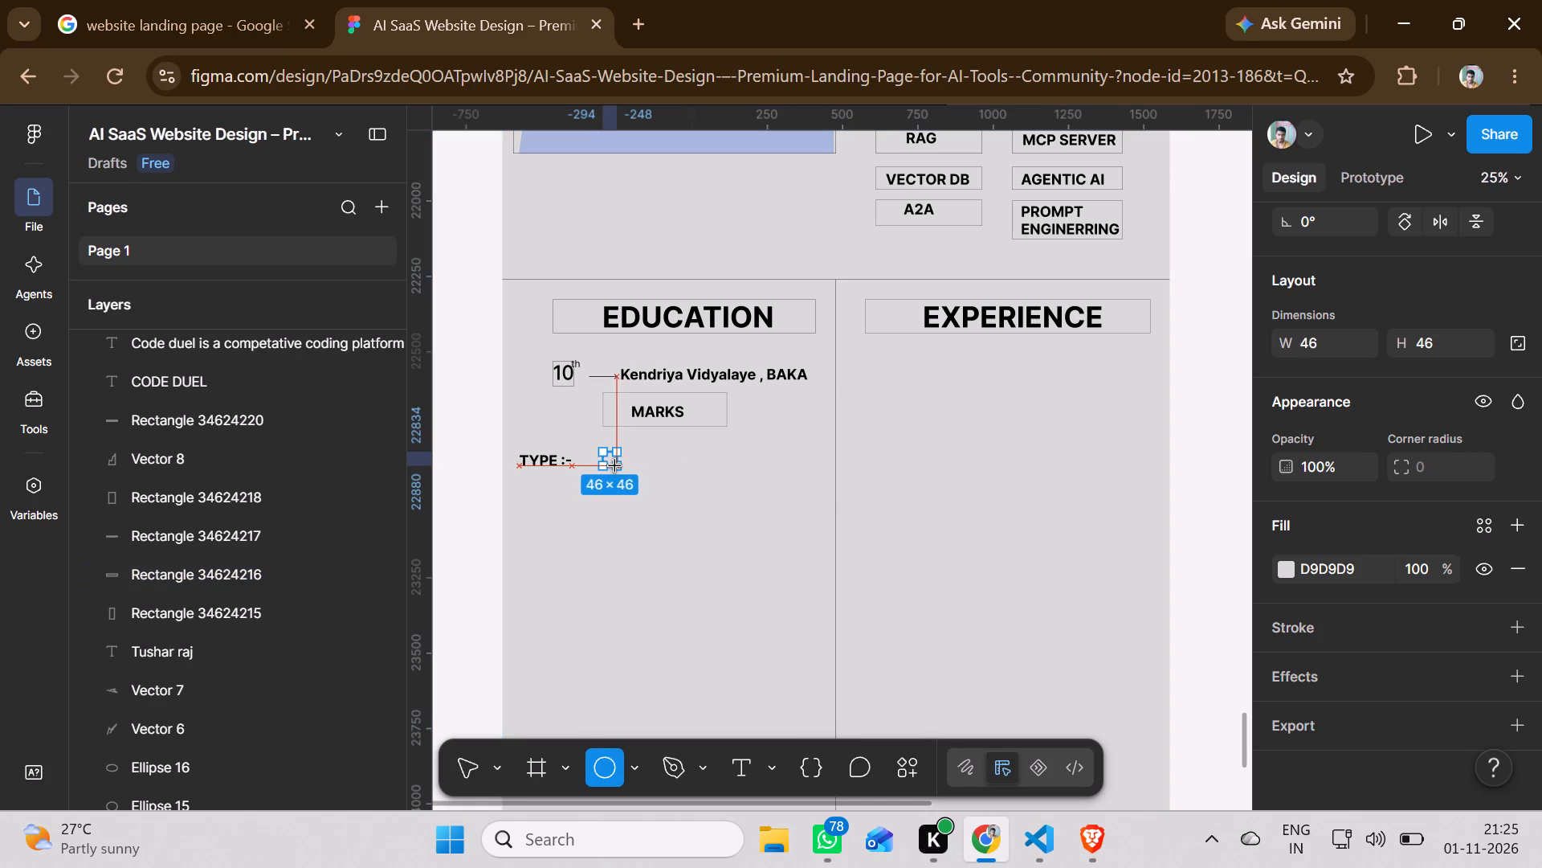
left_click_drag(615, 466, 615, 465)
left_click(607, 543)
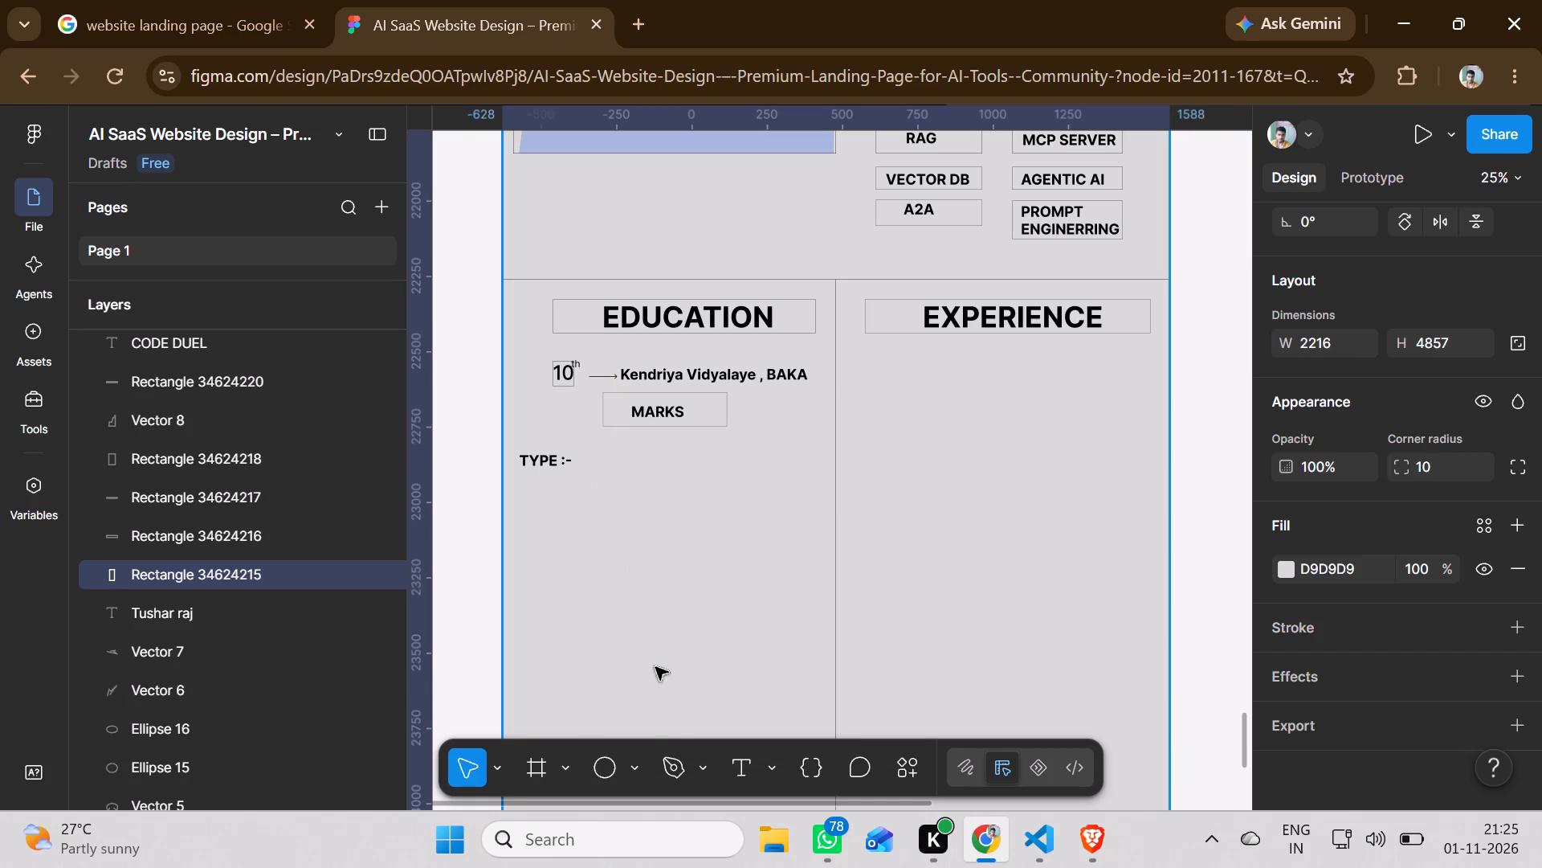
Add a near-black stroke to the circle beside "TYPE :-".
left_click(611, 464)
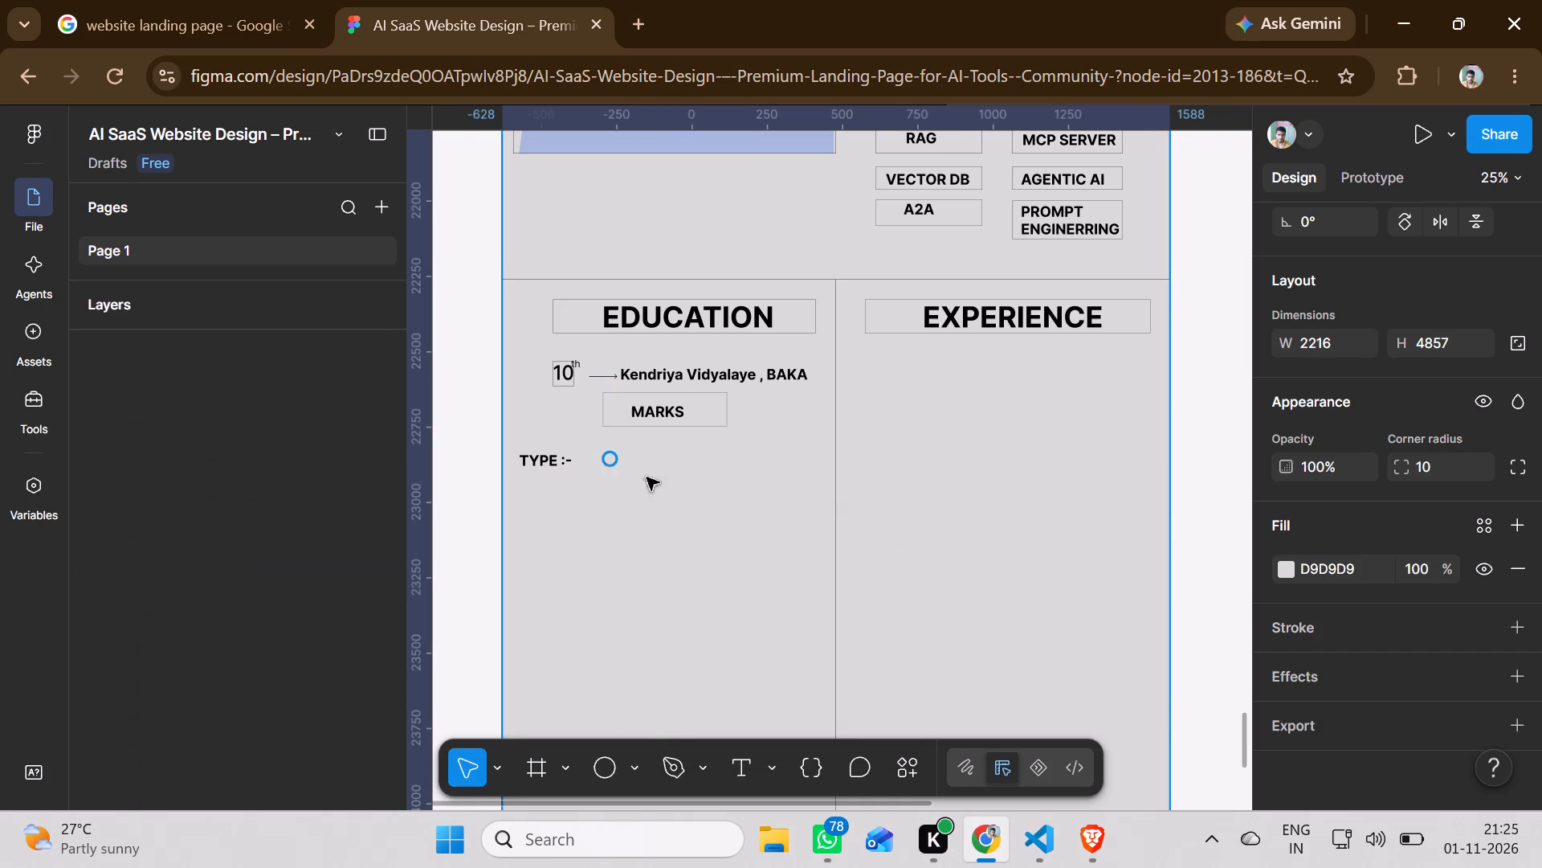
left_click(1446, 645)
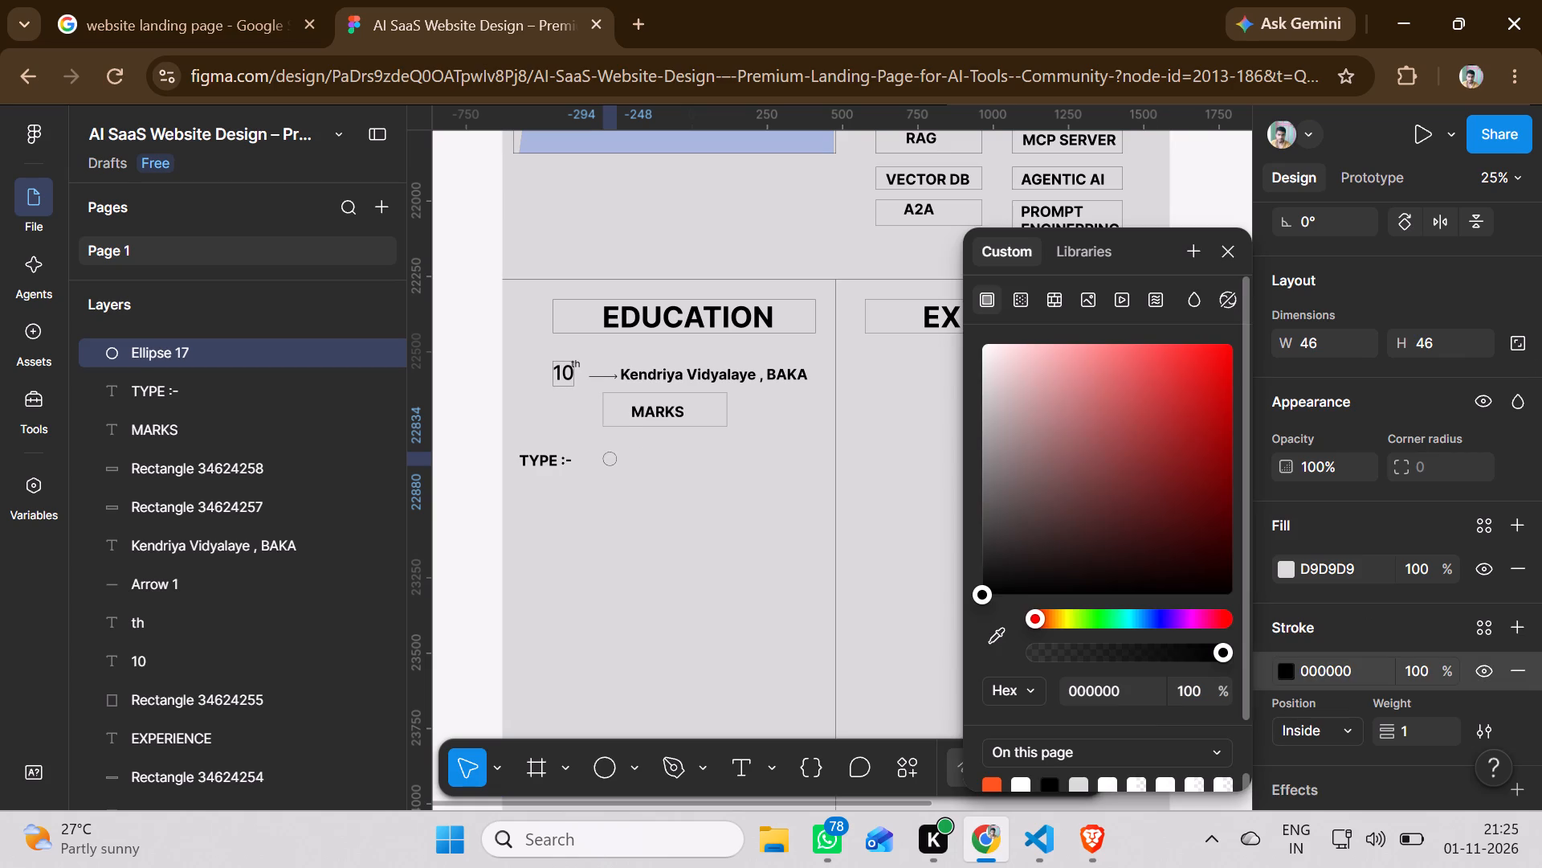
left_click(984, 596)
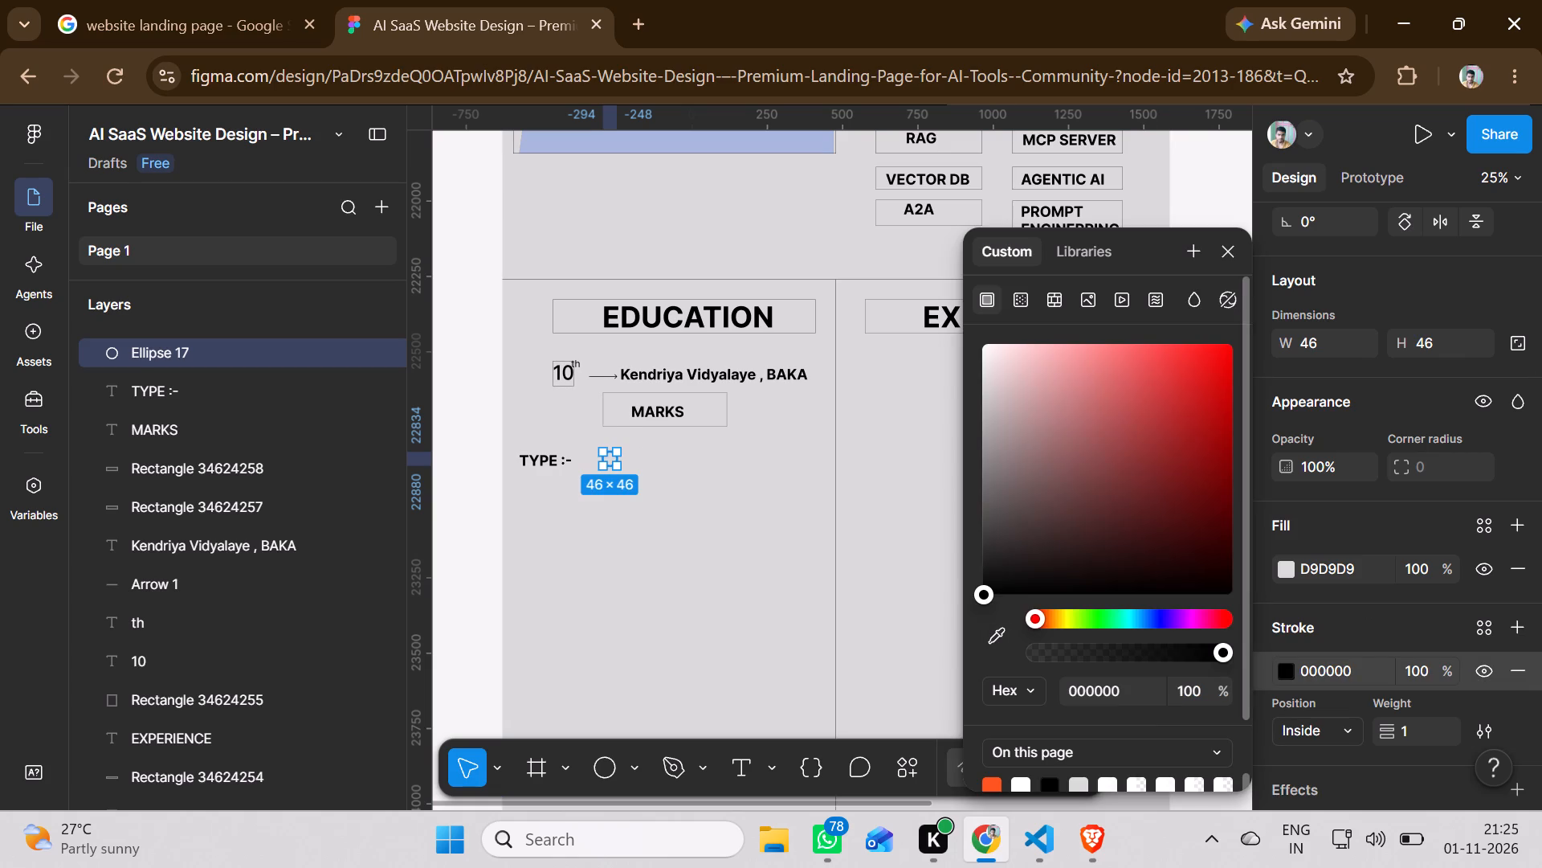
left_click(993, 569)
left_click(813, 596)
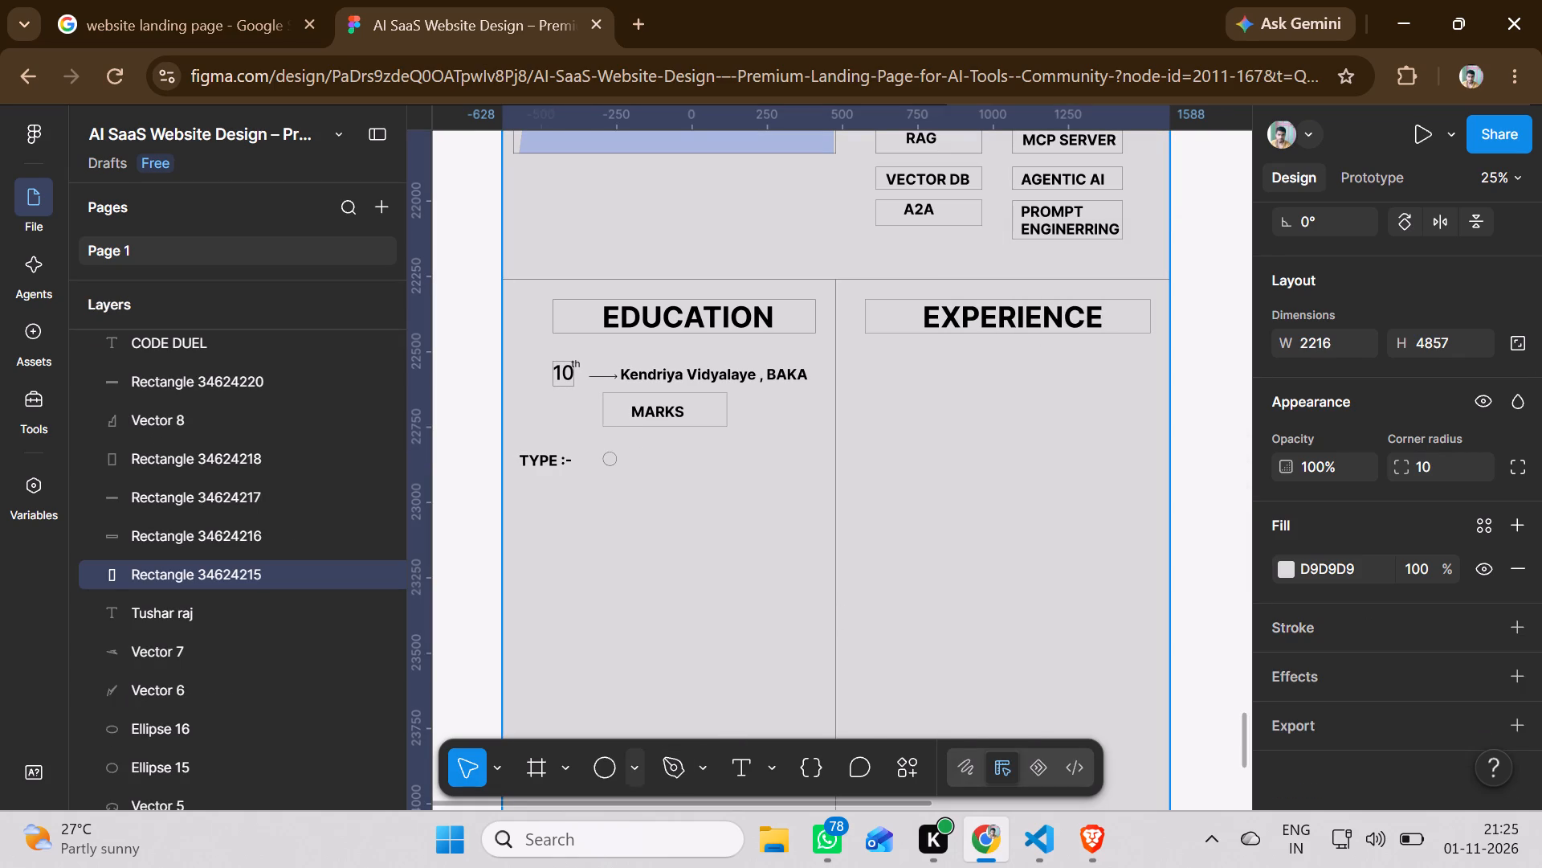
Draw an ellipse about 46 × 34 directly below the "TYPE :-" circle and give it a dark grey 595757 stroke.
left_click(599, 780)
left_click_drag(603, 483, 615, 494)
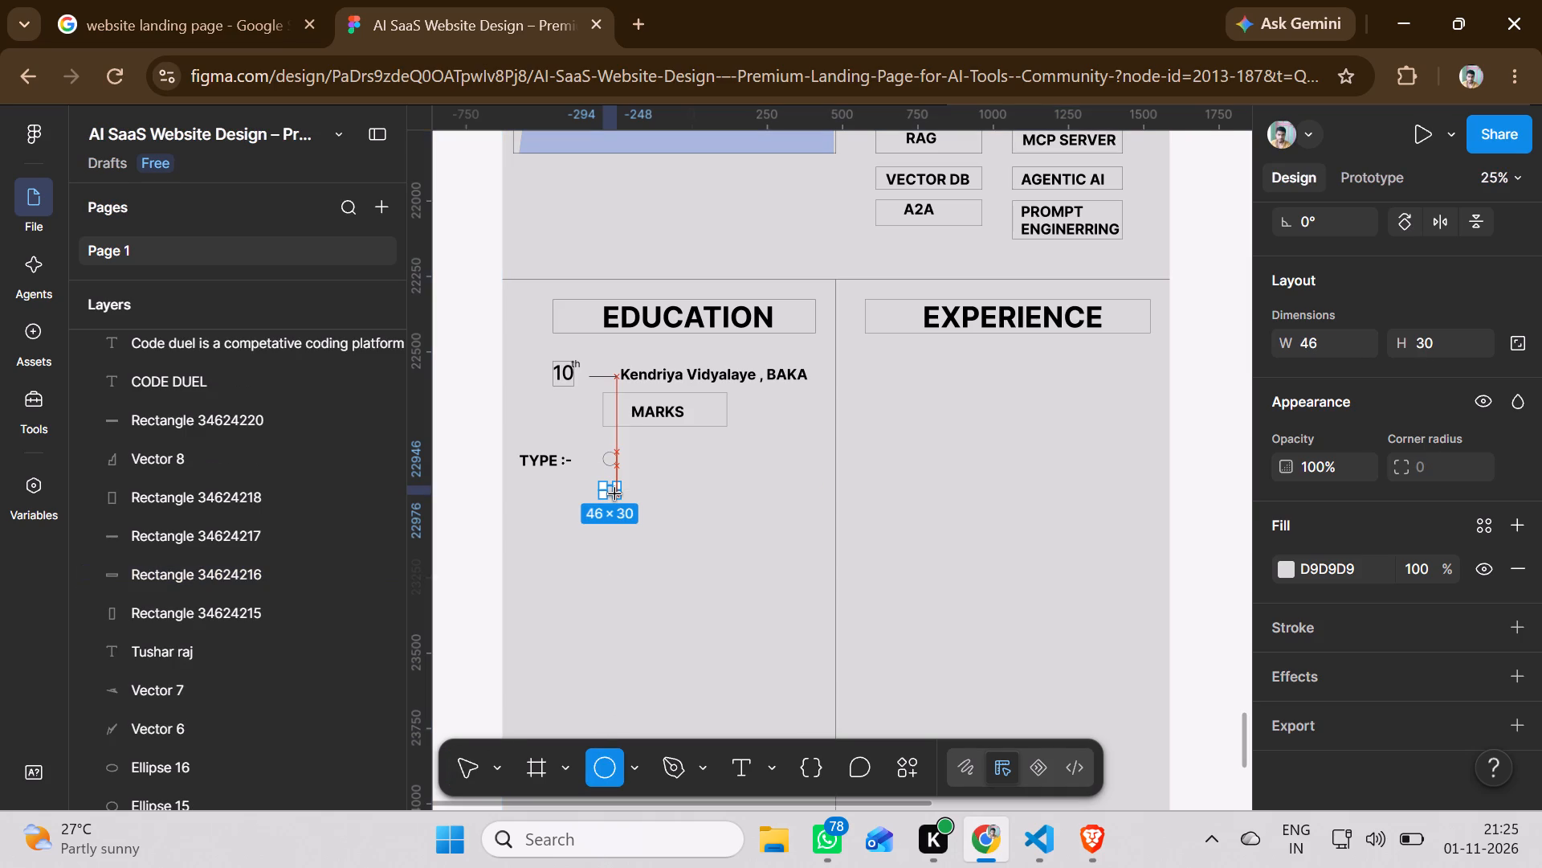
left_click_drag(615, 494, 615, 496)
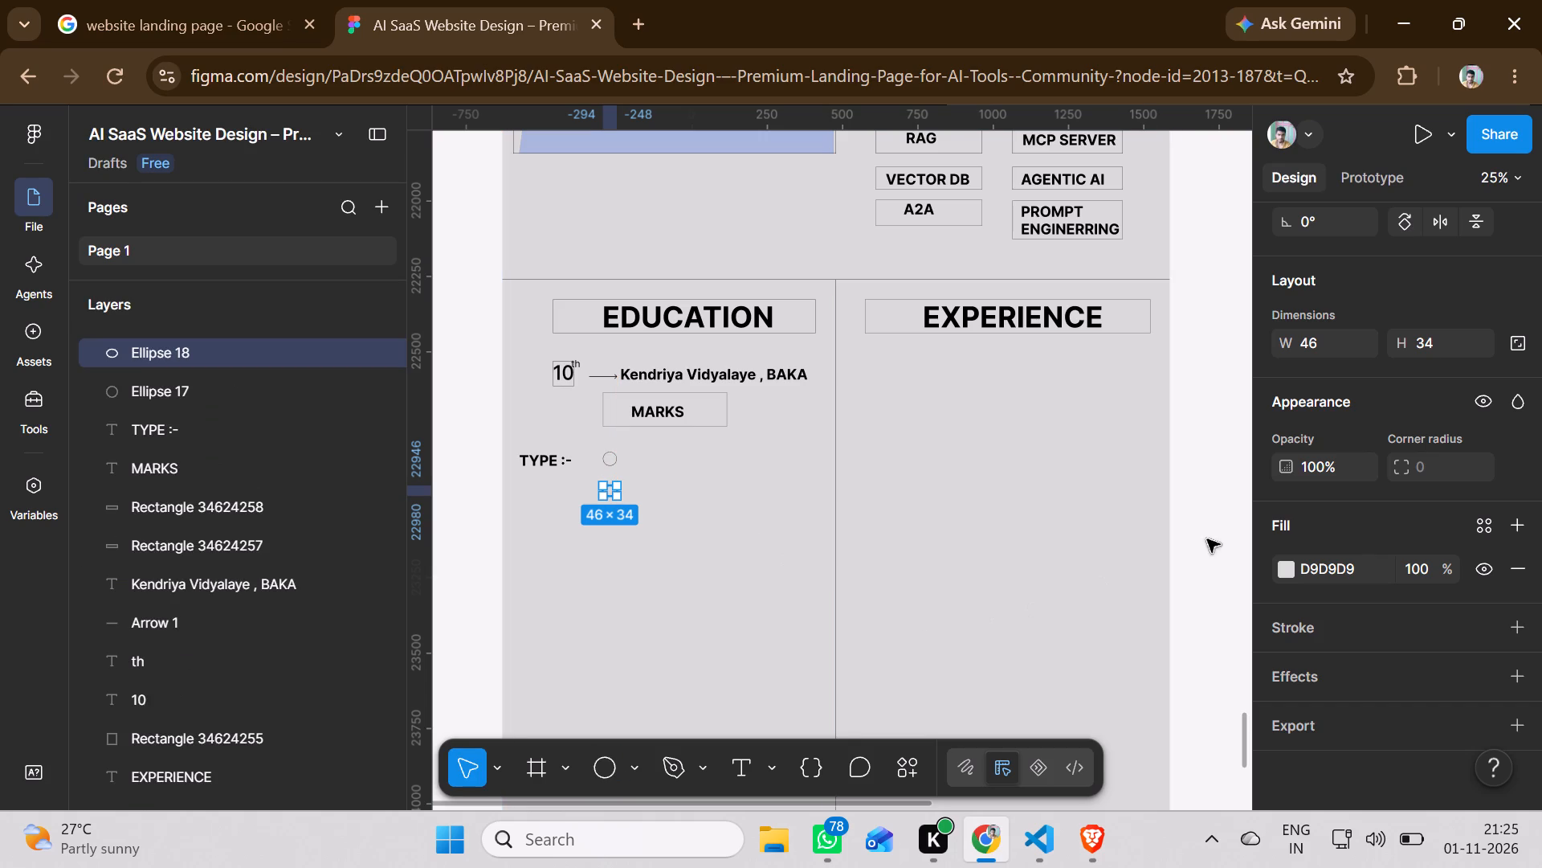
left_click(1297, 627)
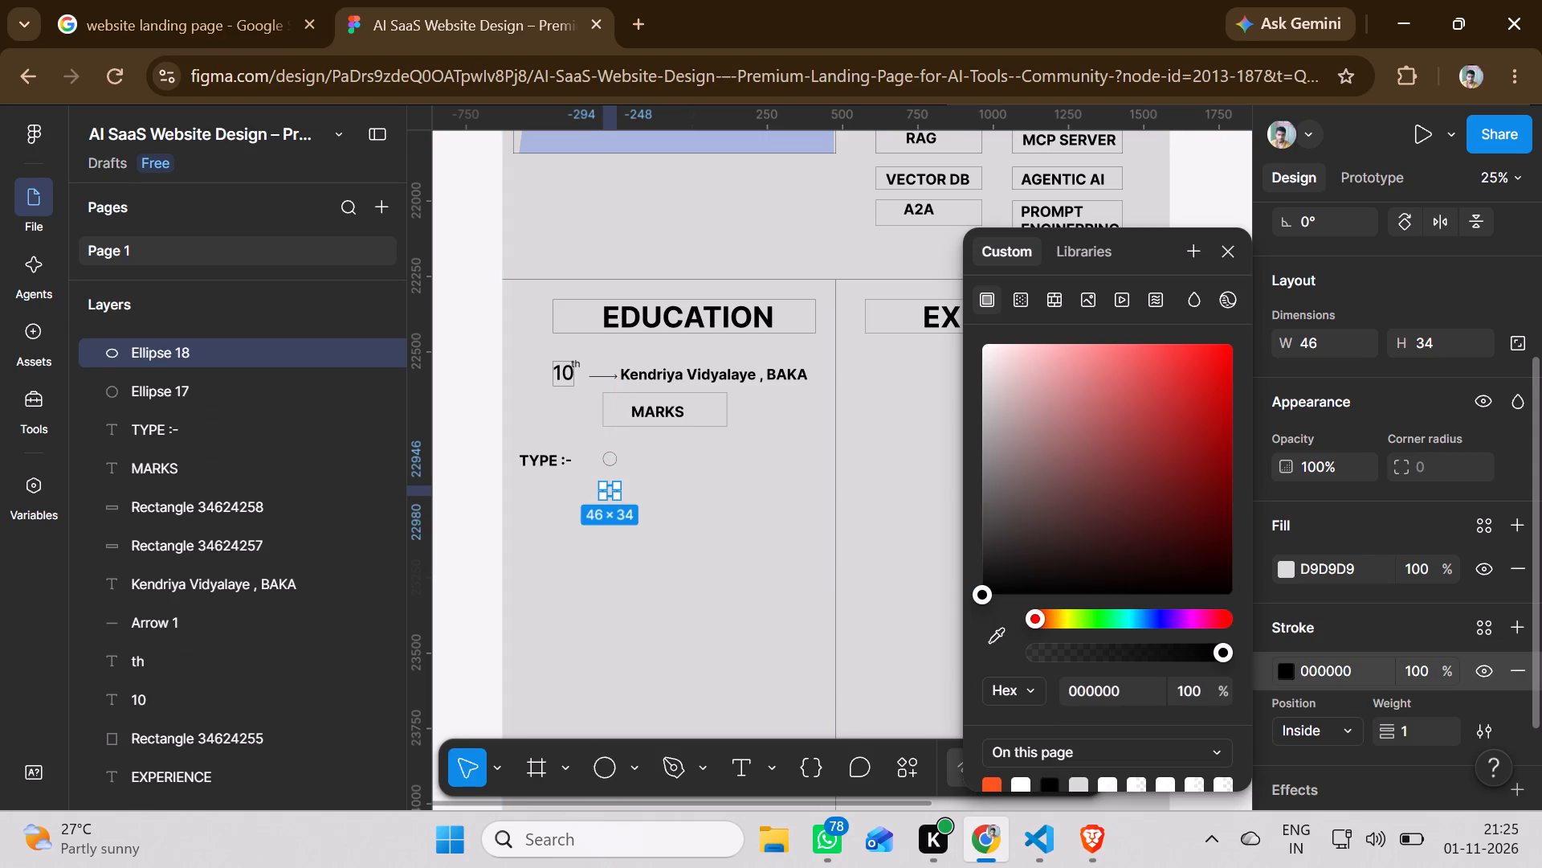
left_click(988, 506)
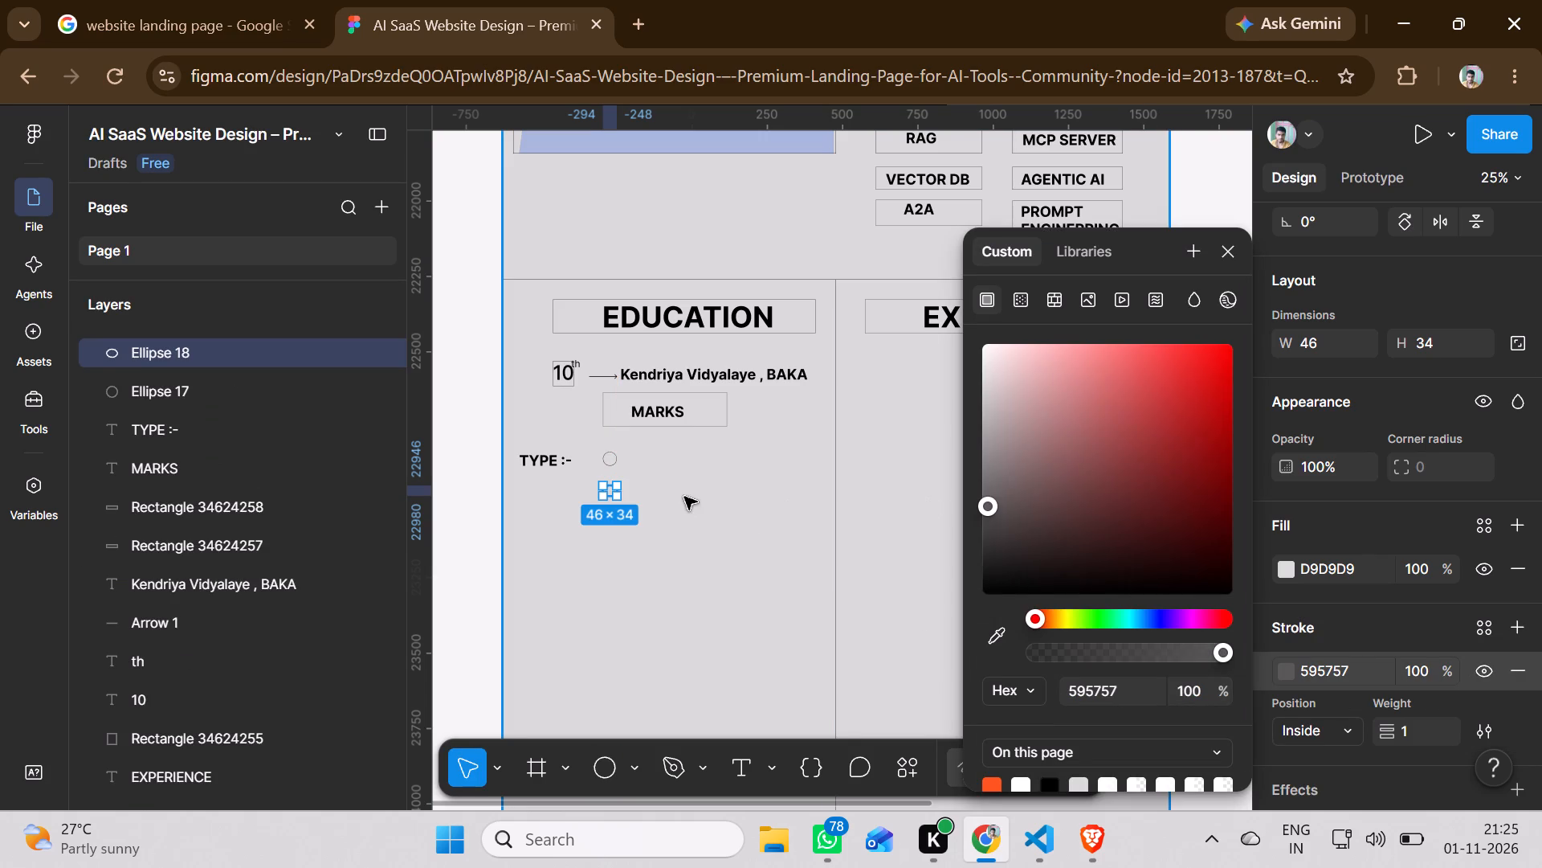
left_click(675, 496)
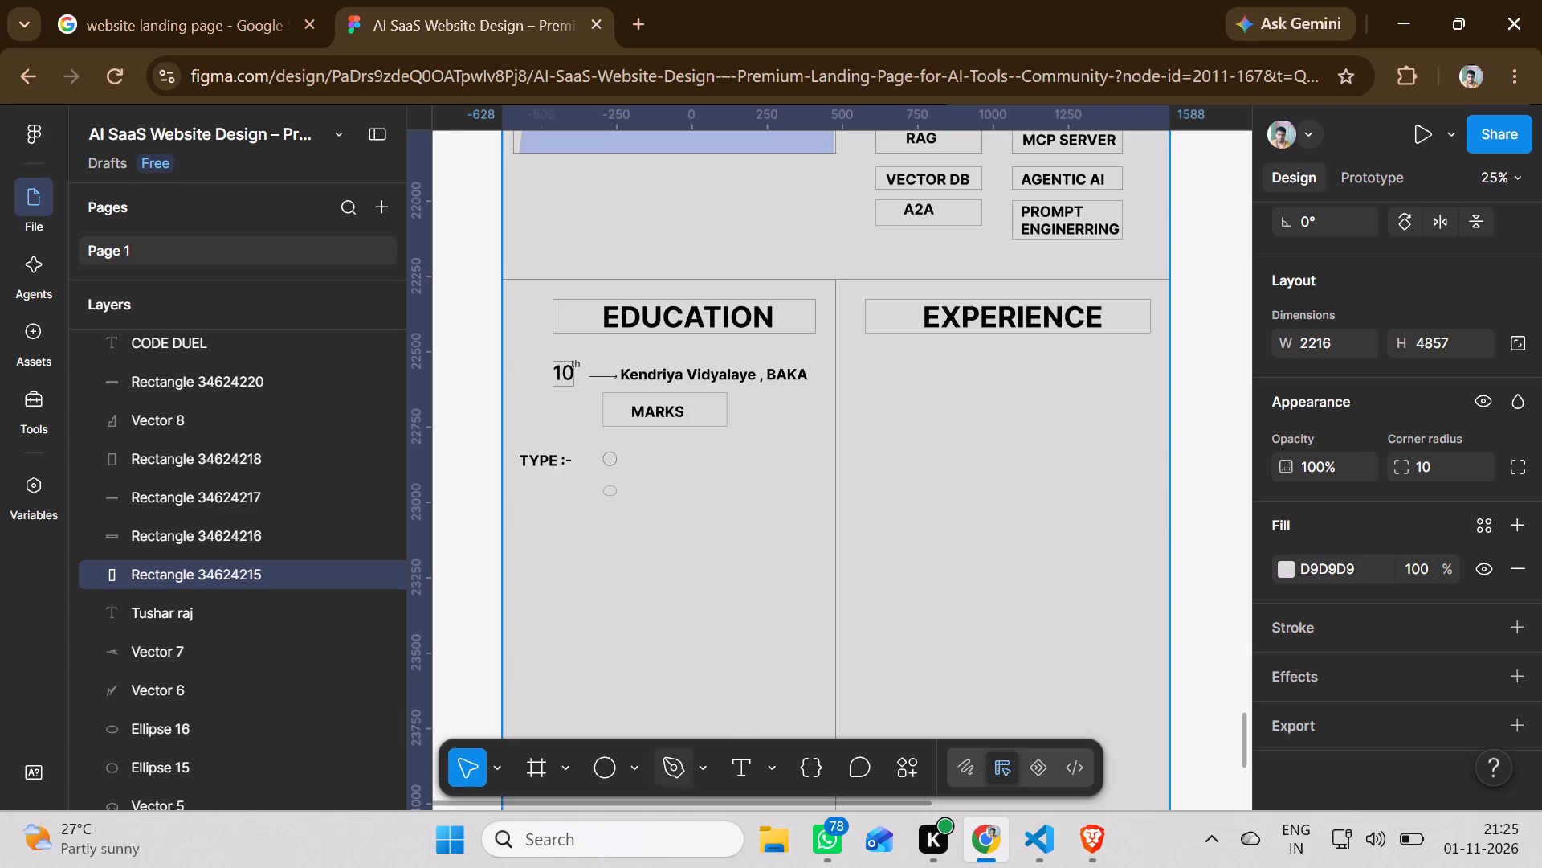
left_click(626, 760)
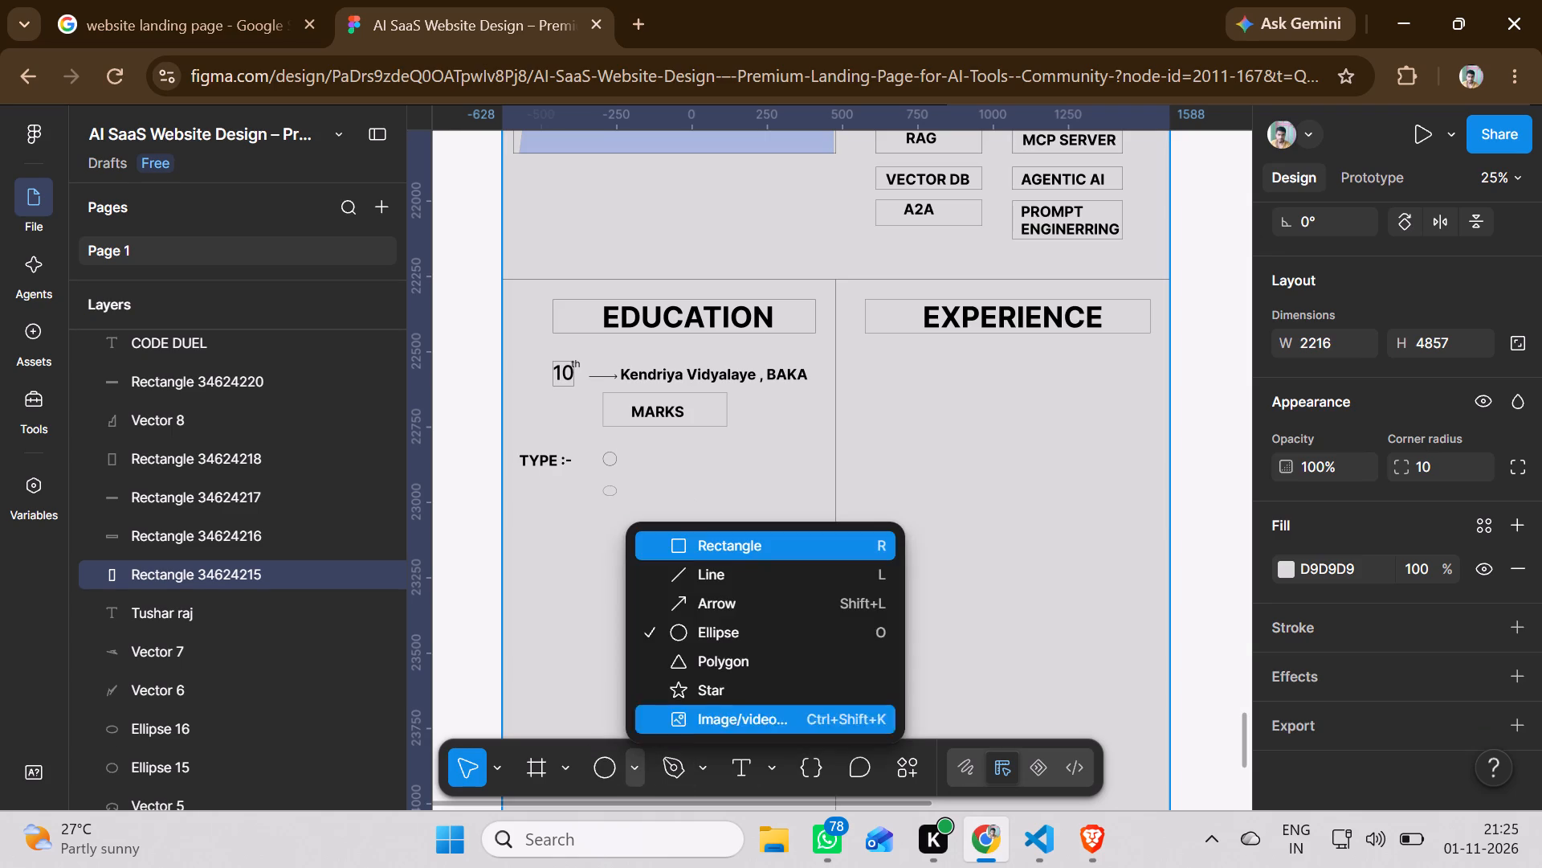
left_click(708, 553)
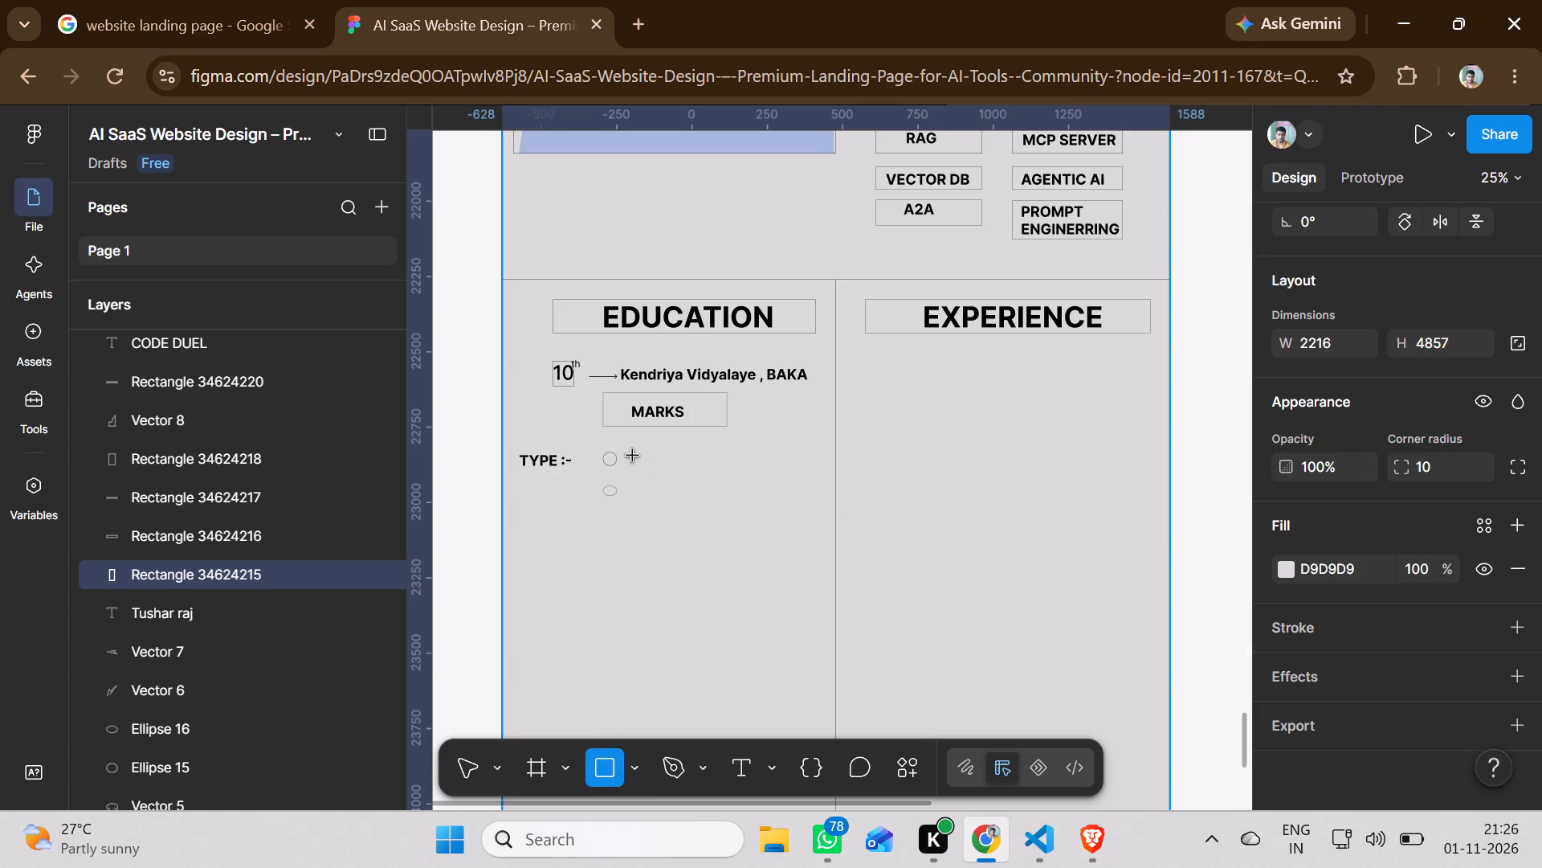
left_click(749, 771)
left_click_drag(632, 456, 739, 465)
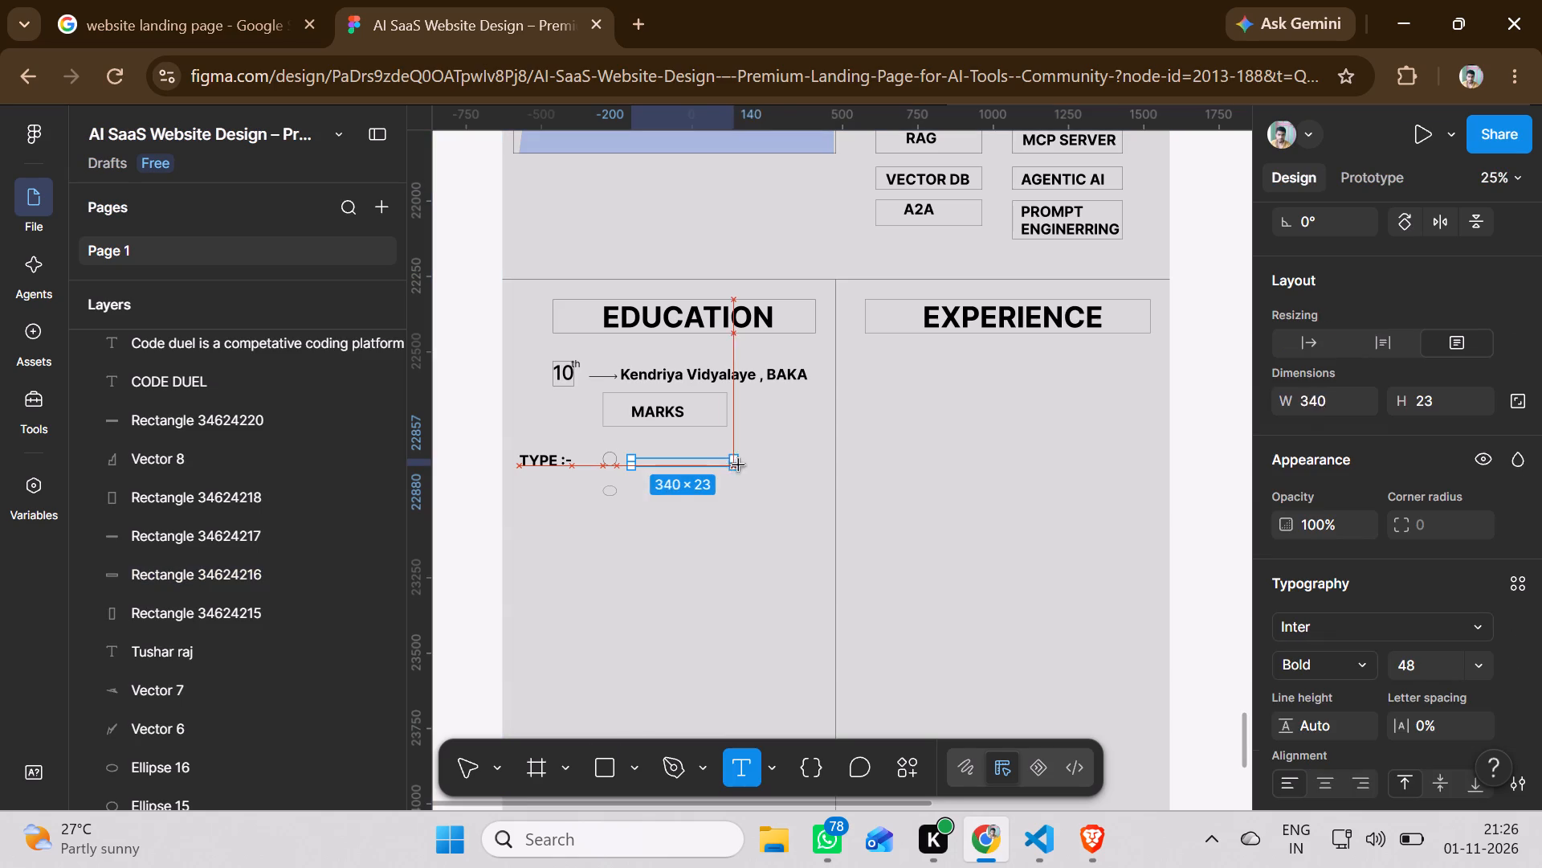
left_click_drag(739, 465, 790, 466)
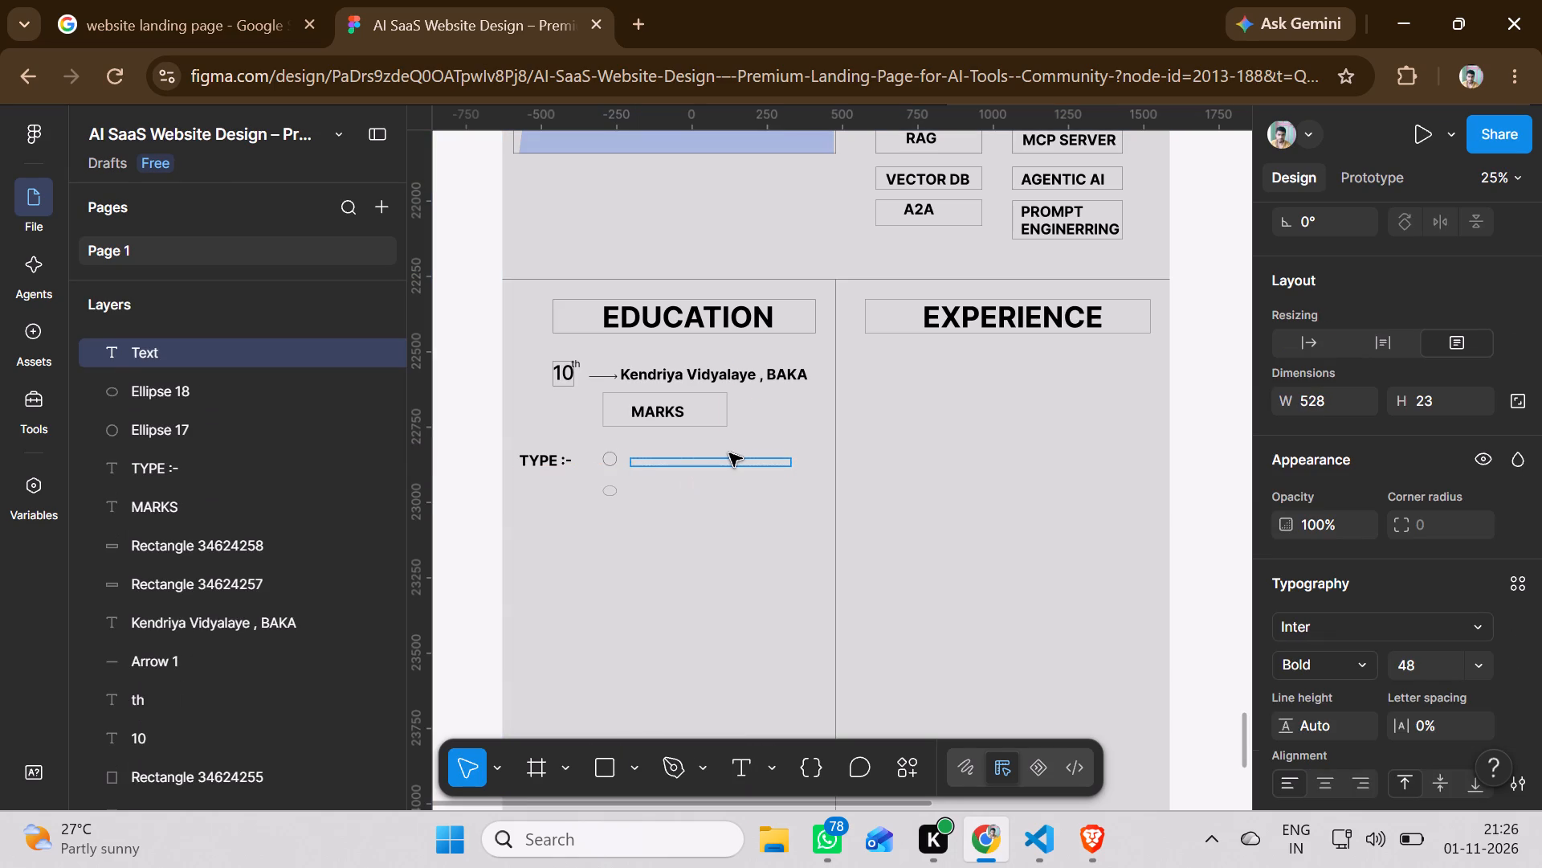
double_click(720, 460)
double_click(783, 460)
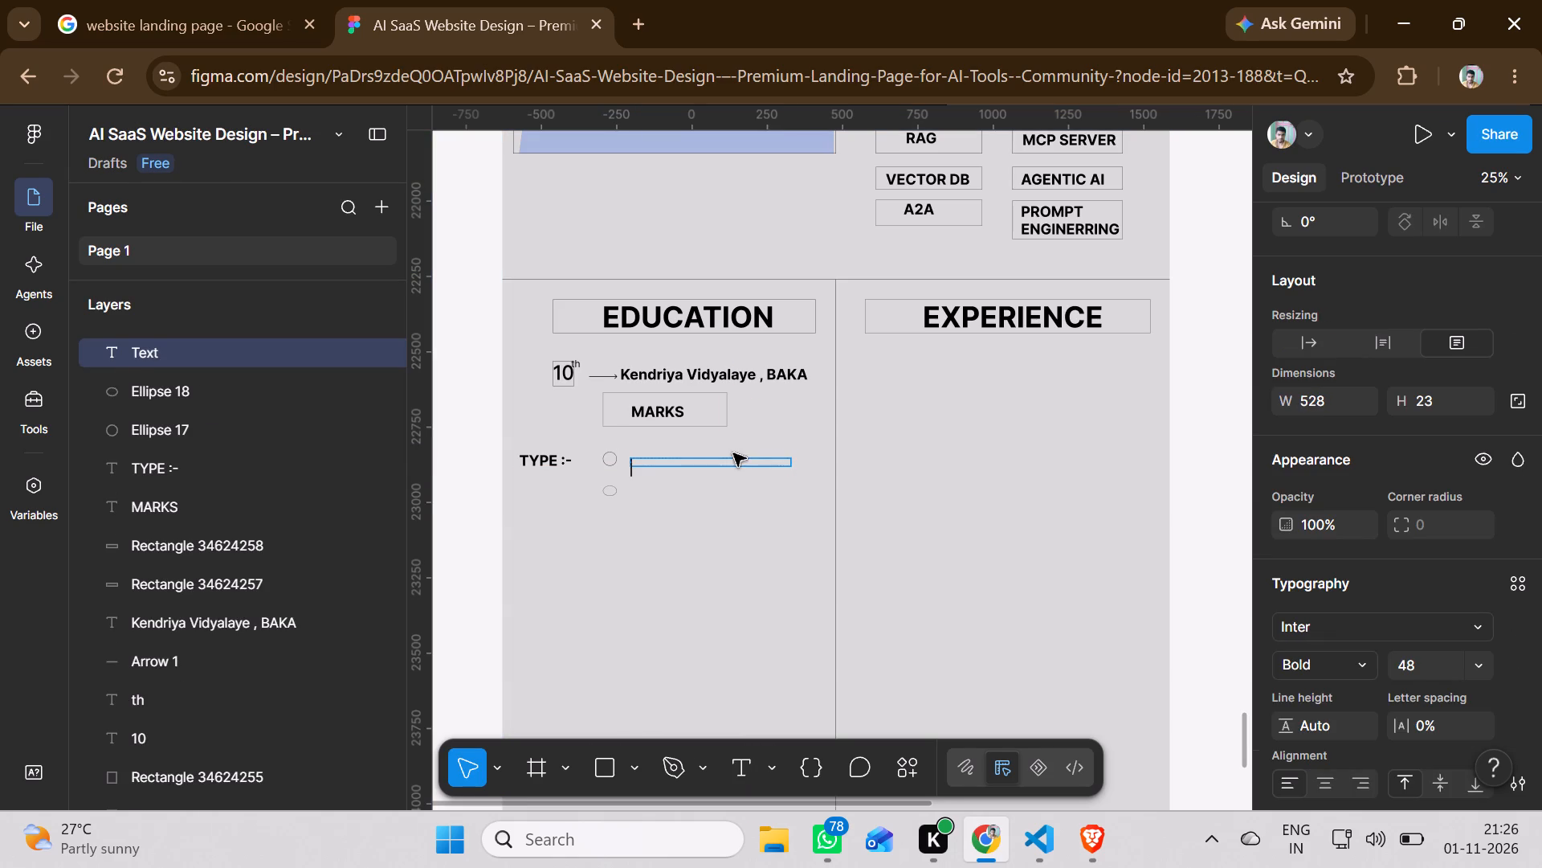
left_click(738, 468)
Delete the leftover borderless 436 × 112 rectangle near the "TYPE :-" circle.
double_click(740, 470)
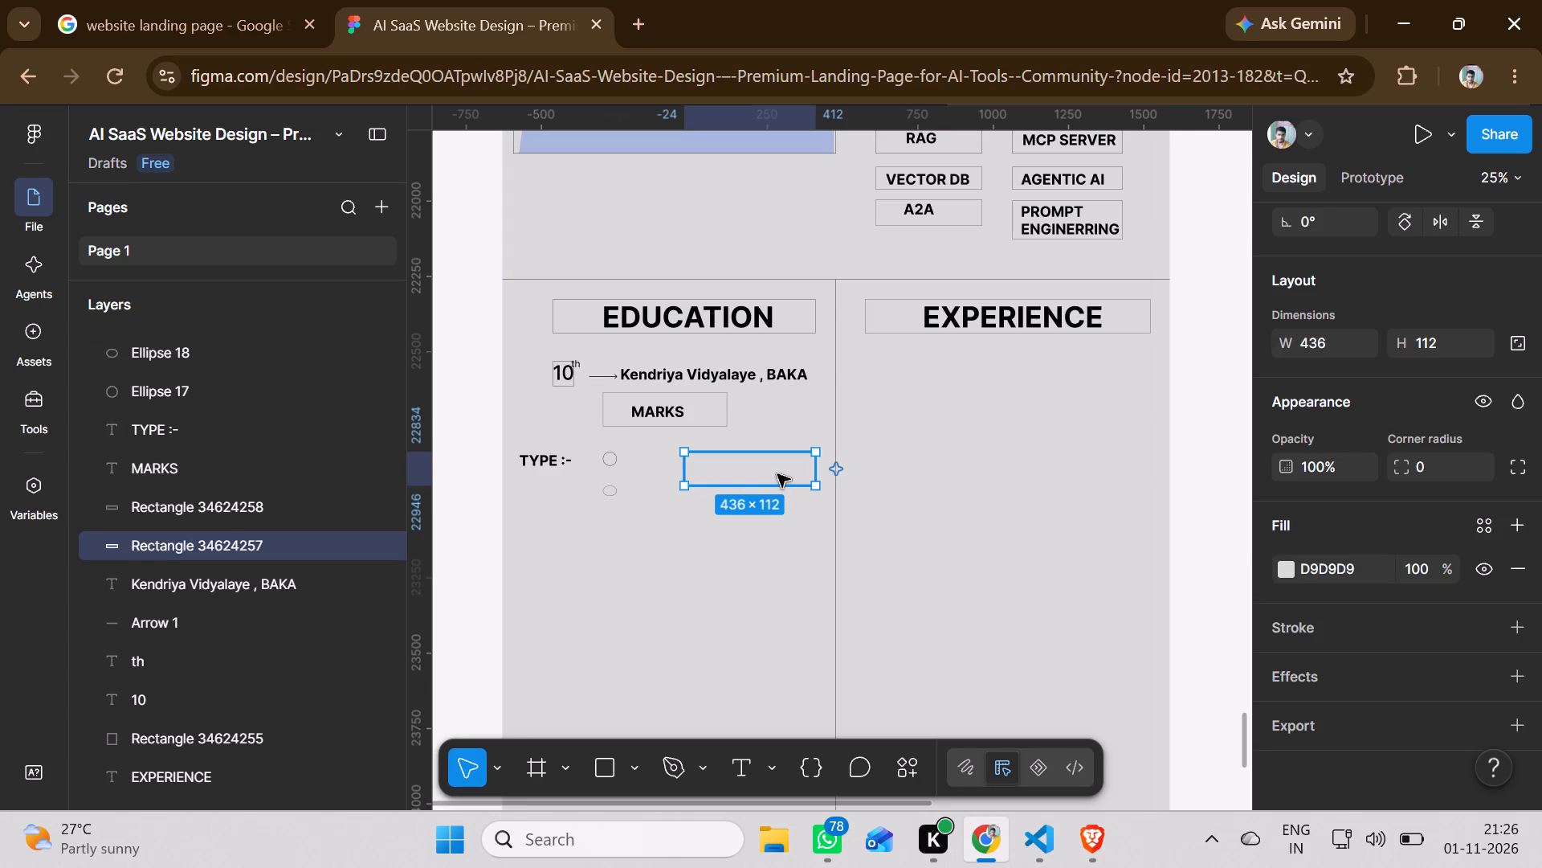
key("Delete")
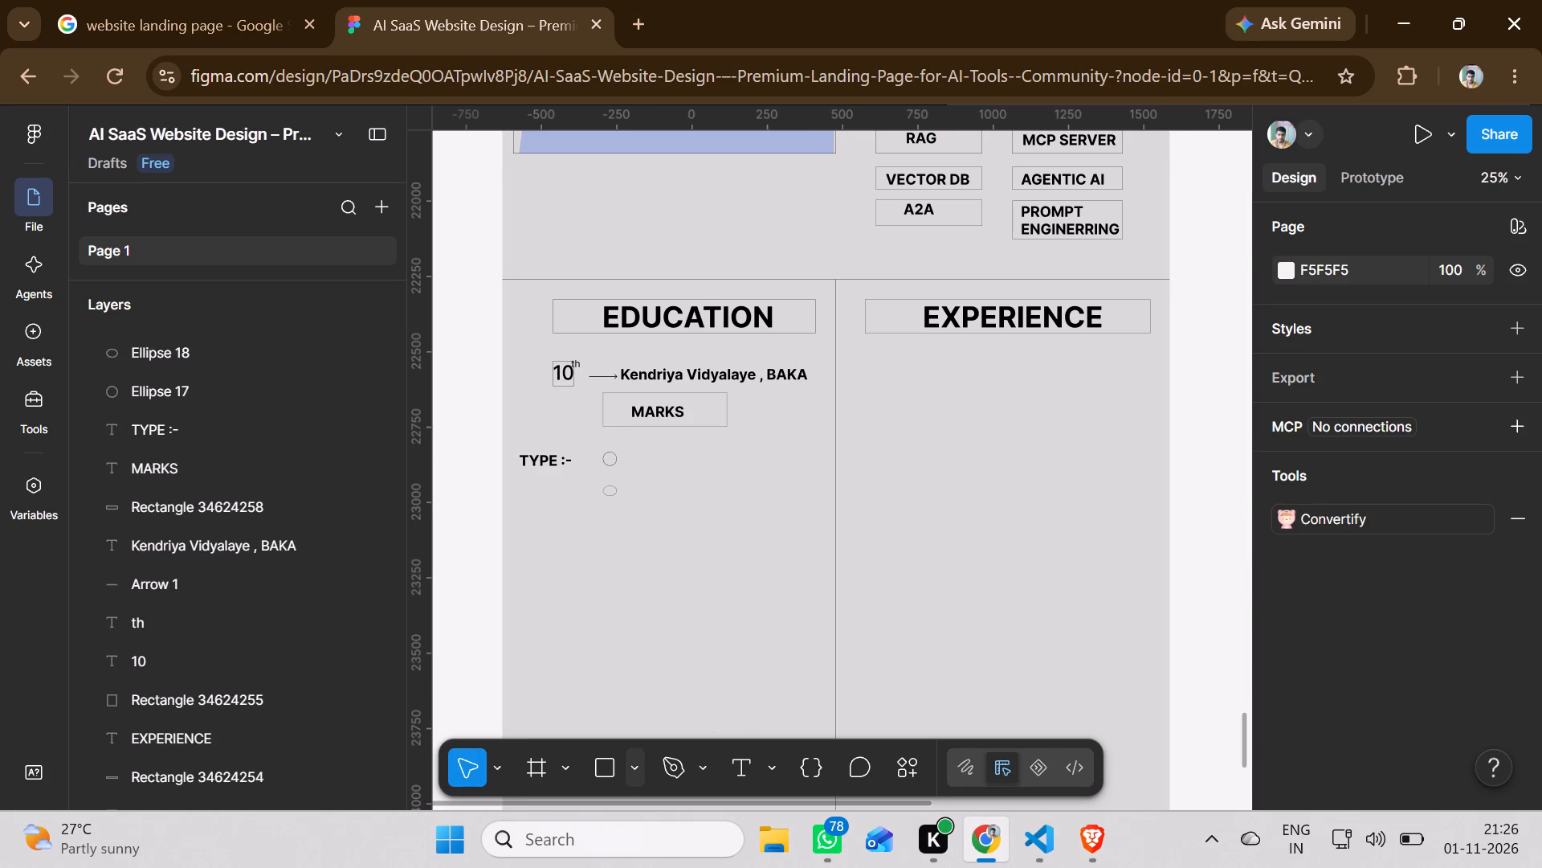
Draw a rectangle about 620 × 46 beside the first "TYPE :-" circle, at about X -208, Y 22834.
left_click(614, 766)
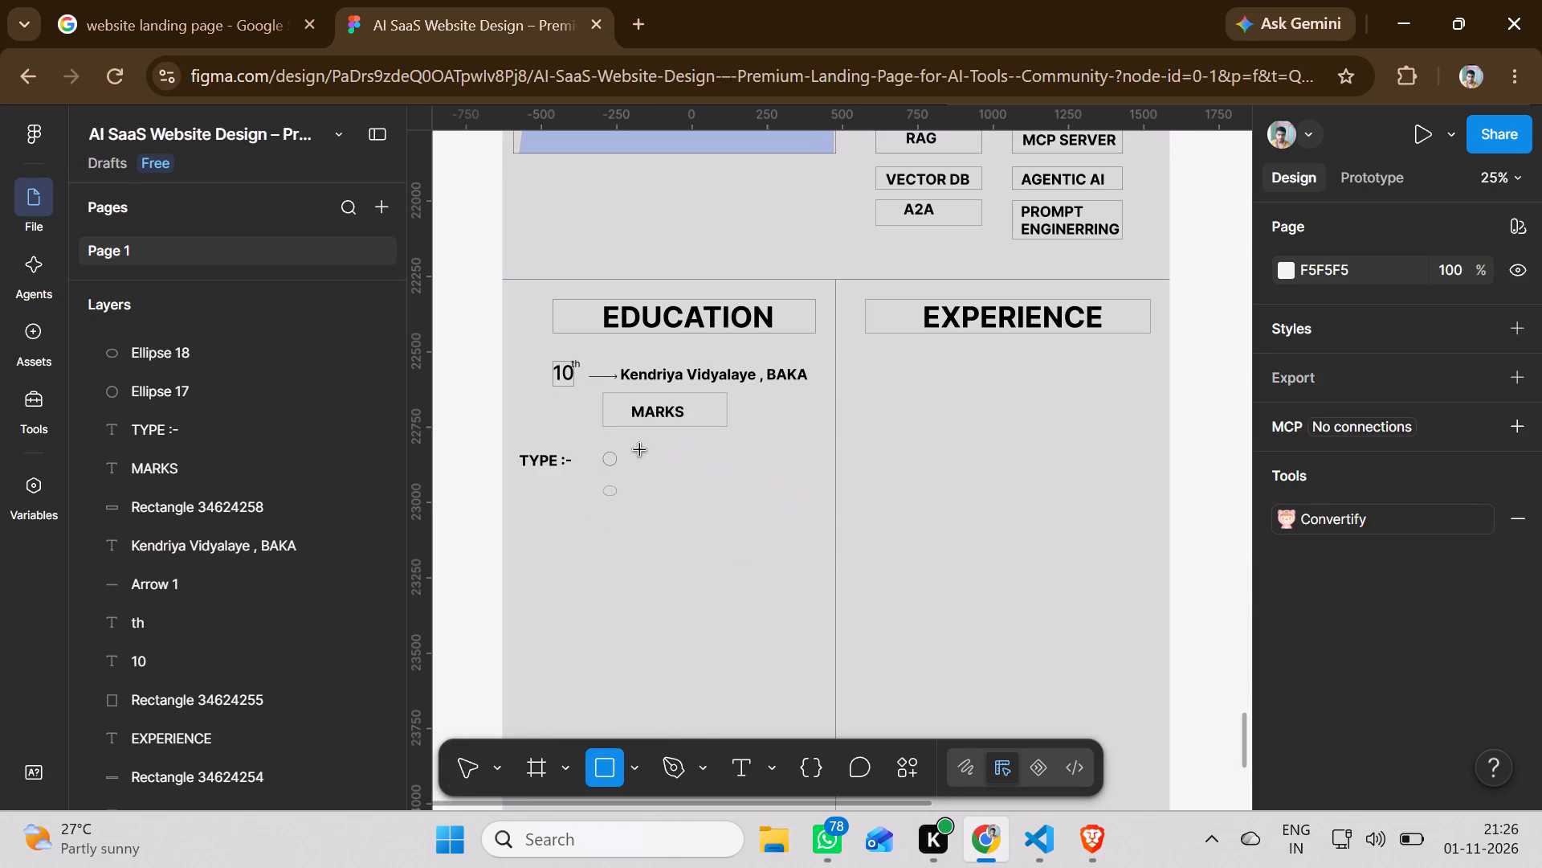
left_click_drag(629, 452, 782, 473)
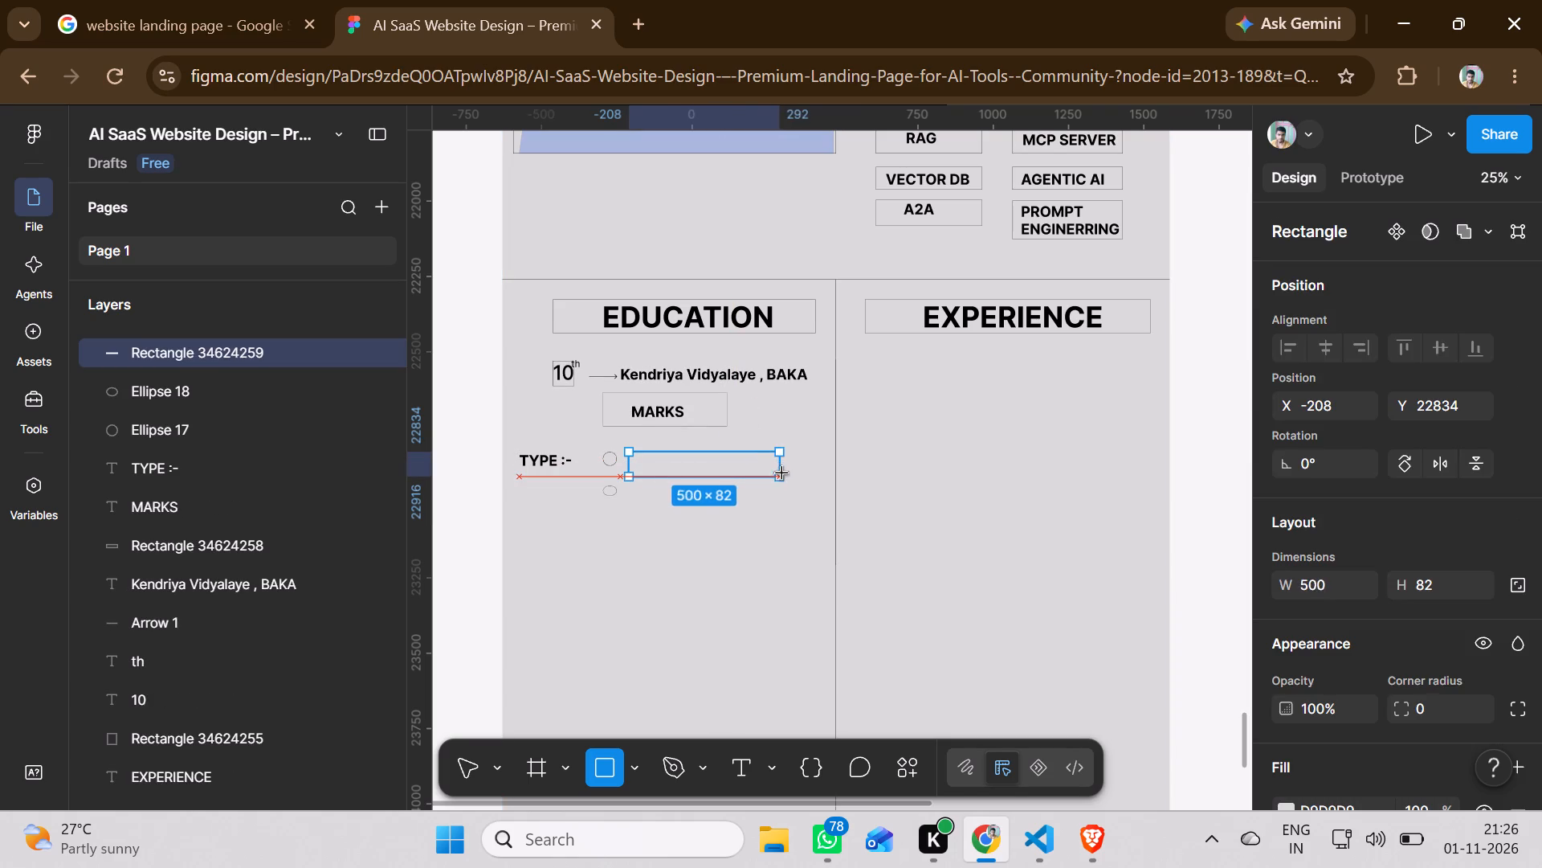
left_click_drag(782, 473, 815, 469)
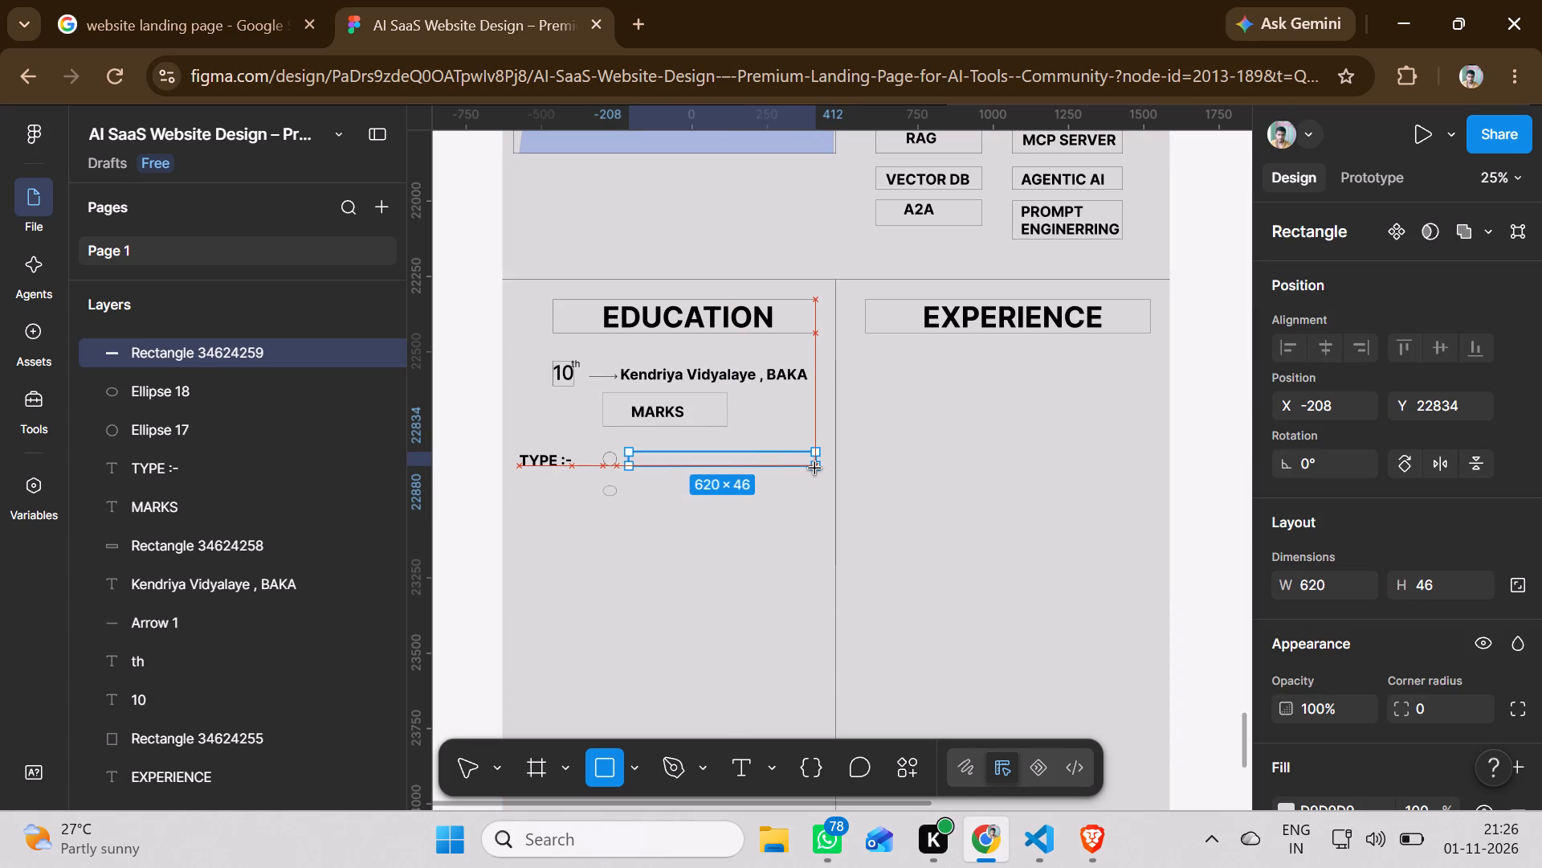
left_click_drag(815, 469, 816, 469)
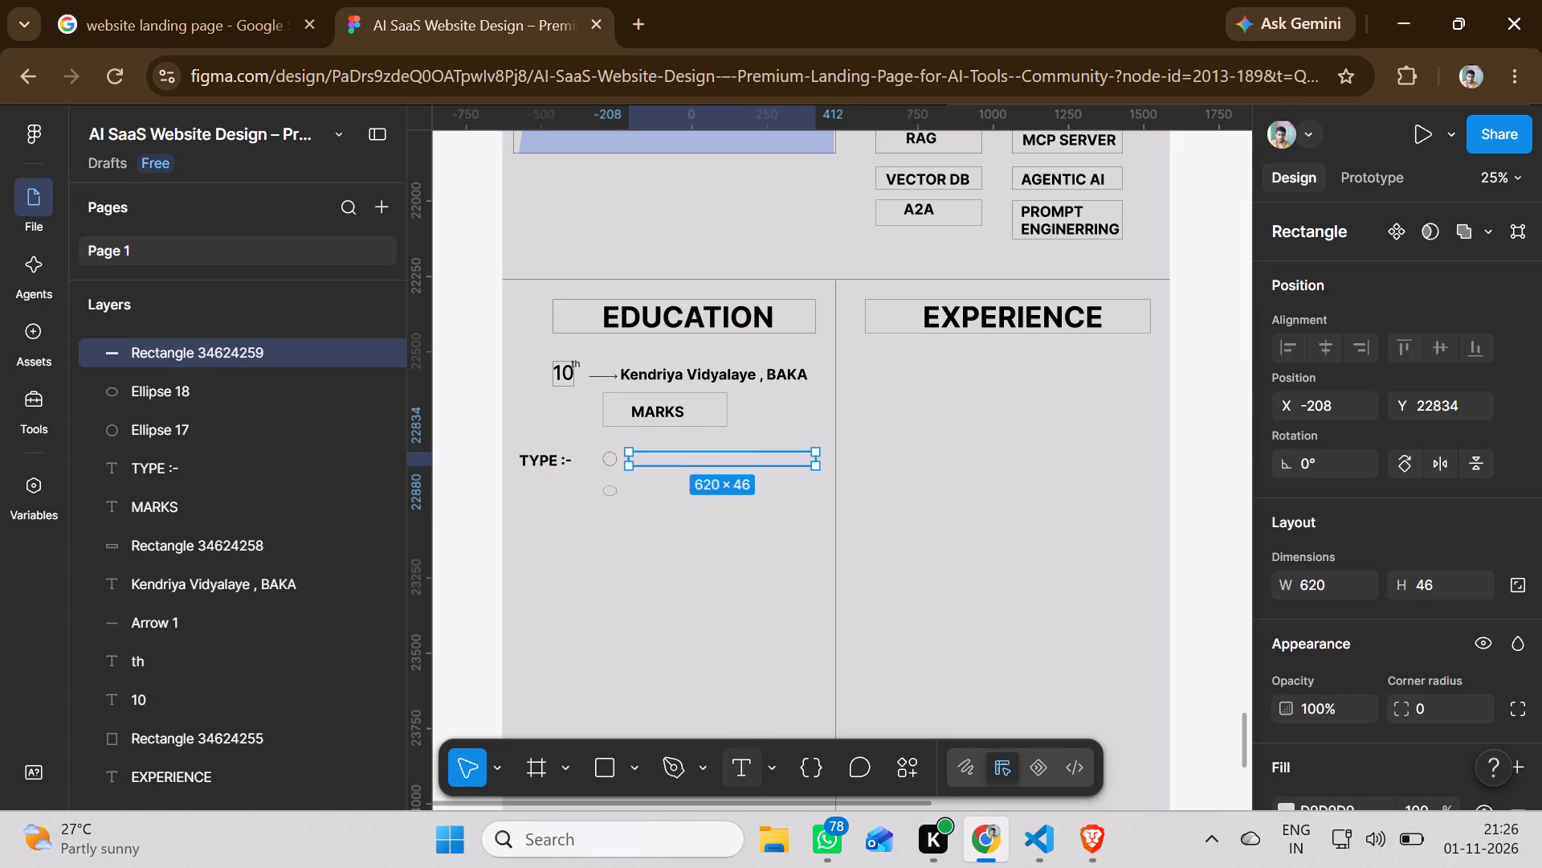
Add the text "Percentage" in a text box about 640 × 46 over the new rectangle, indented from the rectangle's left edge.
left_click(740, 764)
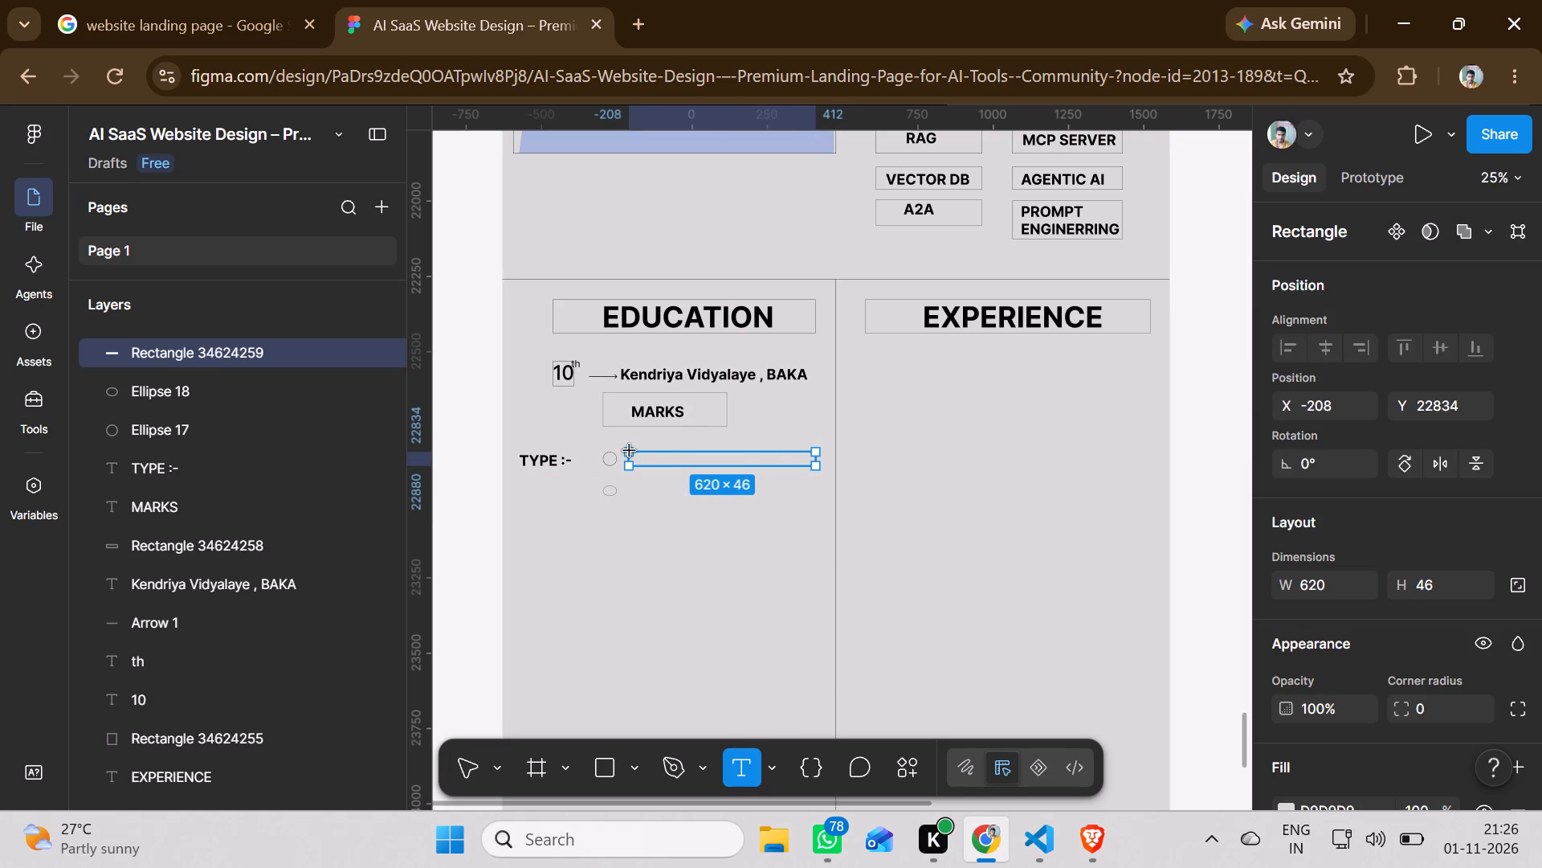
left_click_drag(630, 451, 820, 470)
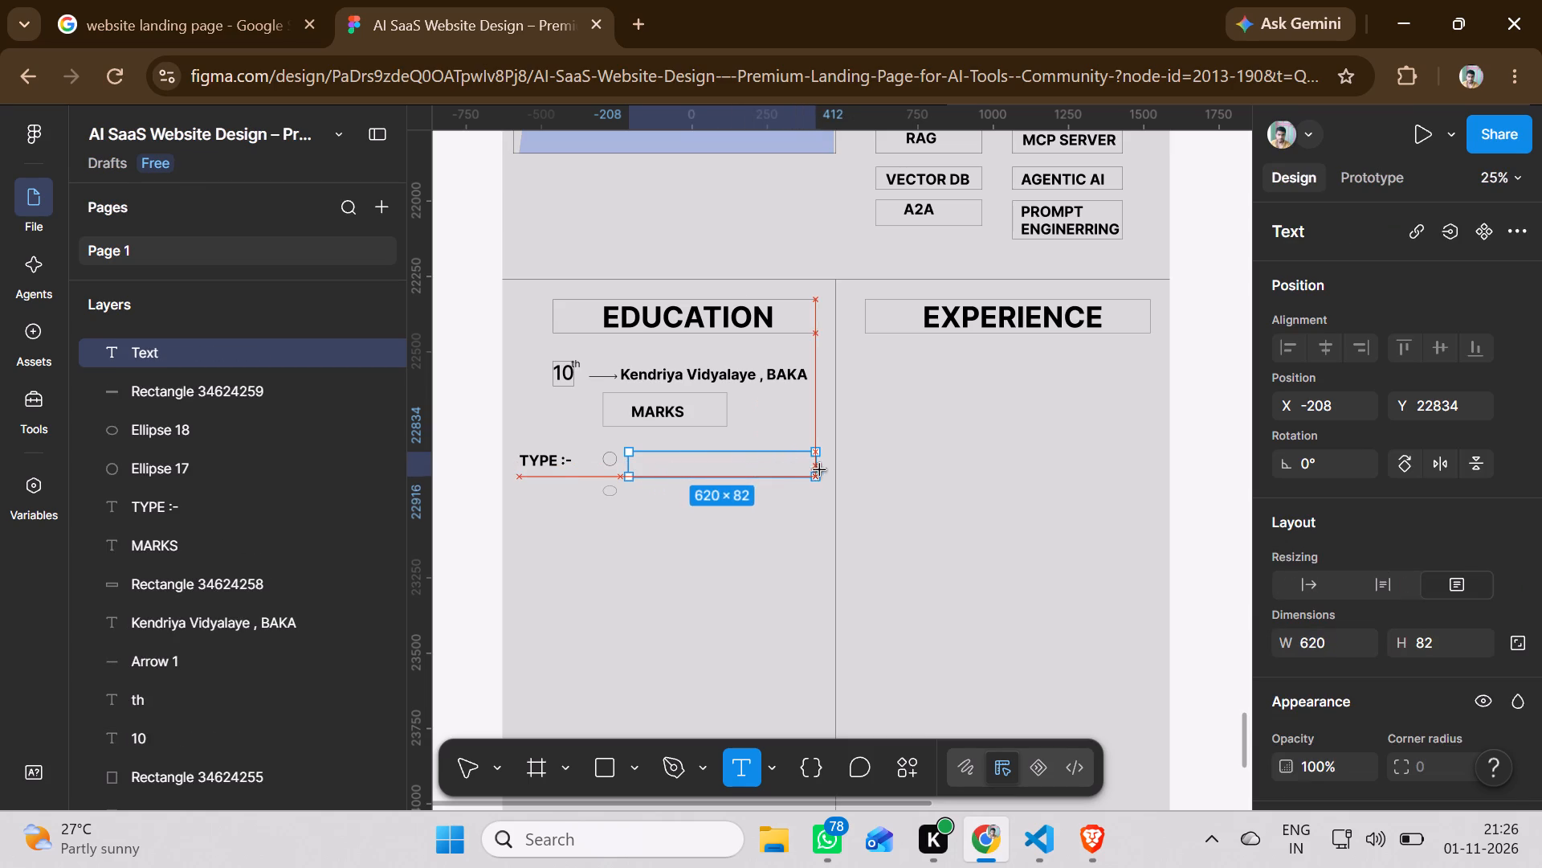
left_click_drag(820, 470, 822, 468)
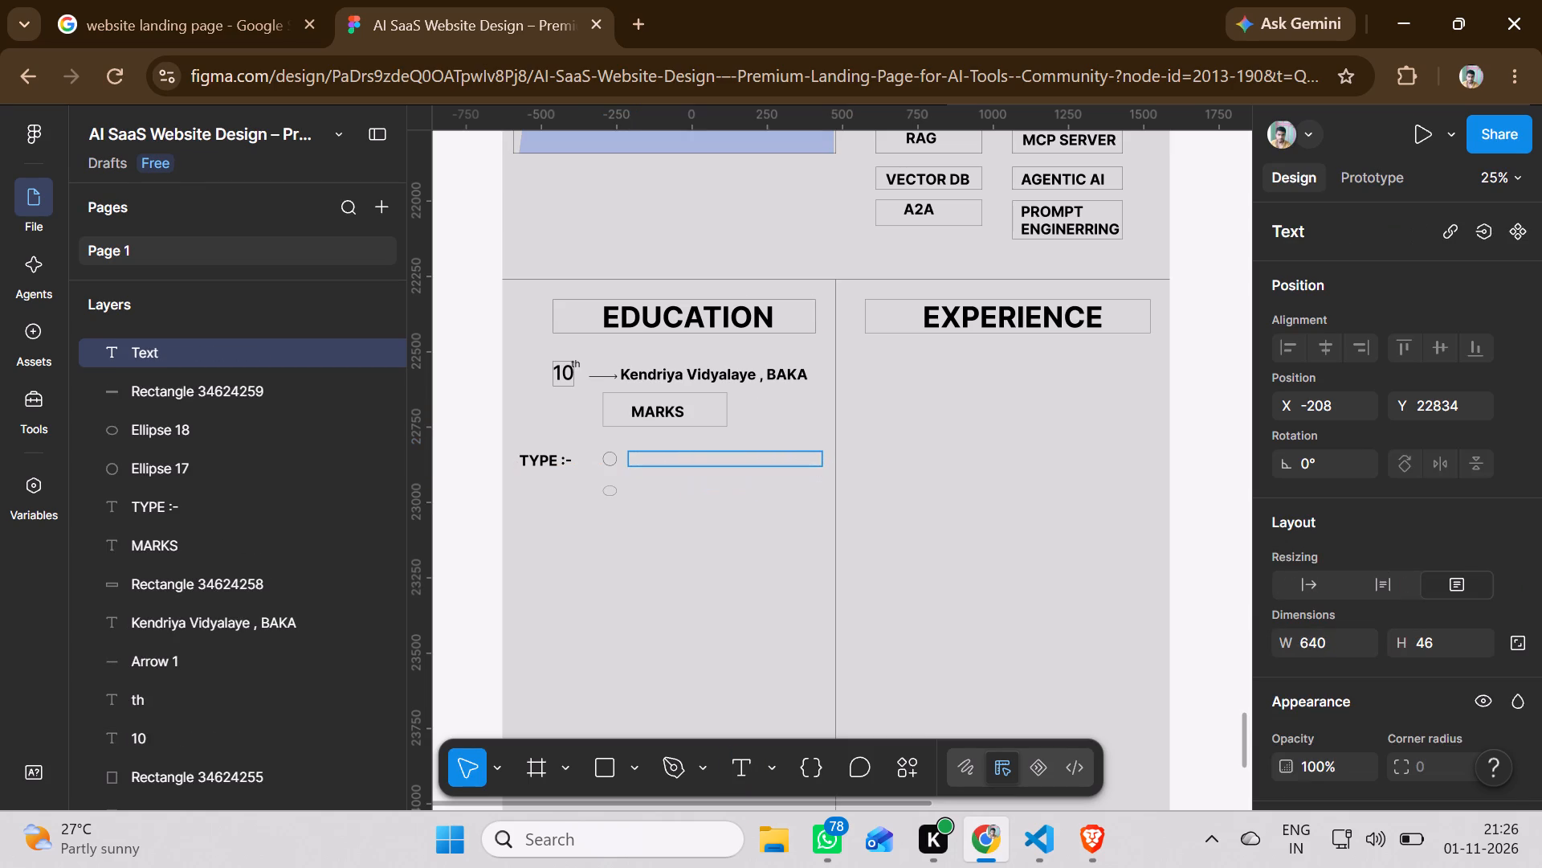
key("shift+p")
type("ercentage")
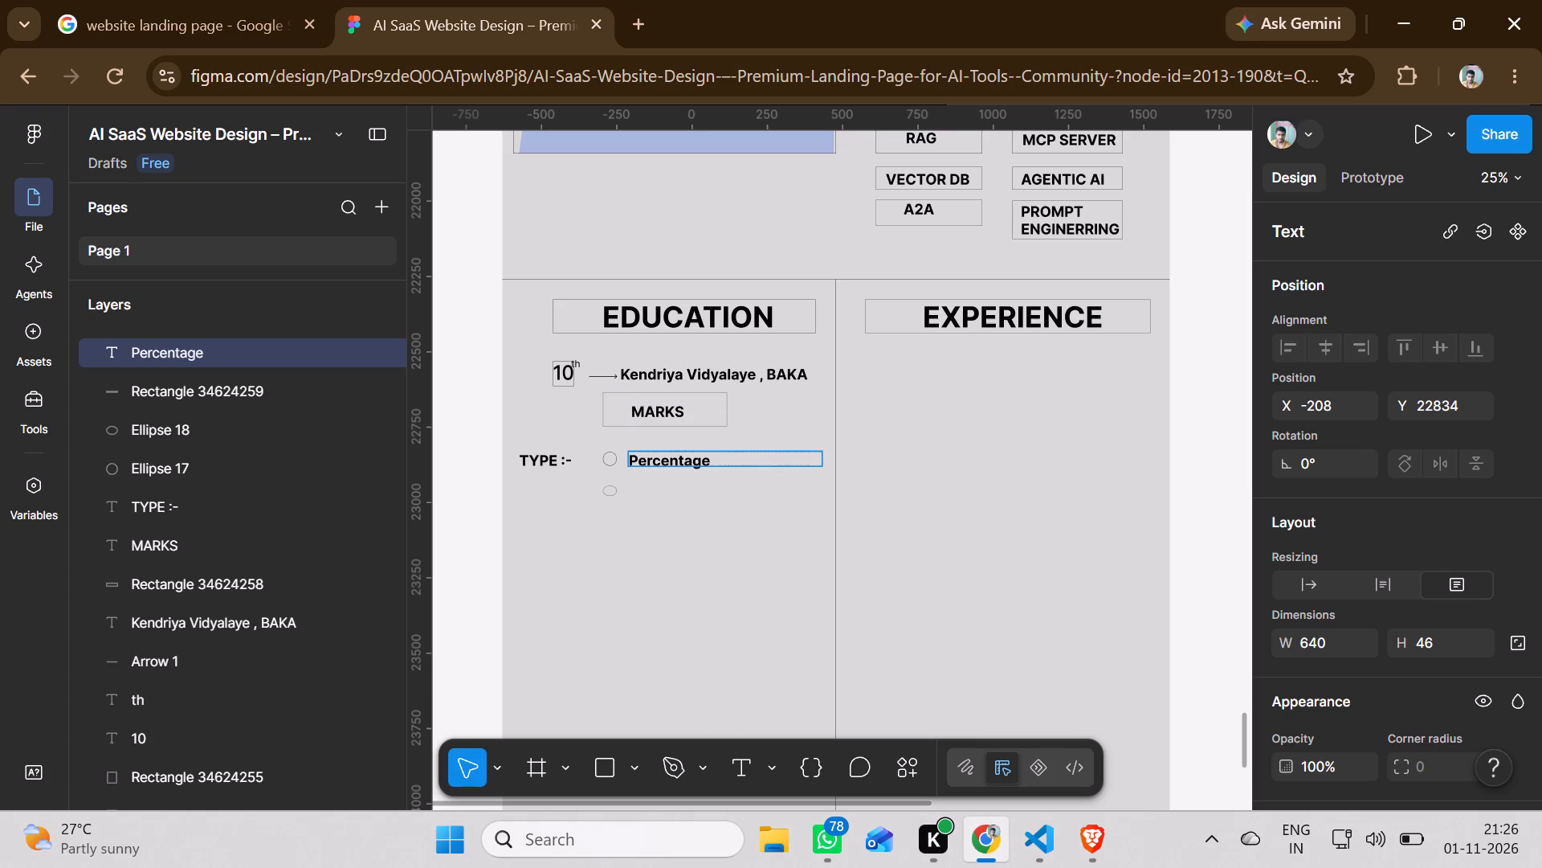
left_click_drag(685, 473, 699, 472)
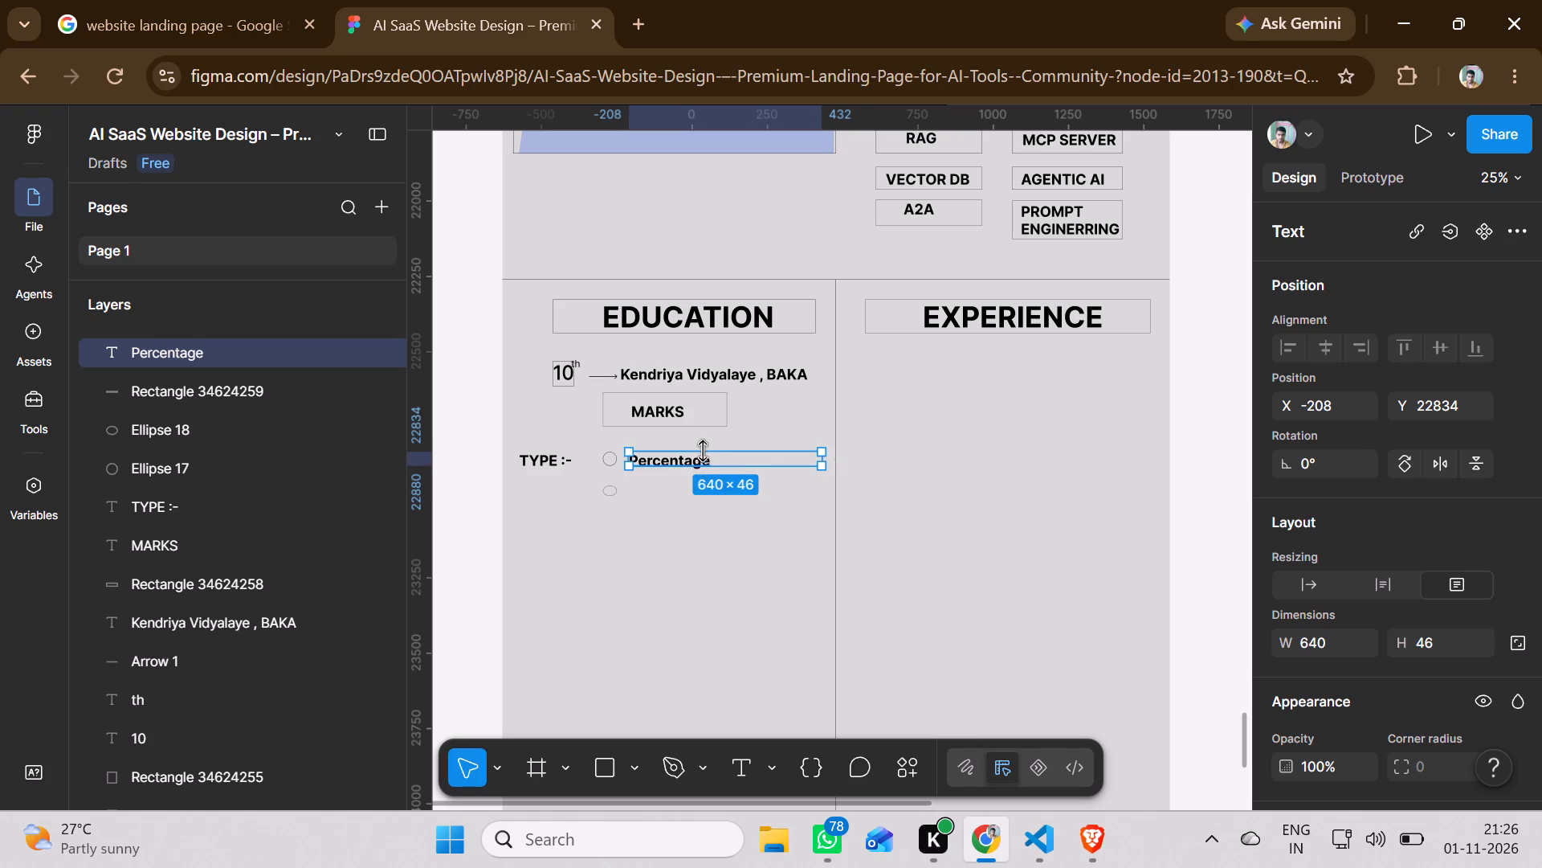
left_click_drag(699, 458, 721, 457)
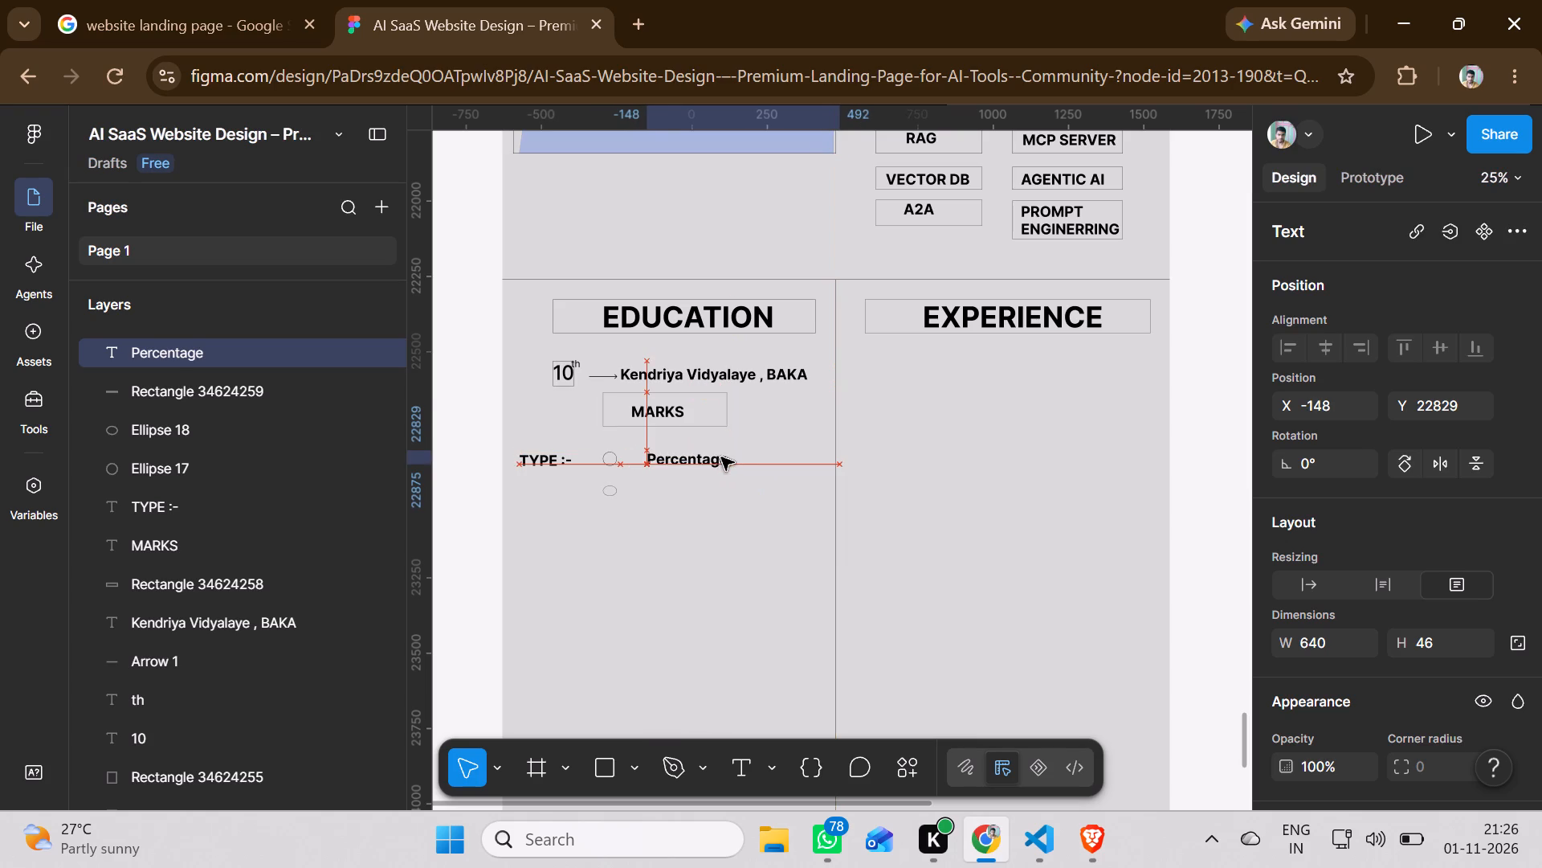
left_click_drag(721, 457, 727, 457)
left_click(670, 557)
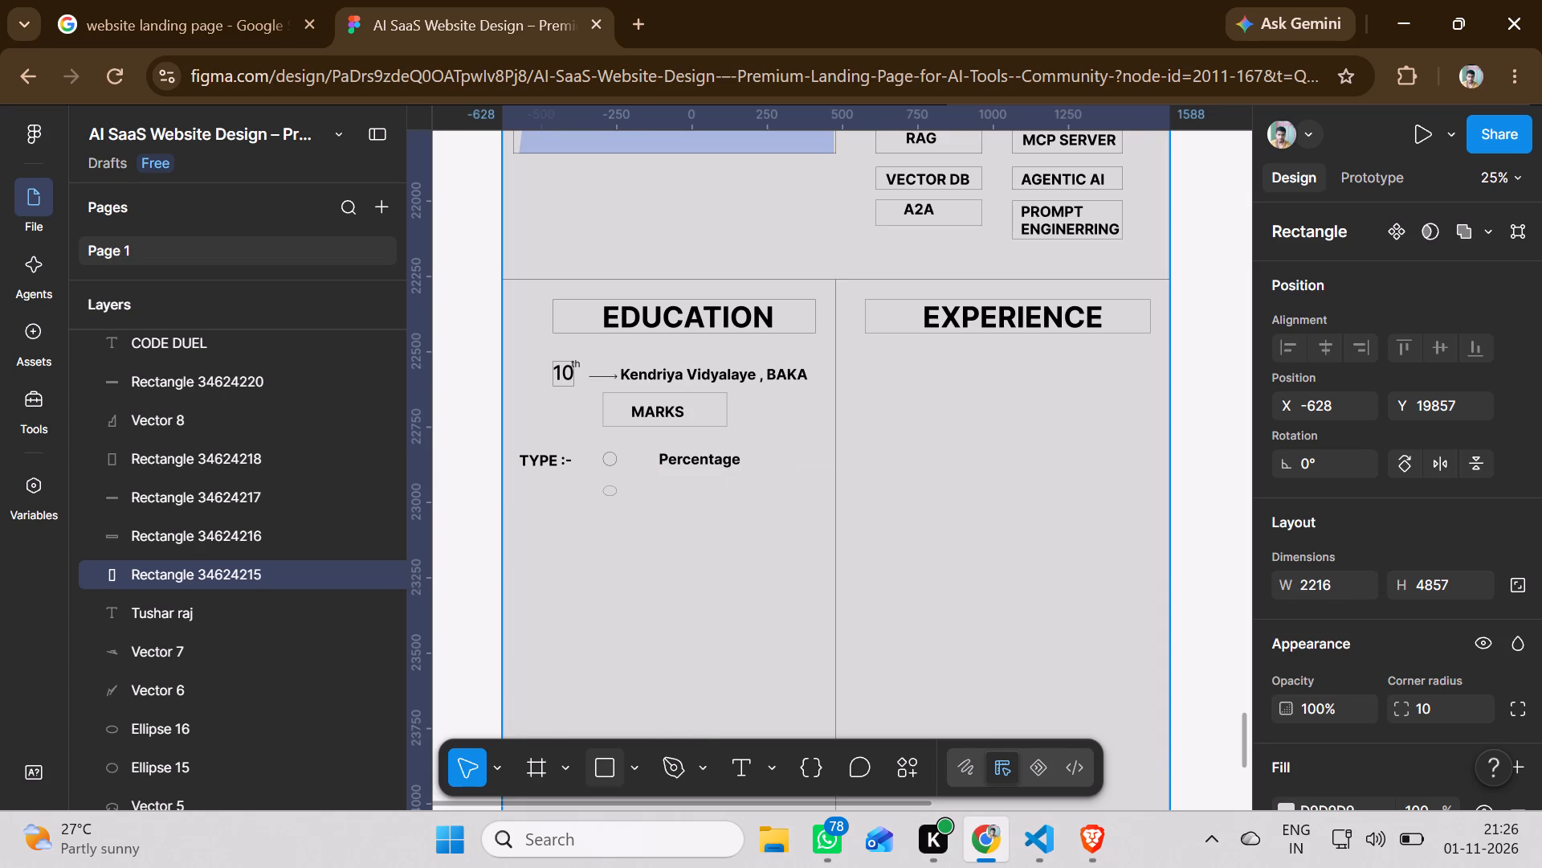
Add a dark grey stroke to the rectangle around "Percentage".
left_click(759, 460)
scroll(1352, 679, "down", 2)
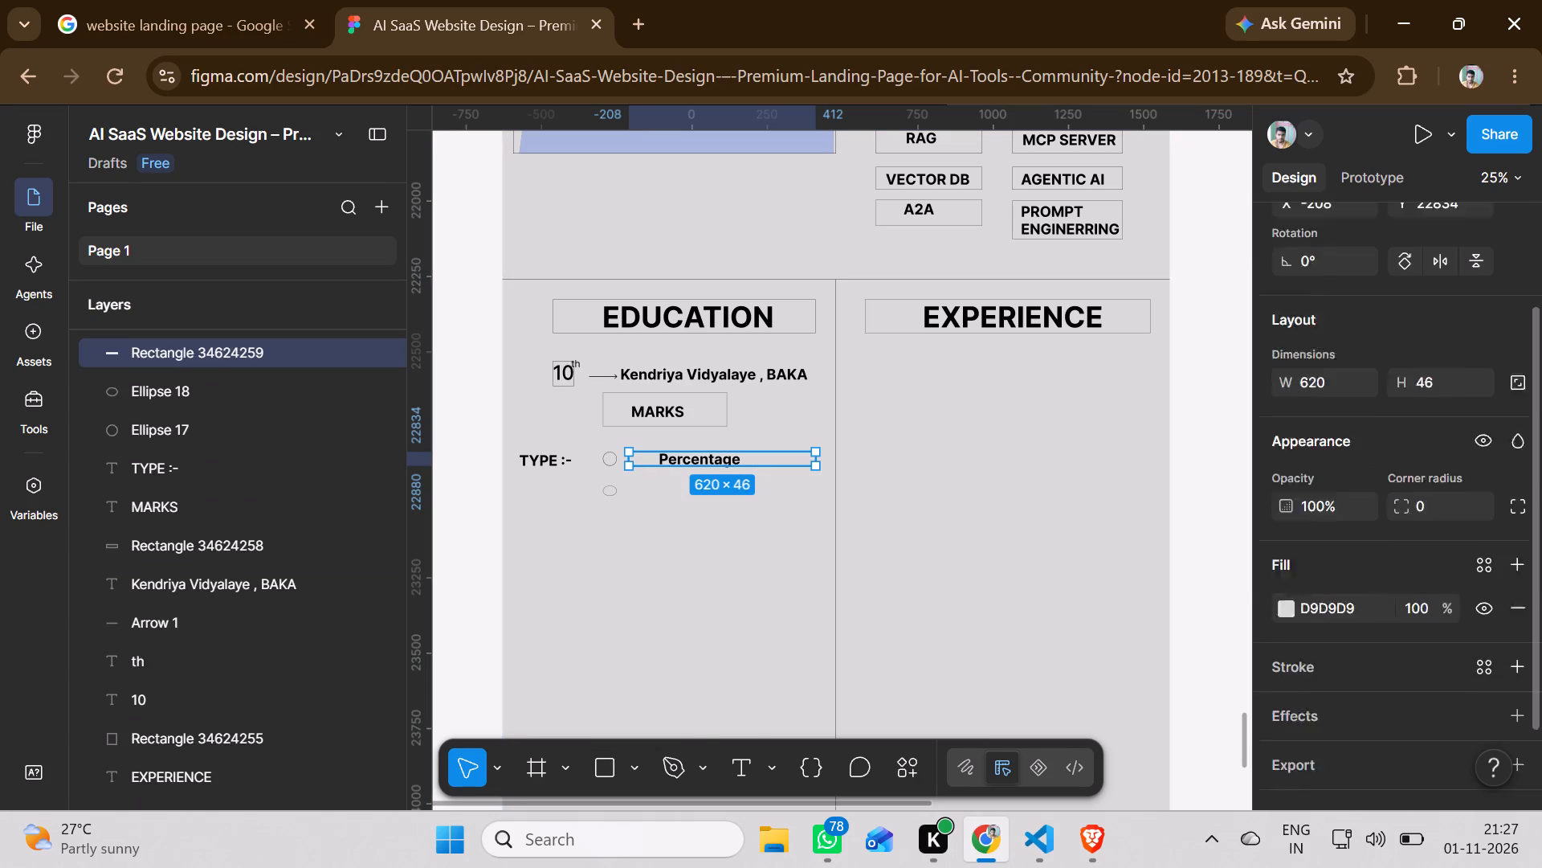
scroll(1352, 689, "down", 1)
left_click(1329, 635)
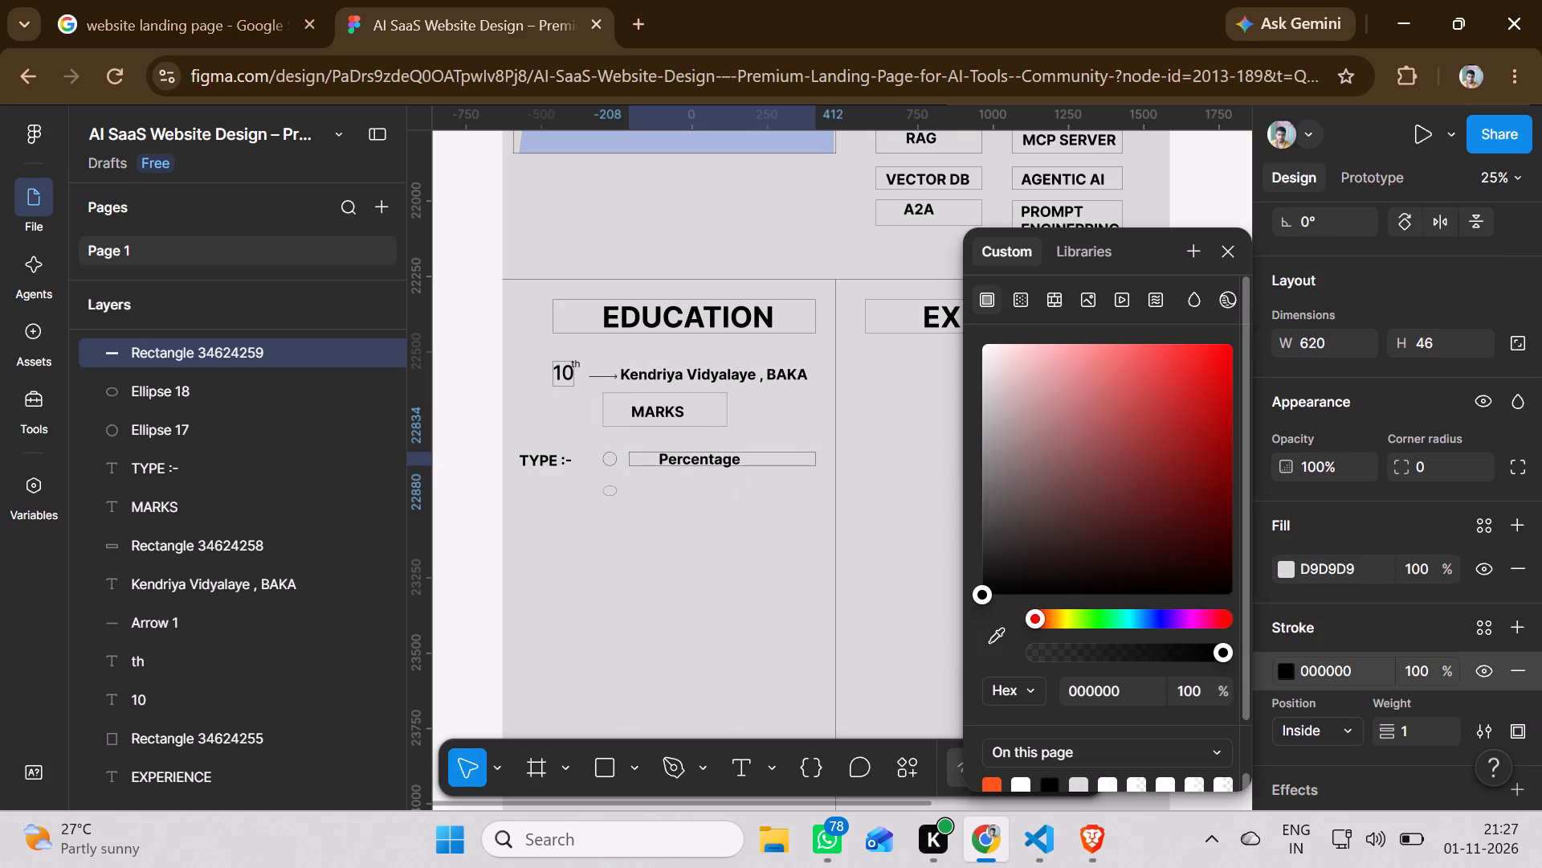
left_click(988, 530)
left_click(653, 493)
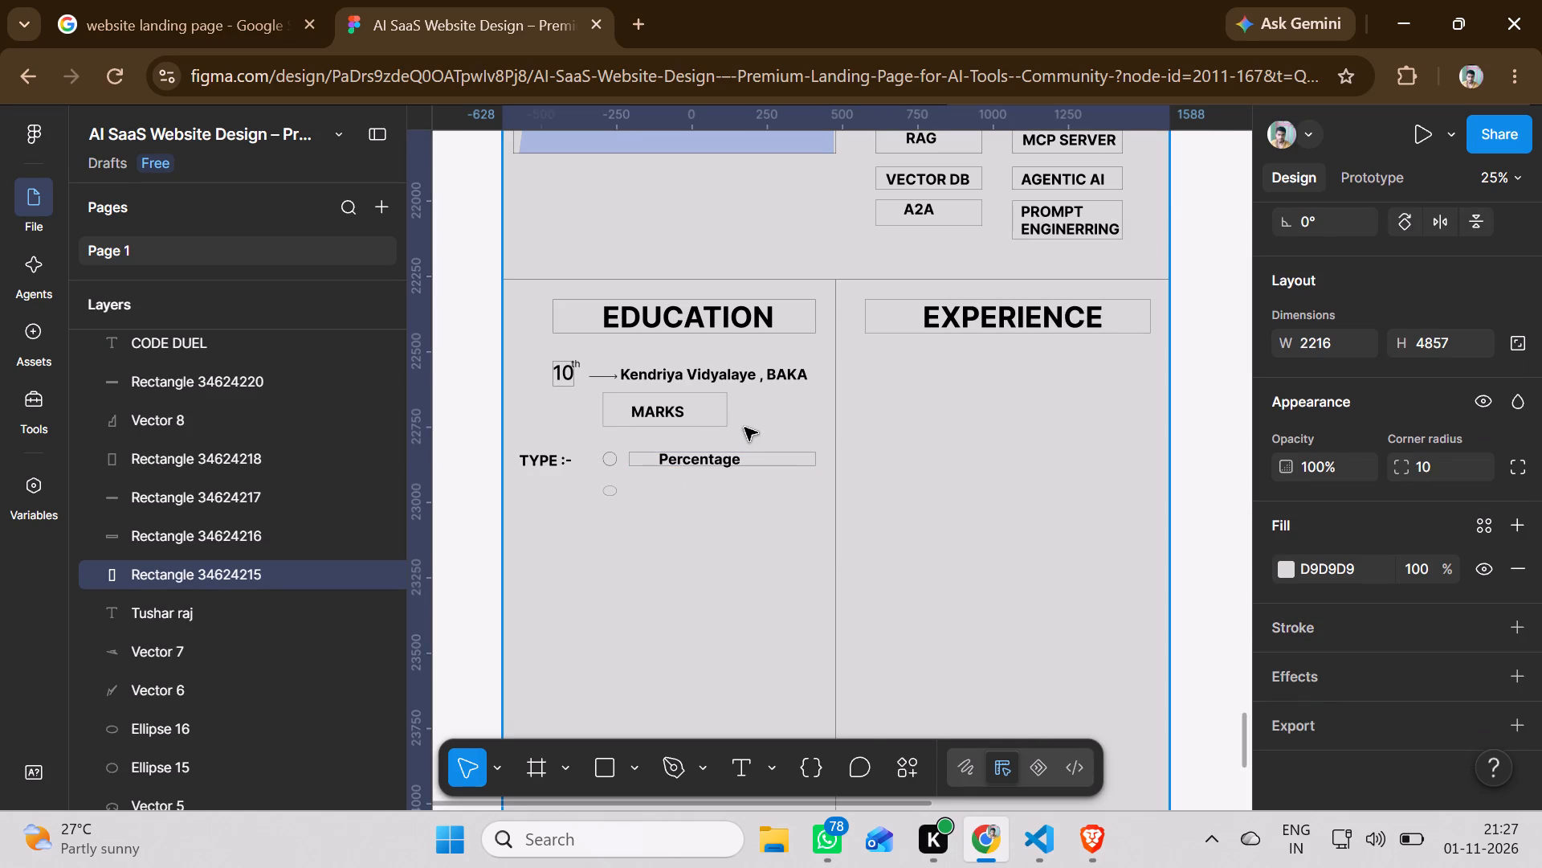
Draw a rectangle about 612 × 50 beside the second "TYPE :-" ellipse, at about X -200, Y 22946.
left_click(605, 776)
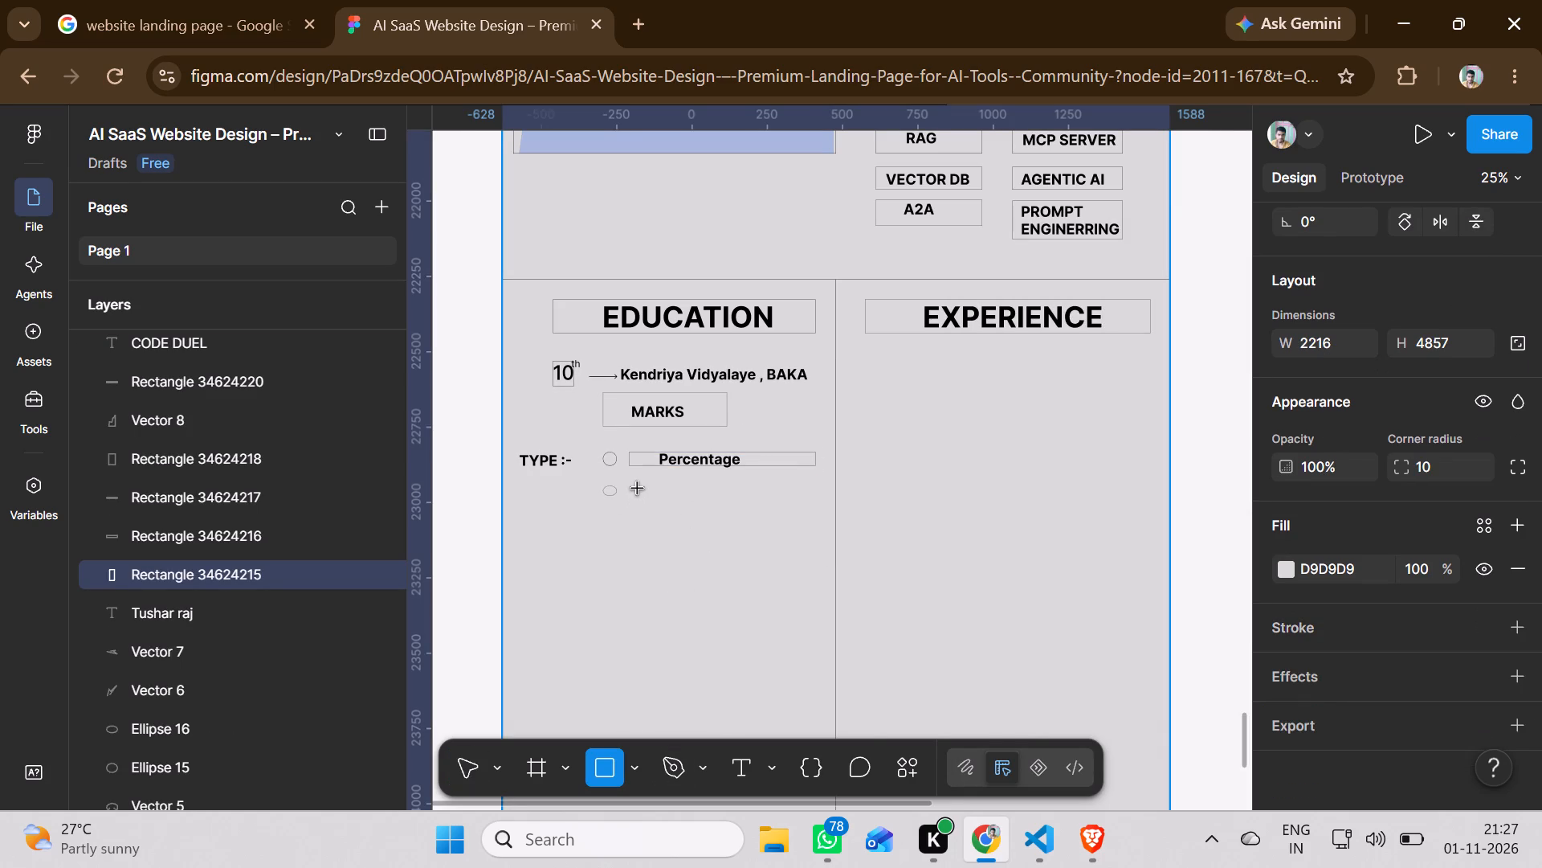
left_click_drag(634, 484, 751, 490)
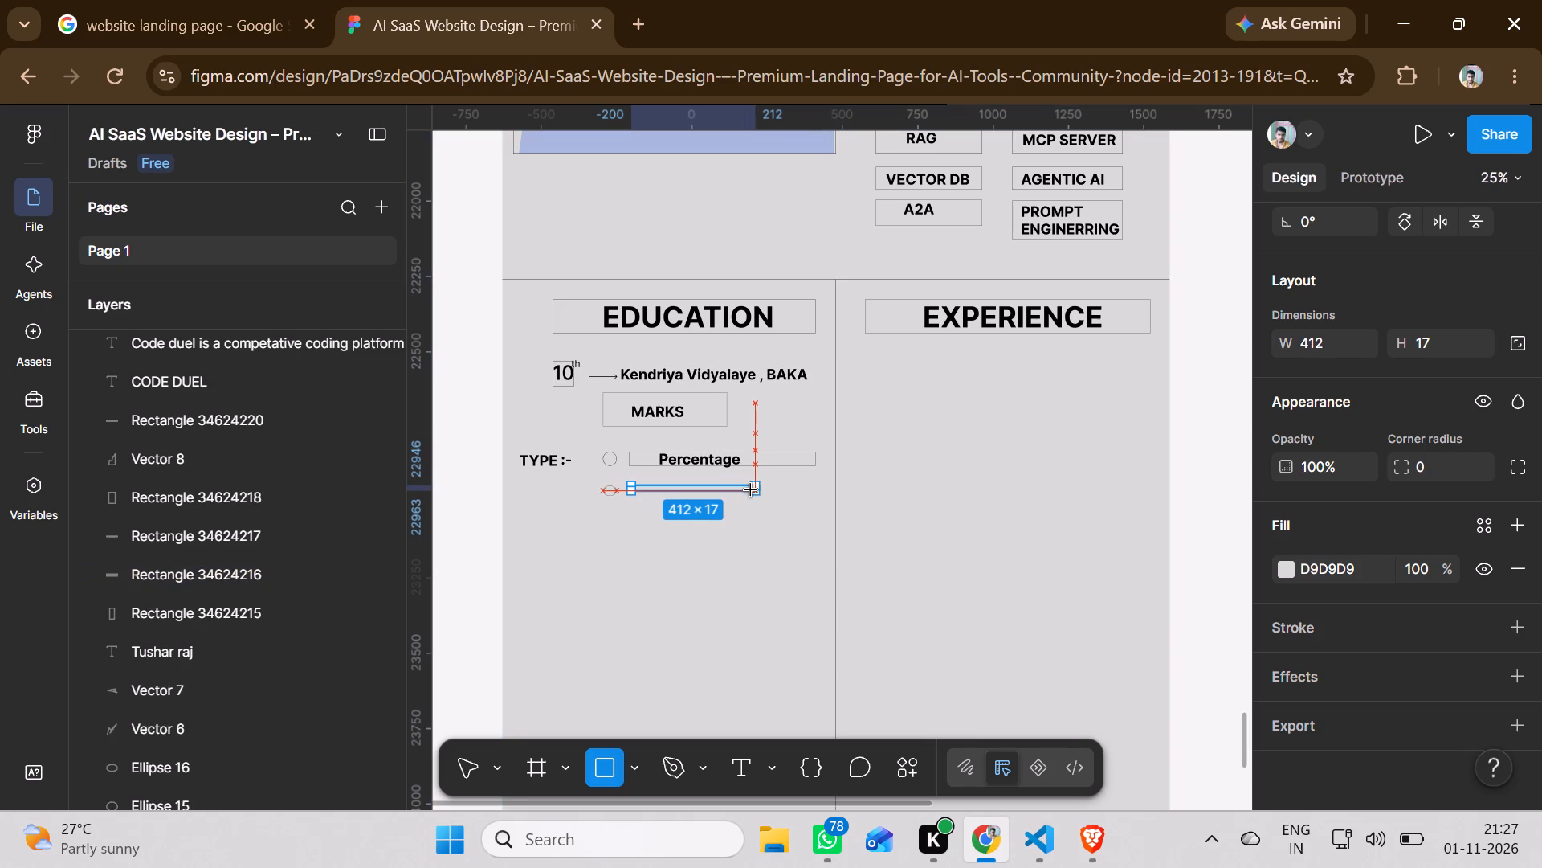
left_click_drag(751, 490, 818, 500)
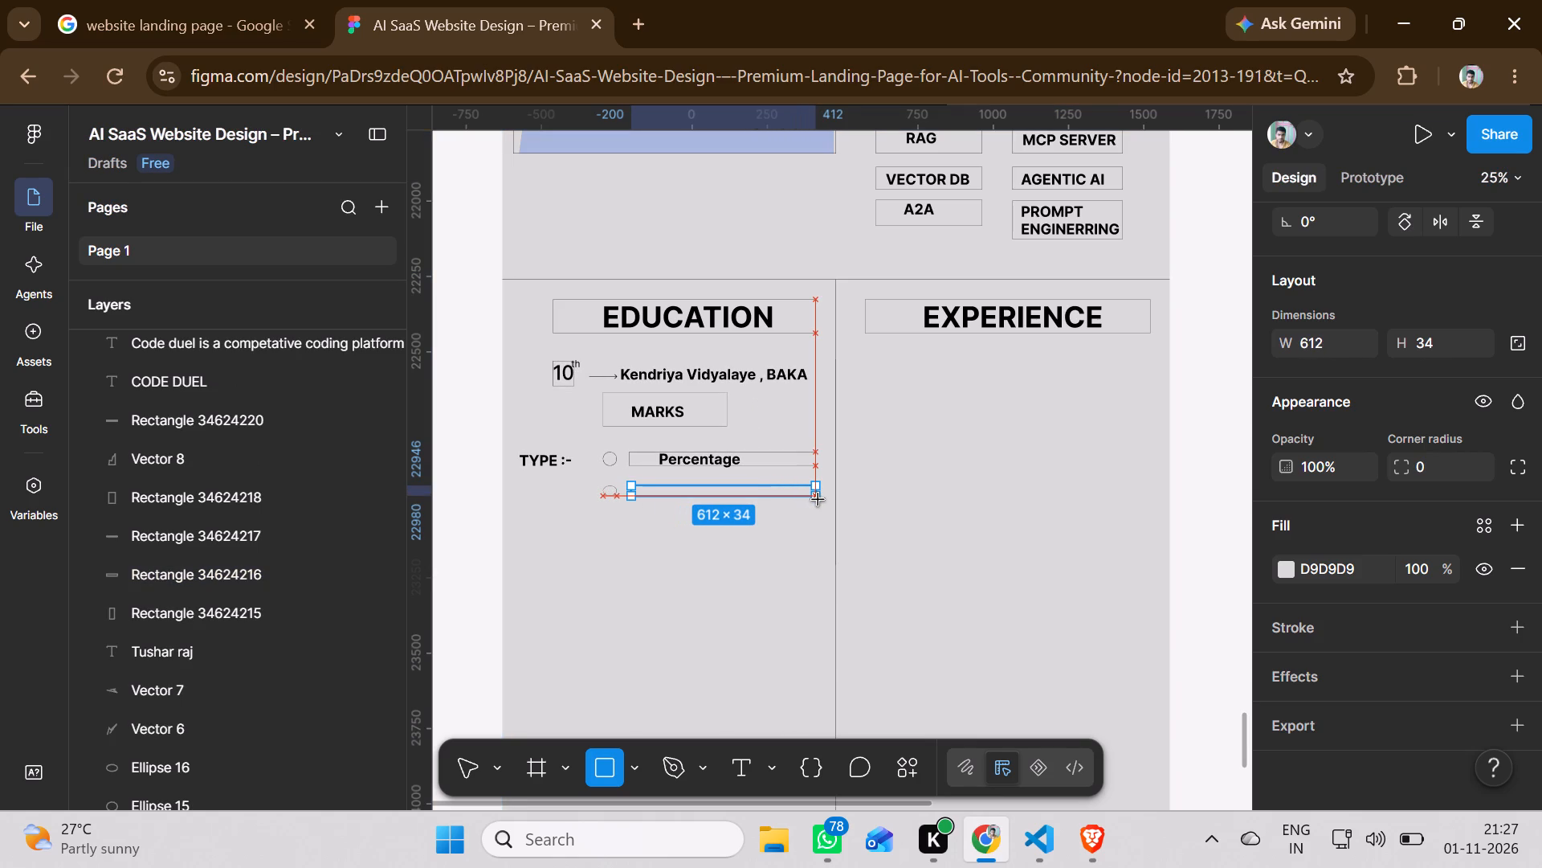
left_click_drag(818, 500, 819, 500)
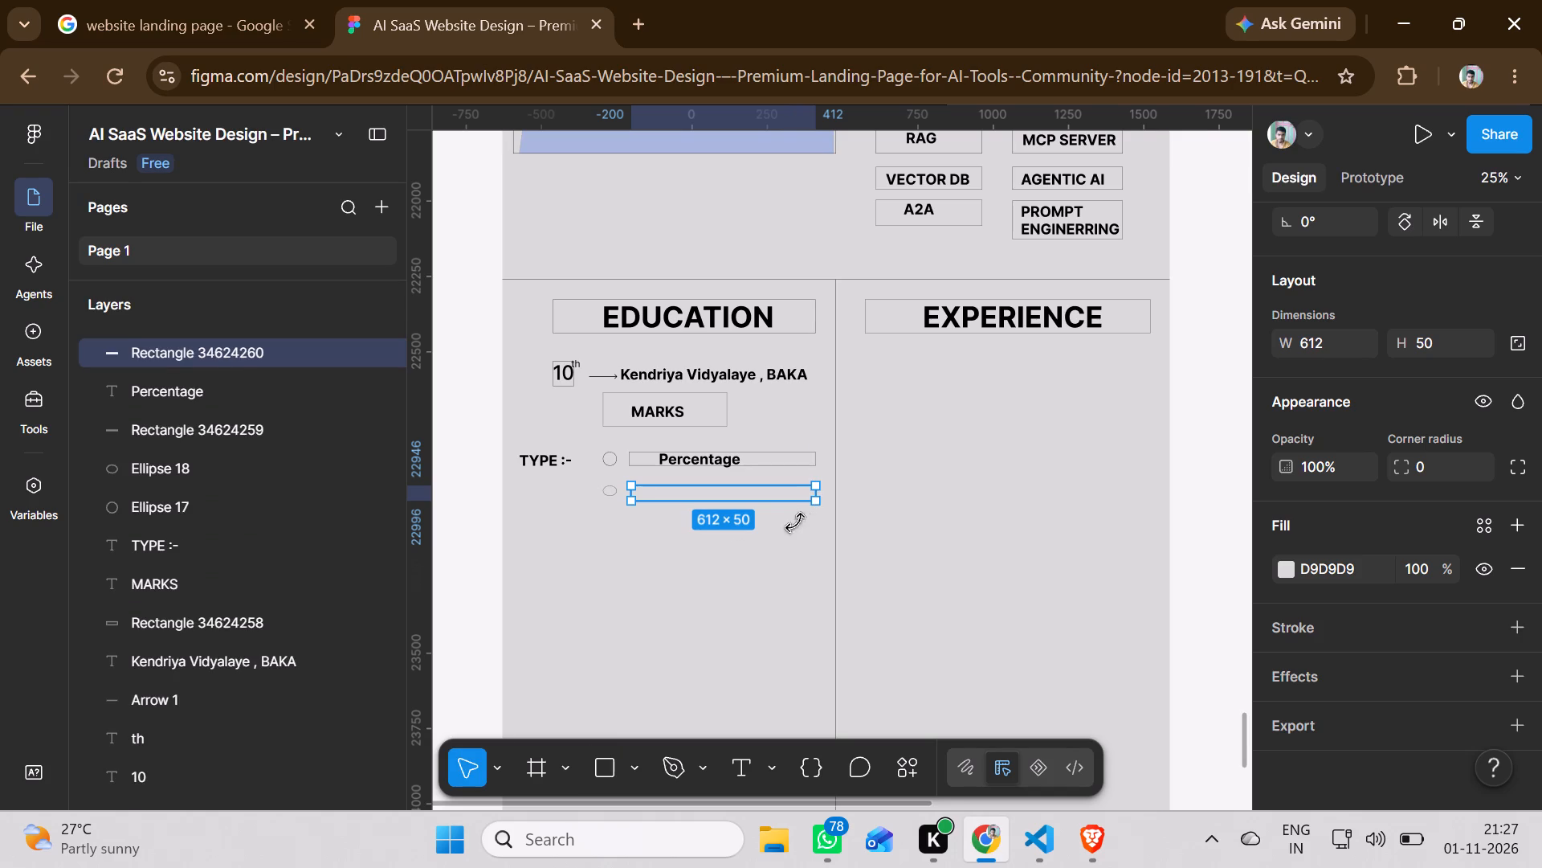
Add the text "CGPA" in a text box about 612 × 50 over the second option rectangle, indented to about X -56.
left_click(733, 765)
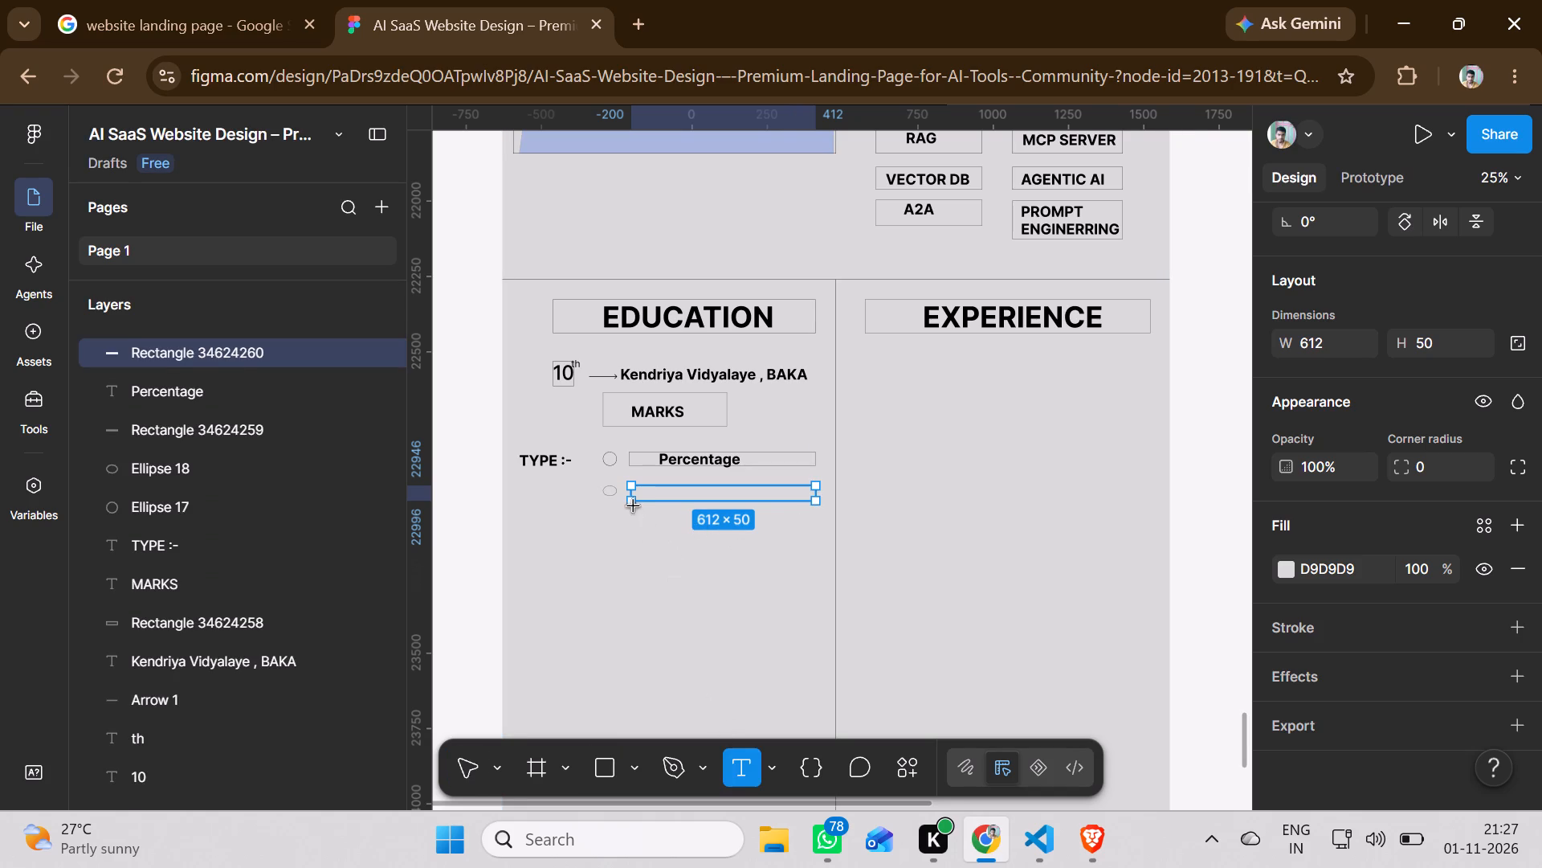
left_click_drag(632, 485, 648, 487)
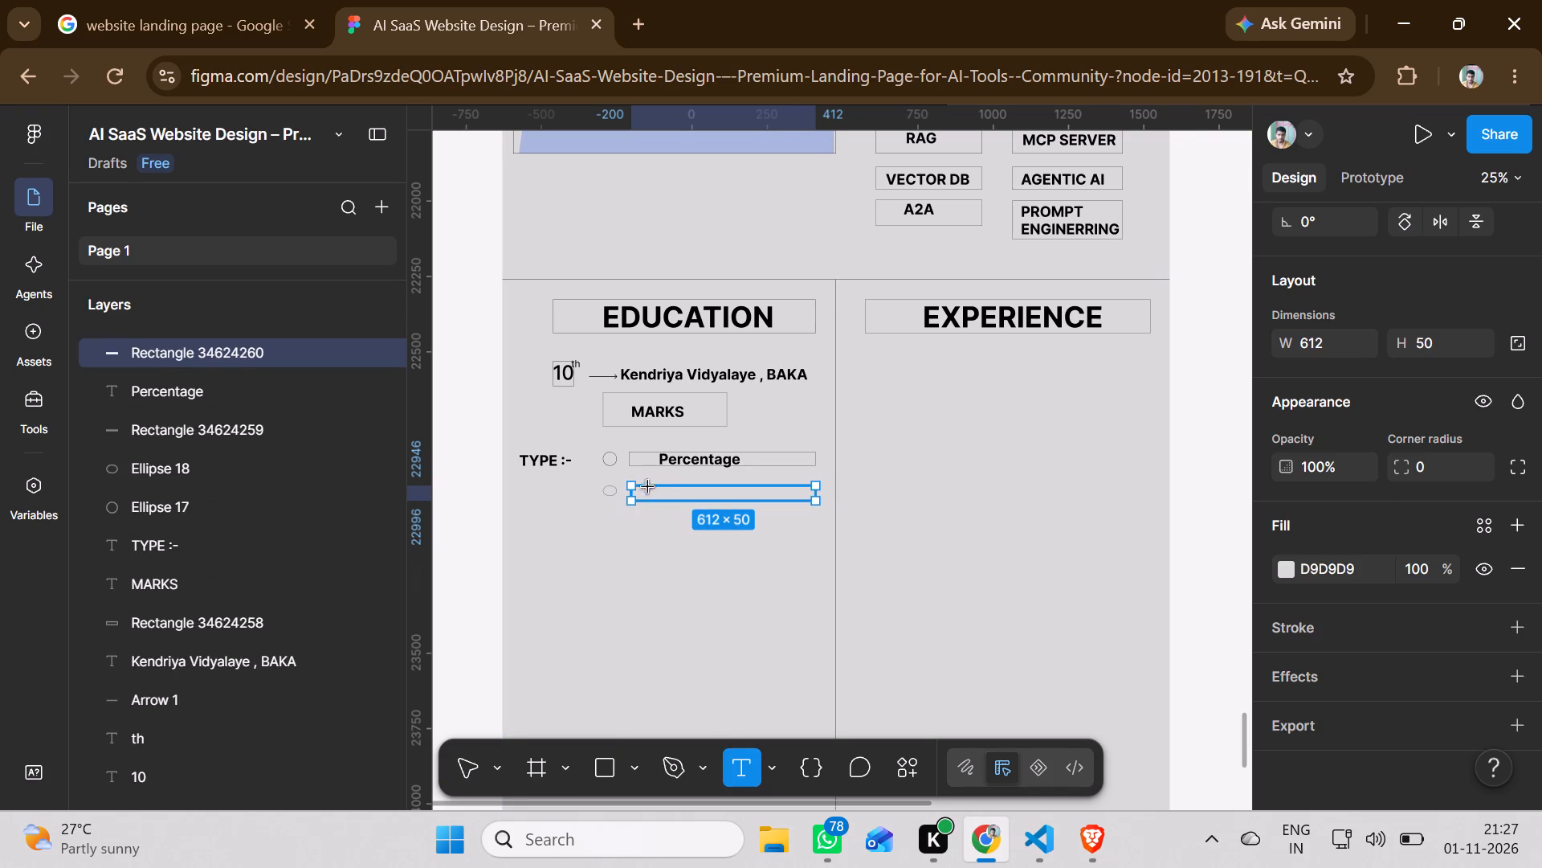
left_click_drag(648, 487, 815, 500)
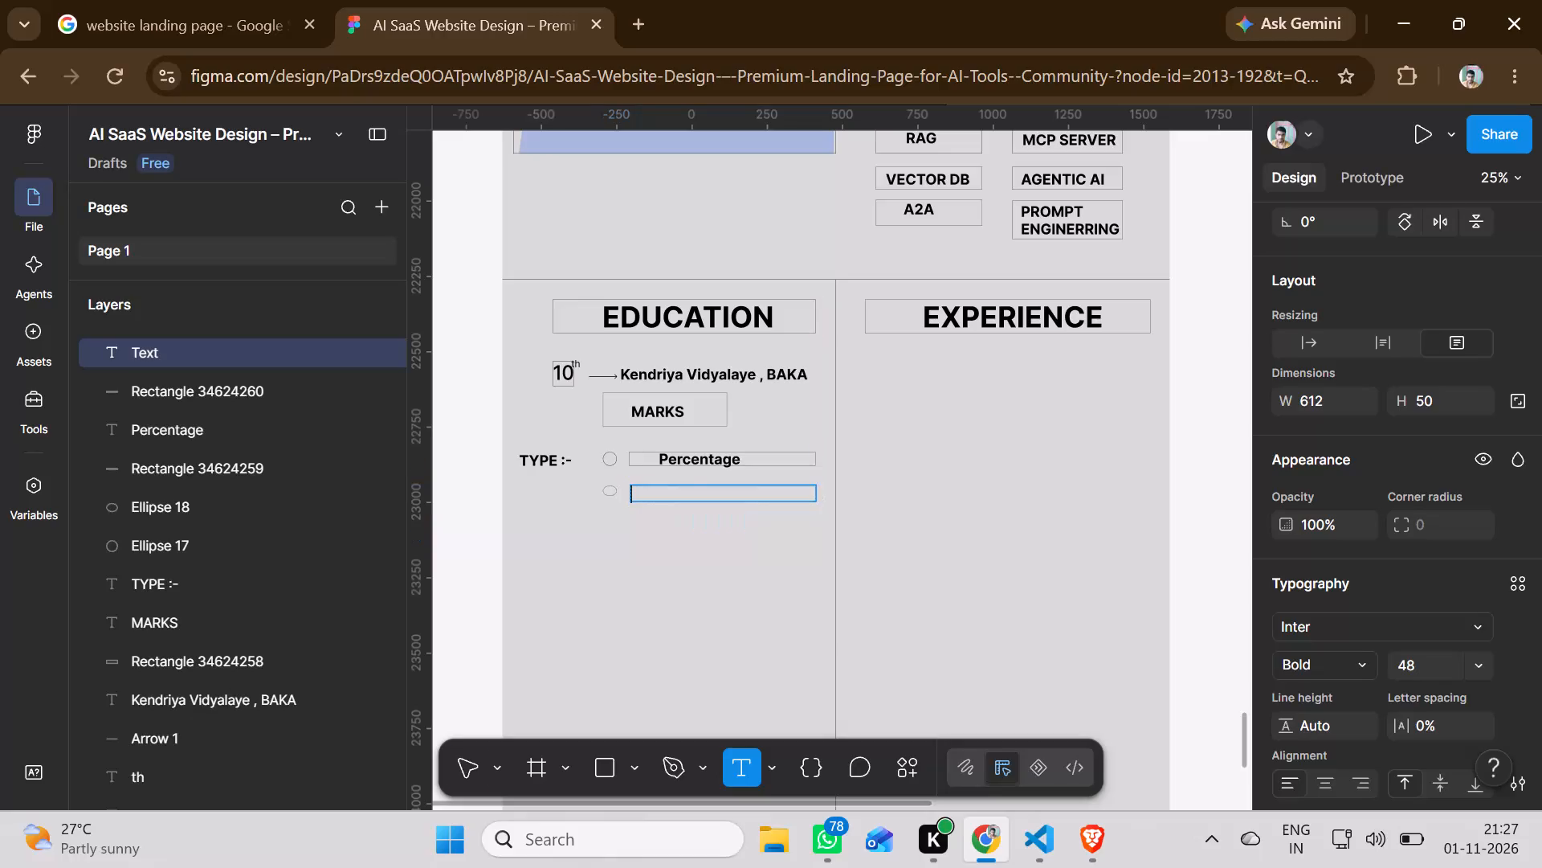
type("SCG")
key("shift+BackSpace")
key("shift+BackSpace")
key("shift+BackSpace")
type("CGPA")
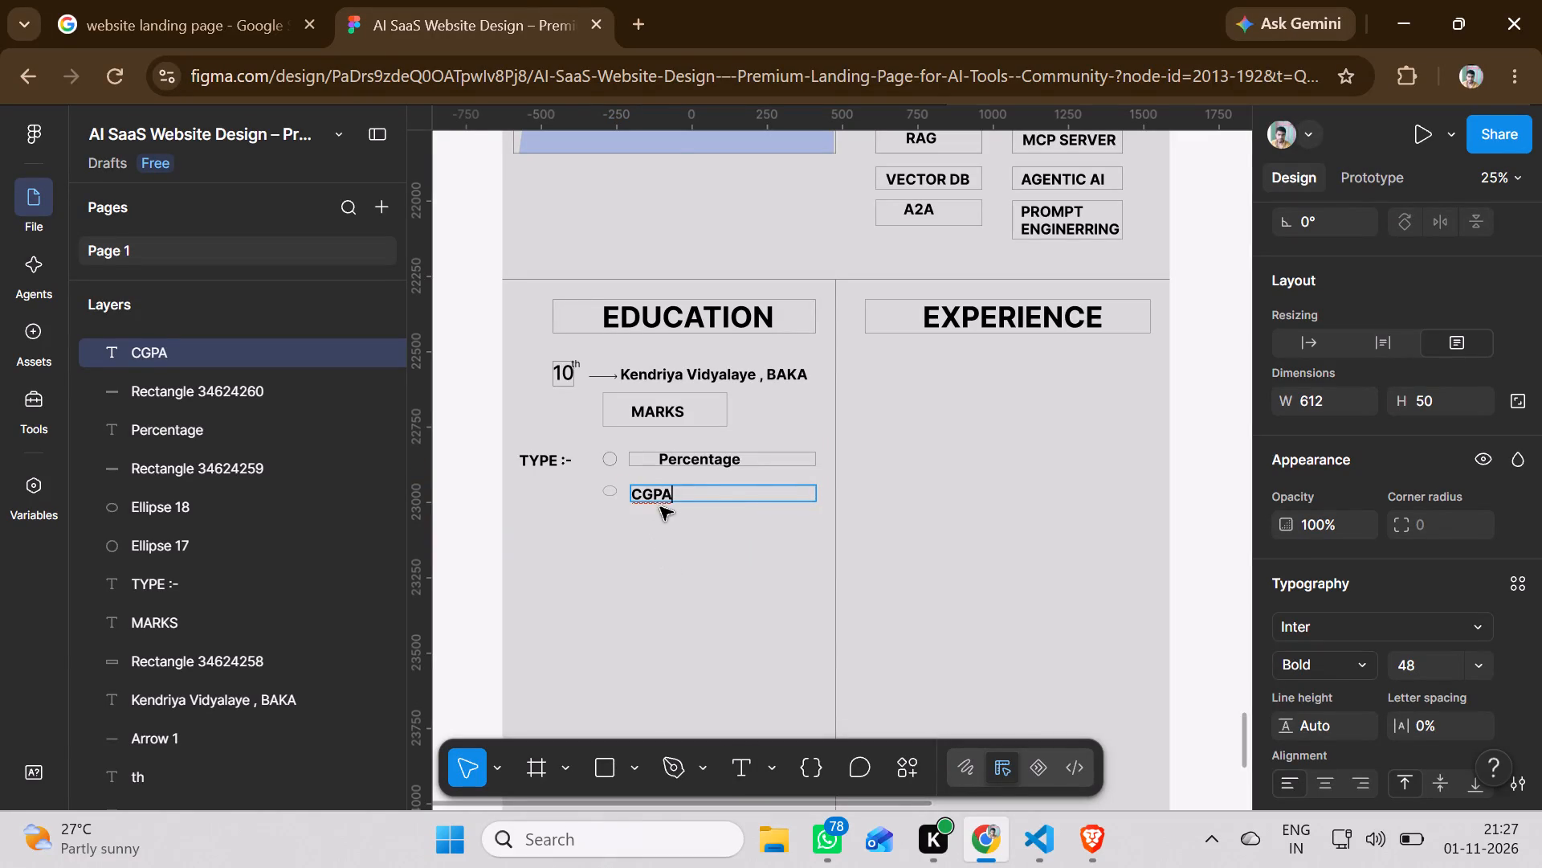
left_click(659, 489)
left_click(646, 530)
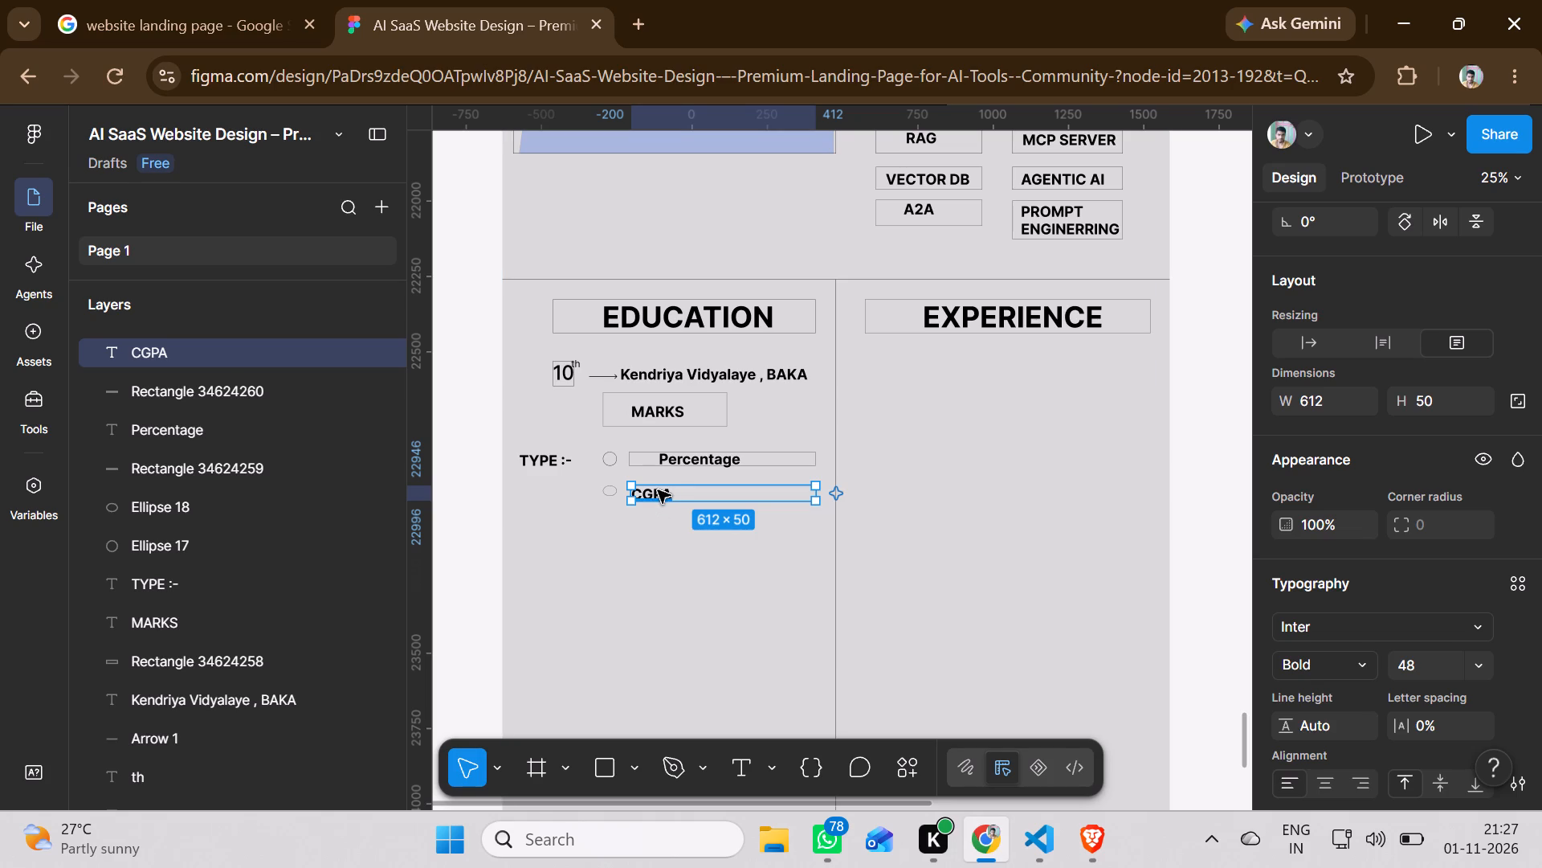
left_click_drag(658, 493, 700, 494)
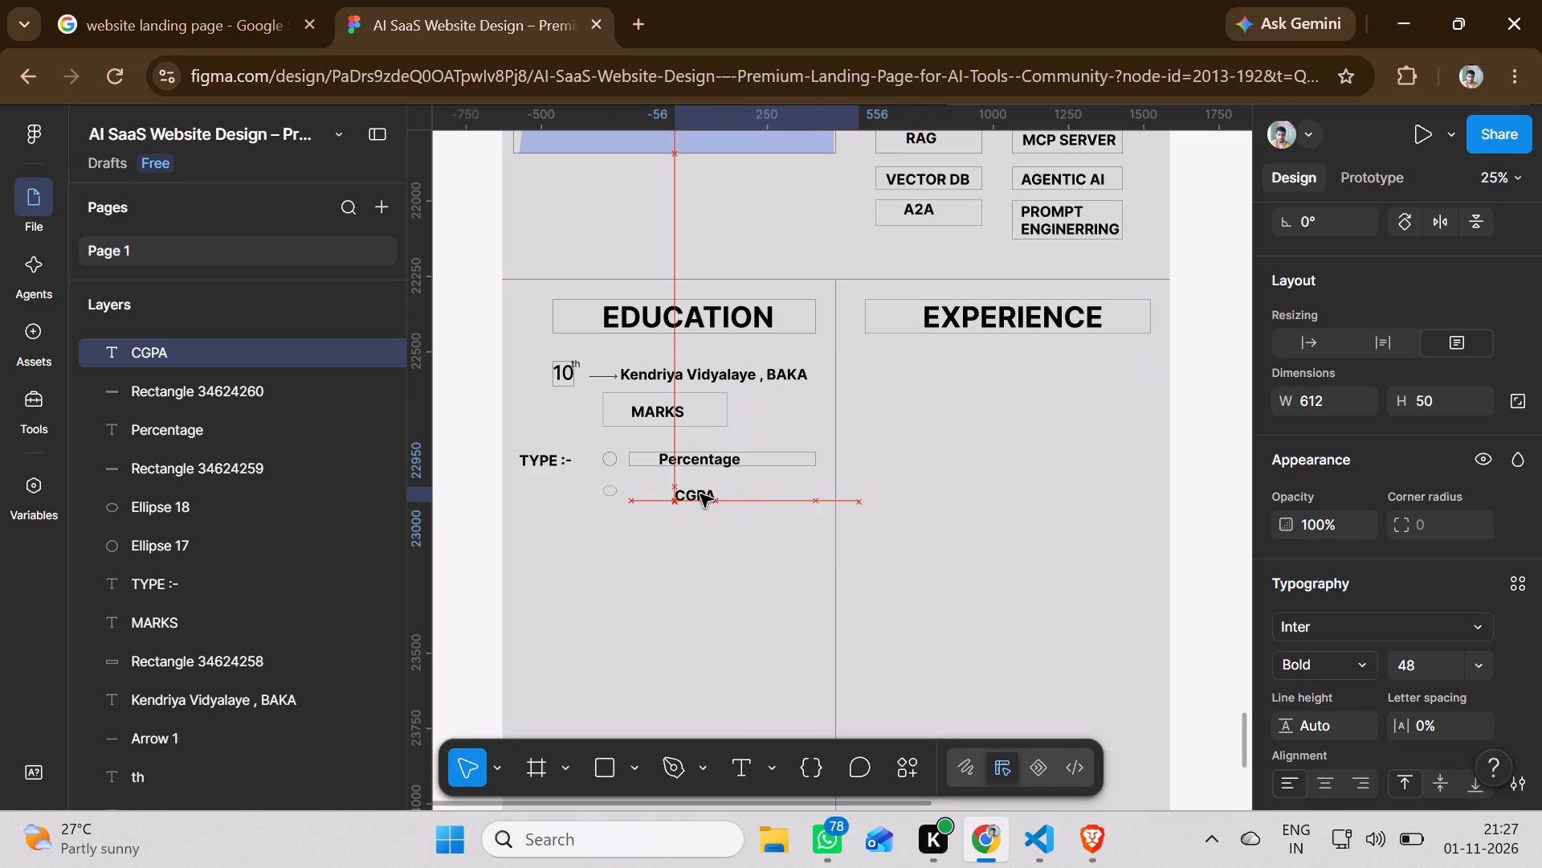
left_click_drag(700, 494, 700, 493)
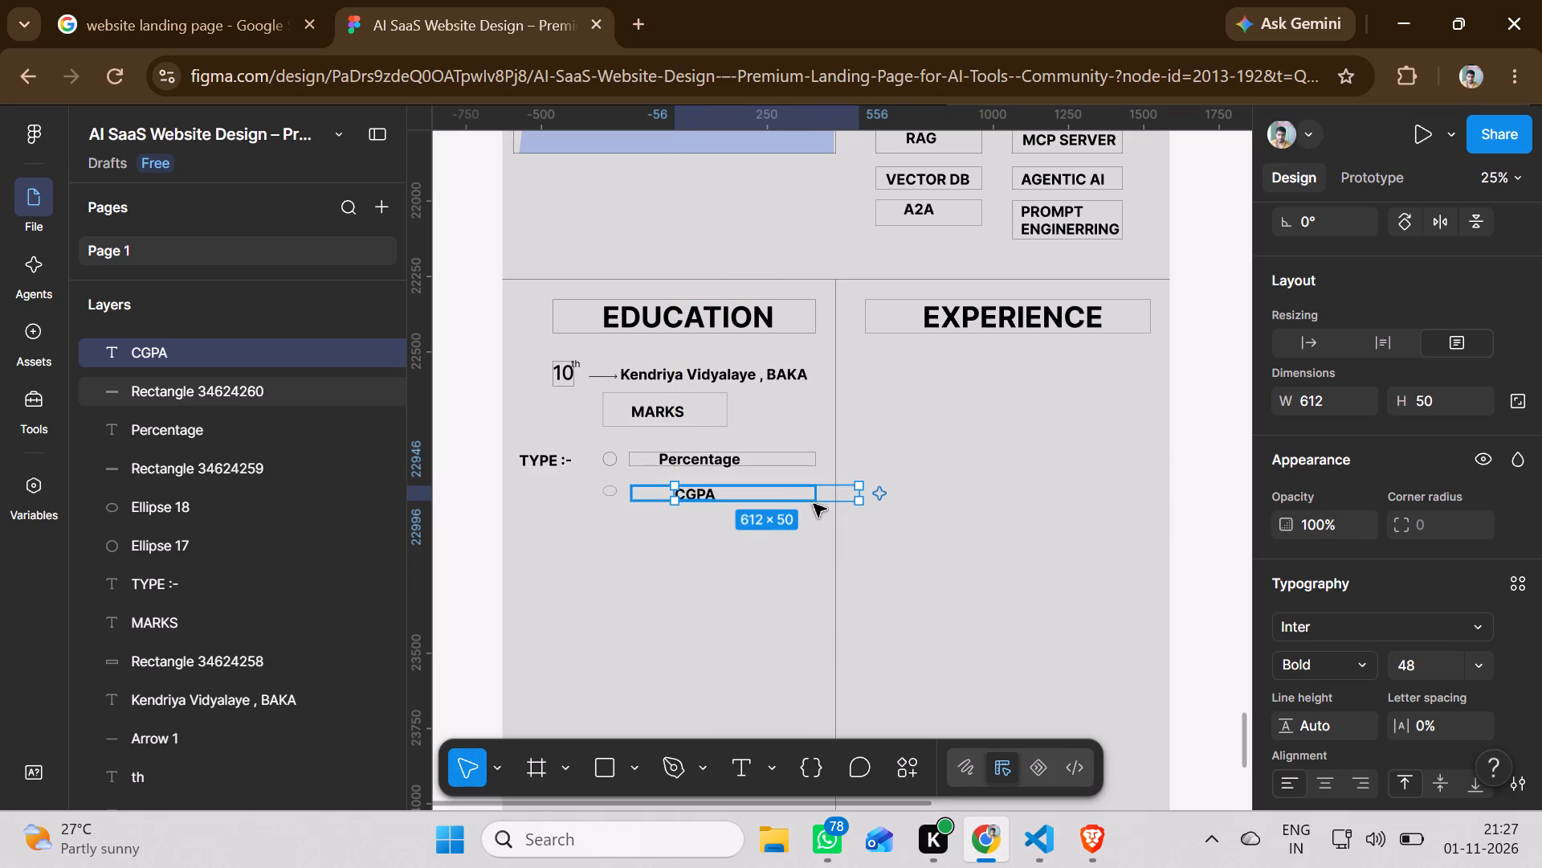
Add a dark grey stroke to the rectangle around "CGPA".
left_click(638, 505)
left_click(657, 491)
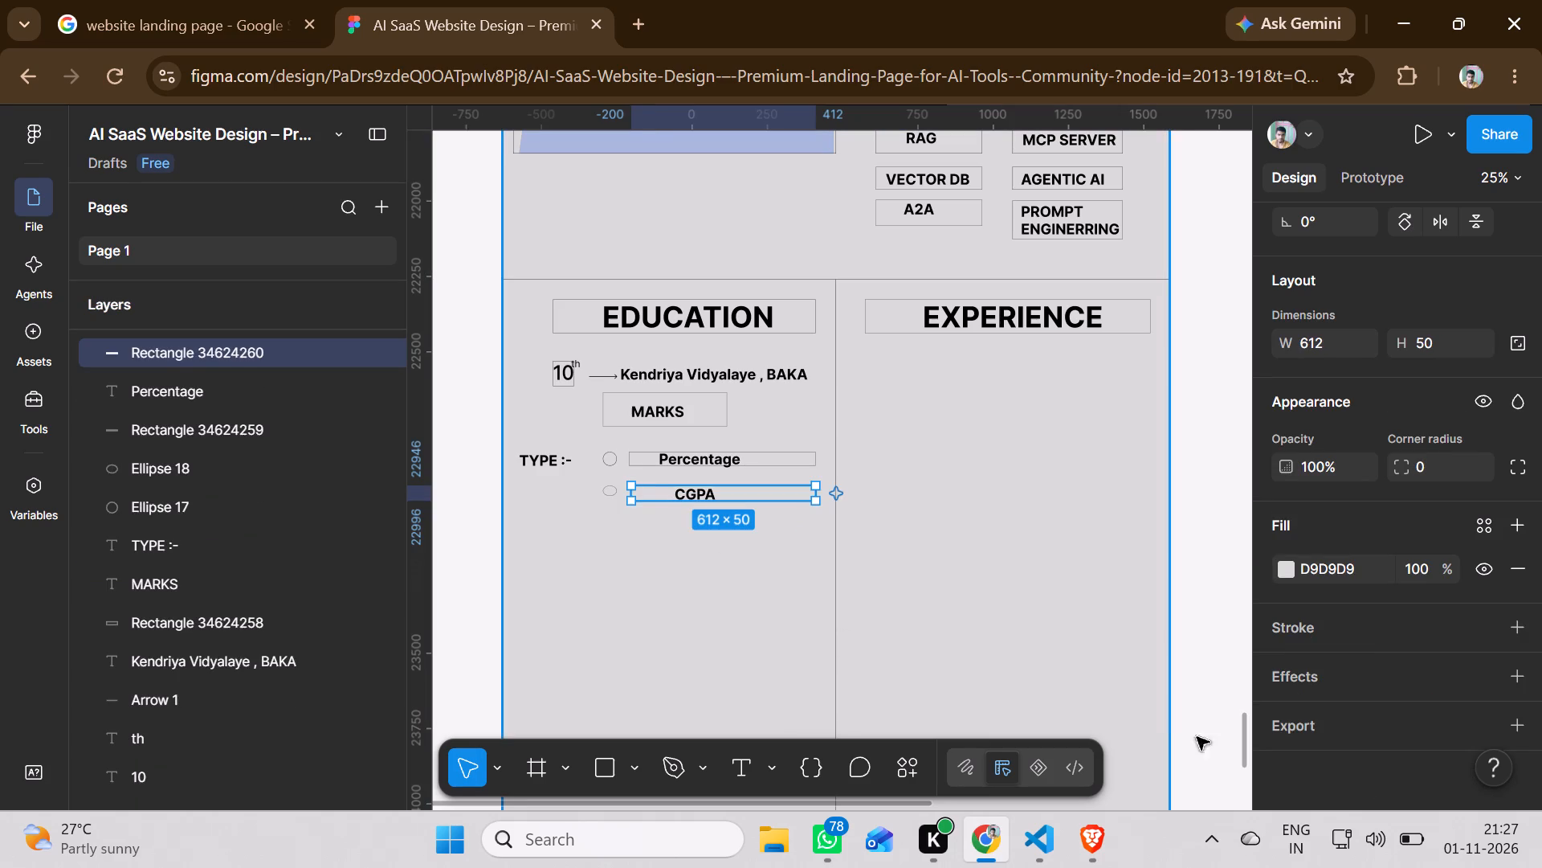
left_click(1297, 629)
left_click(989, 508)
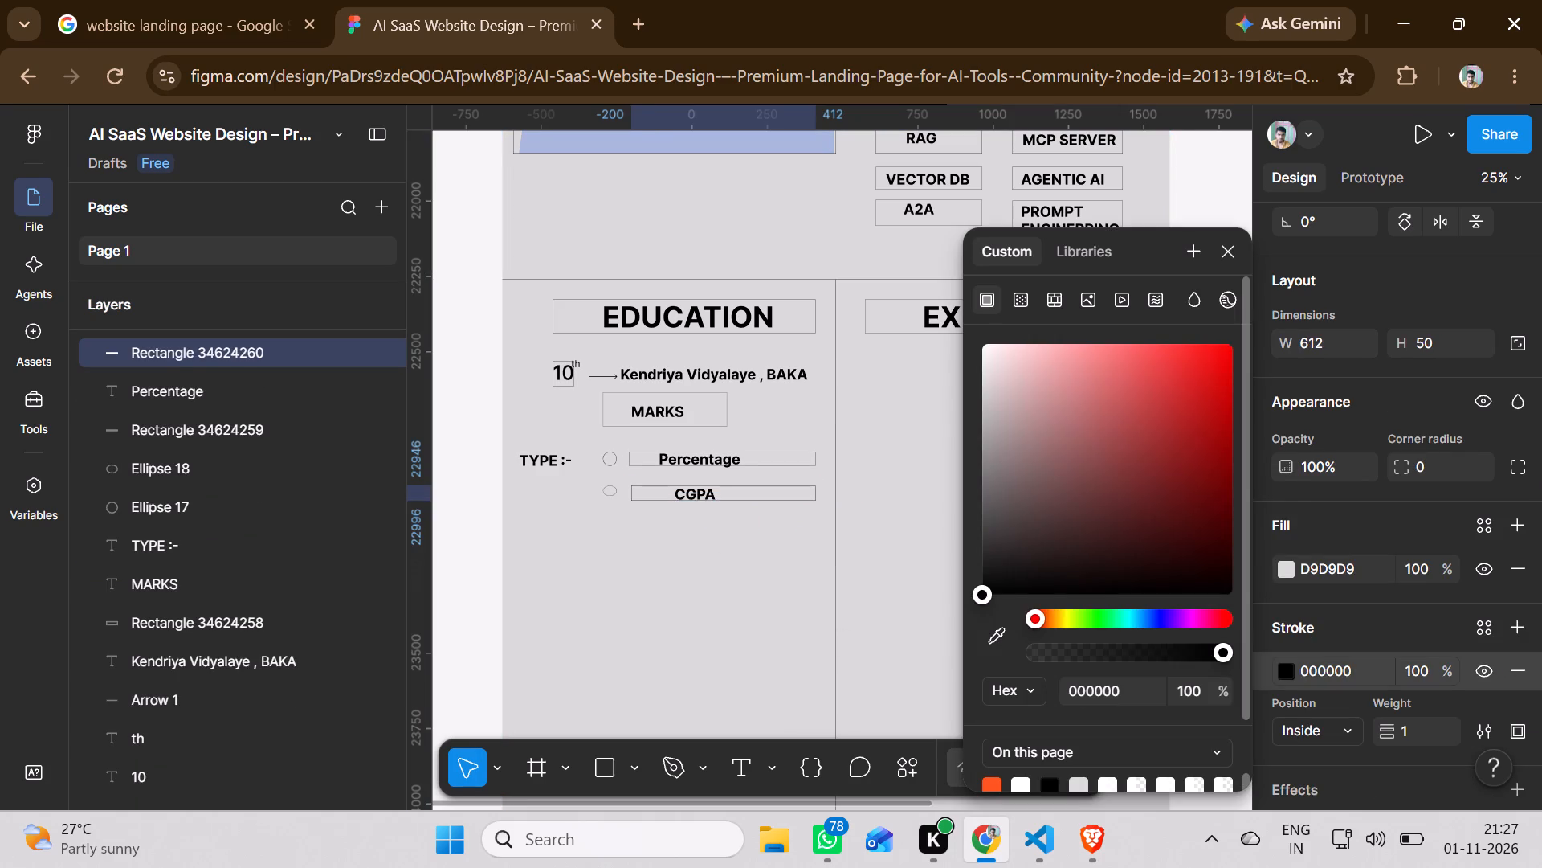
left_click(697, 570)
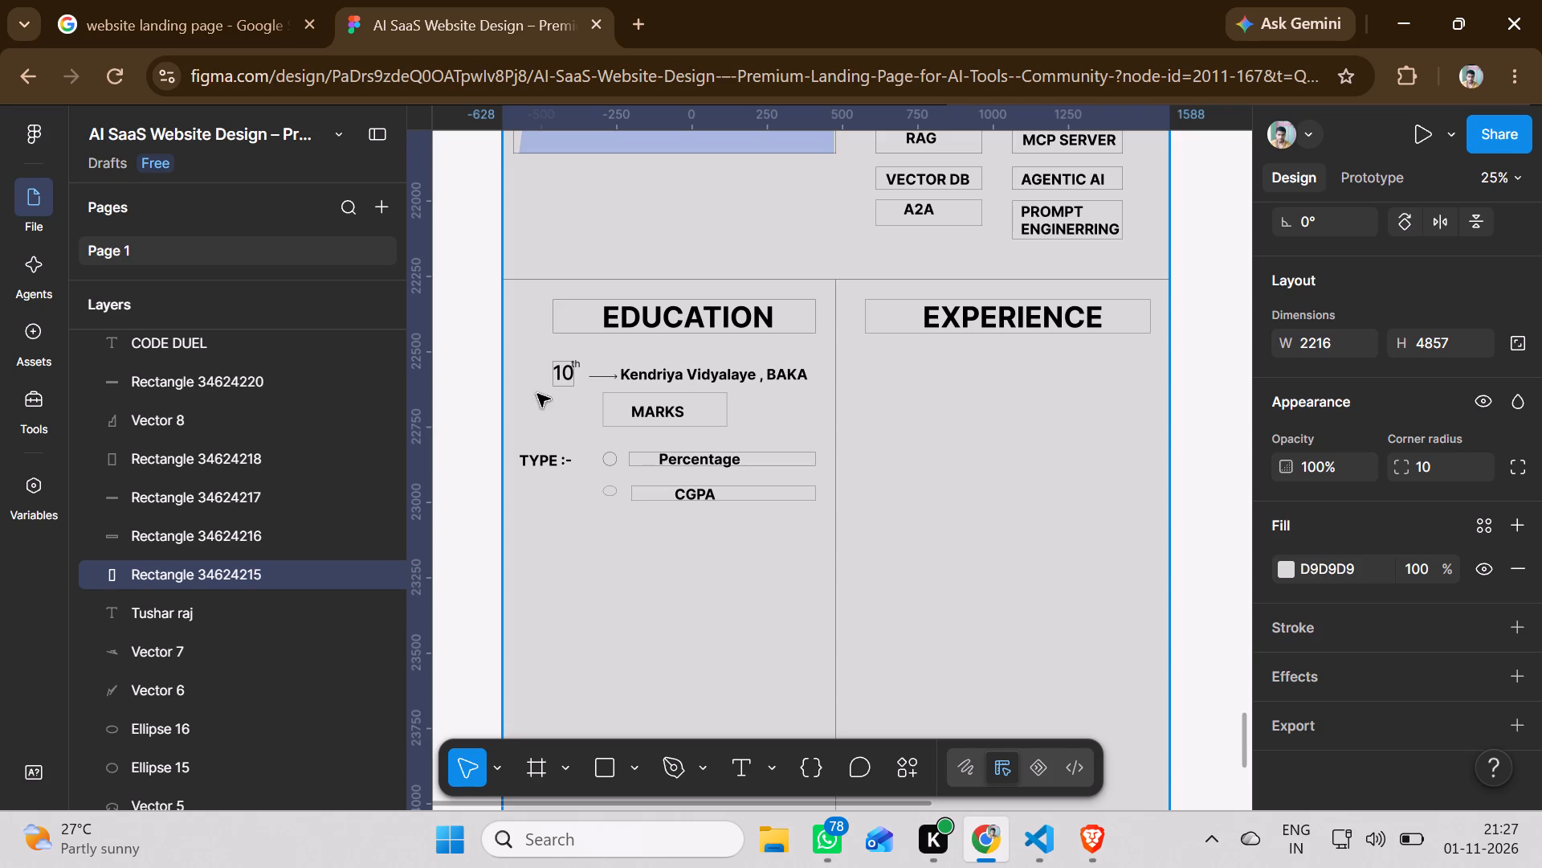
Fill the circle beside "Percentage" with a near-black colour.
left_click(610, 465)
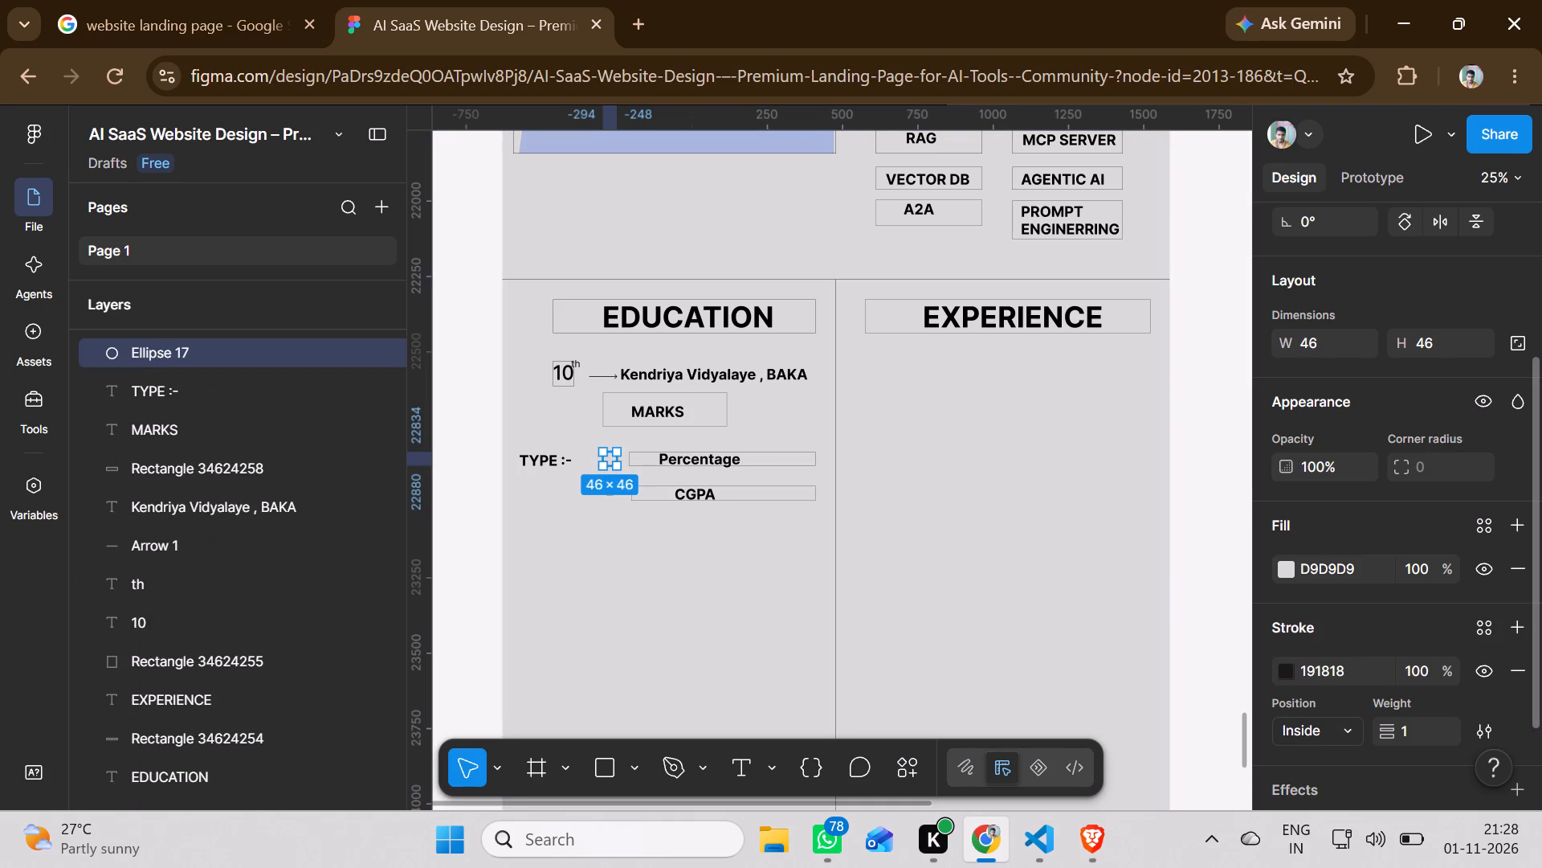
left_click(1275, 563)
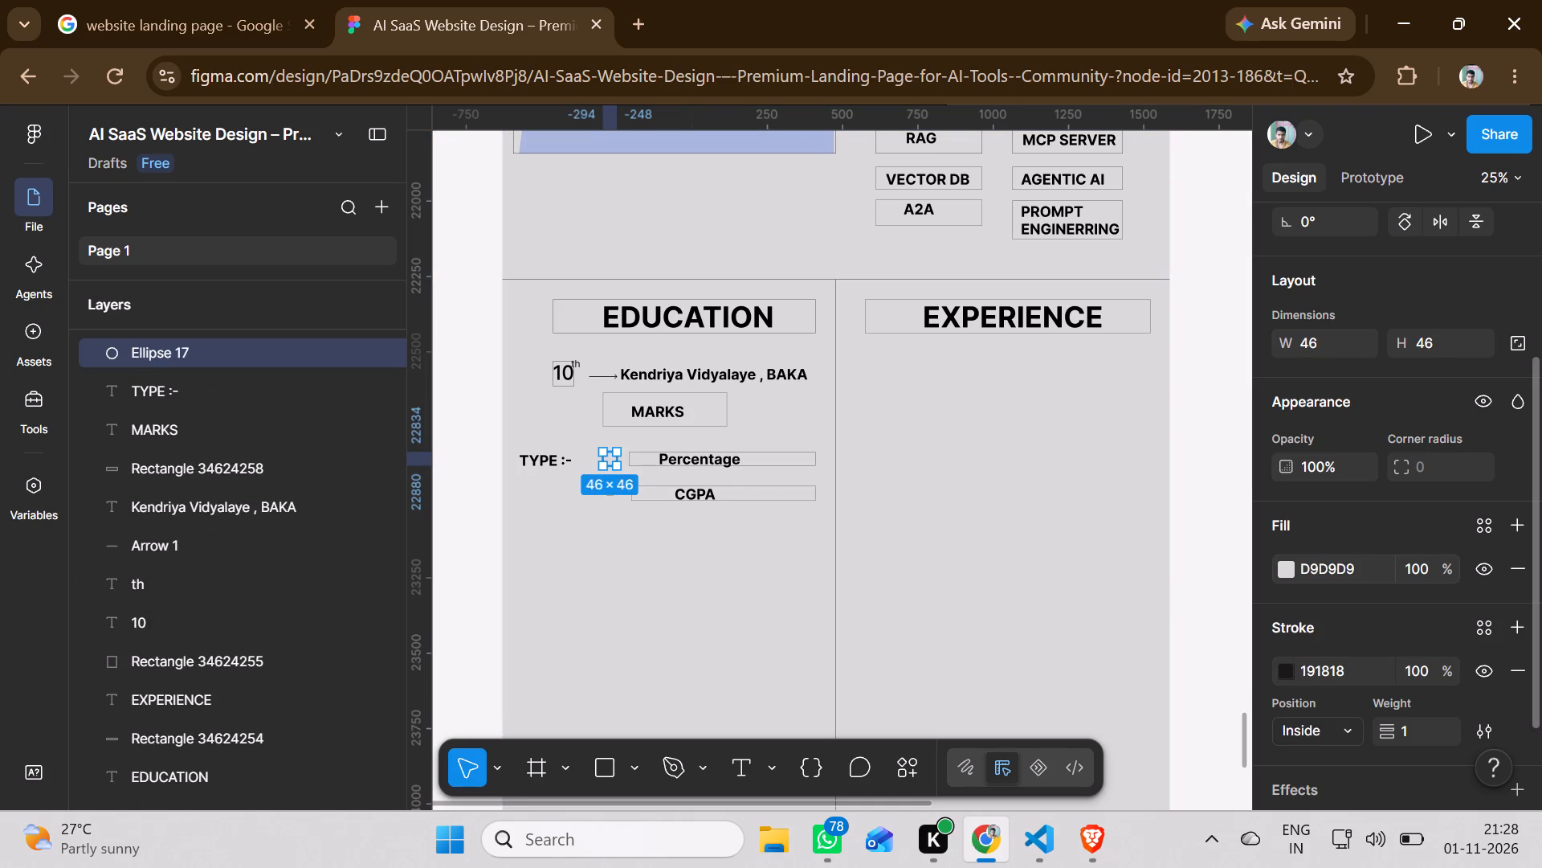
left_click(1285, 565)
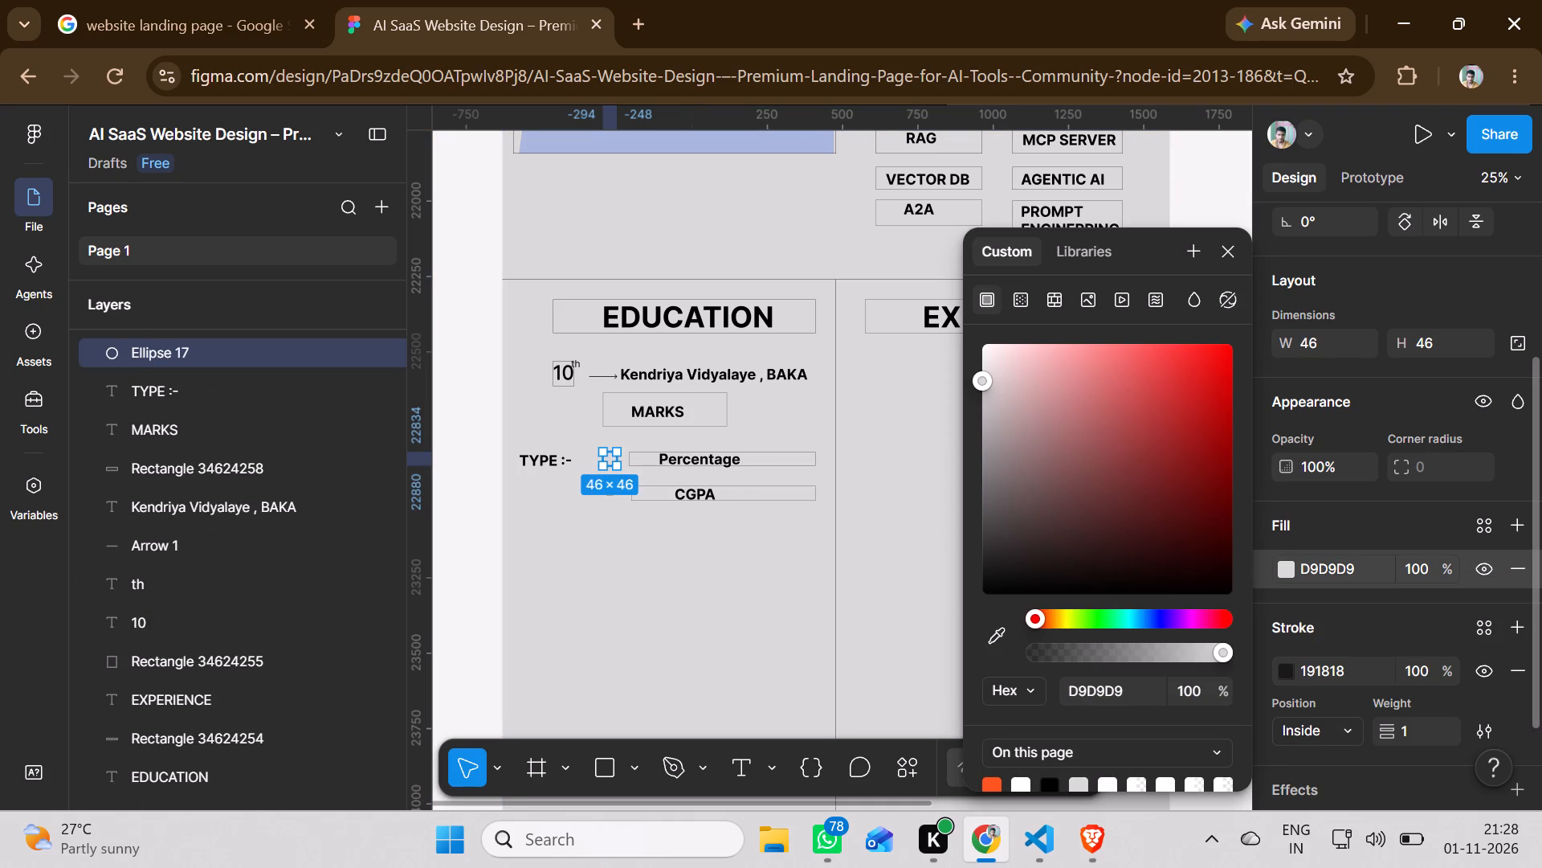
left_click(1212, 581)
left_click(713, 587)
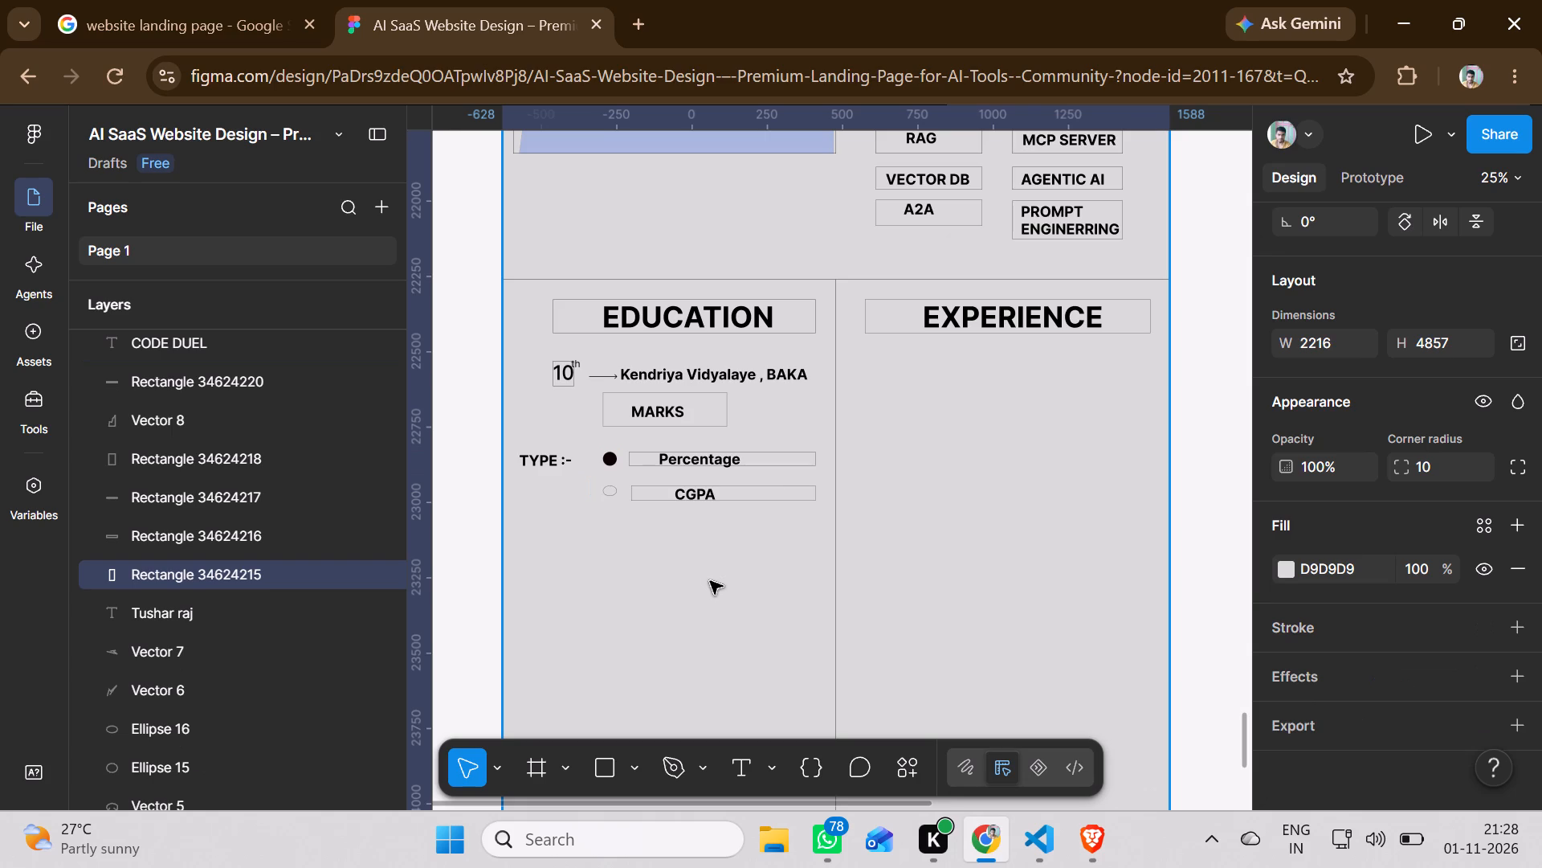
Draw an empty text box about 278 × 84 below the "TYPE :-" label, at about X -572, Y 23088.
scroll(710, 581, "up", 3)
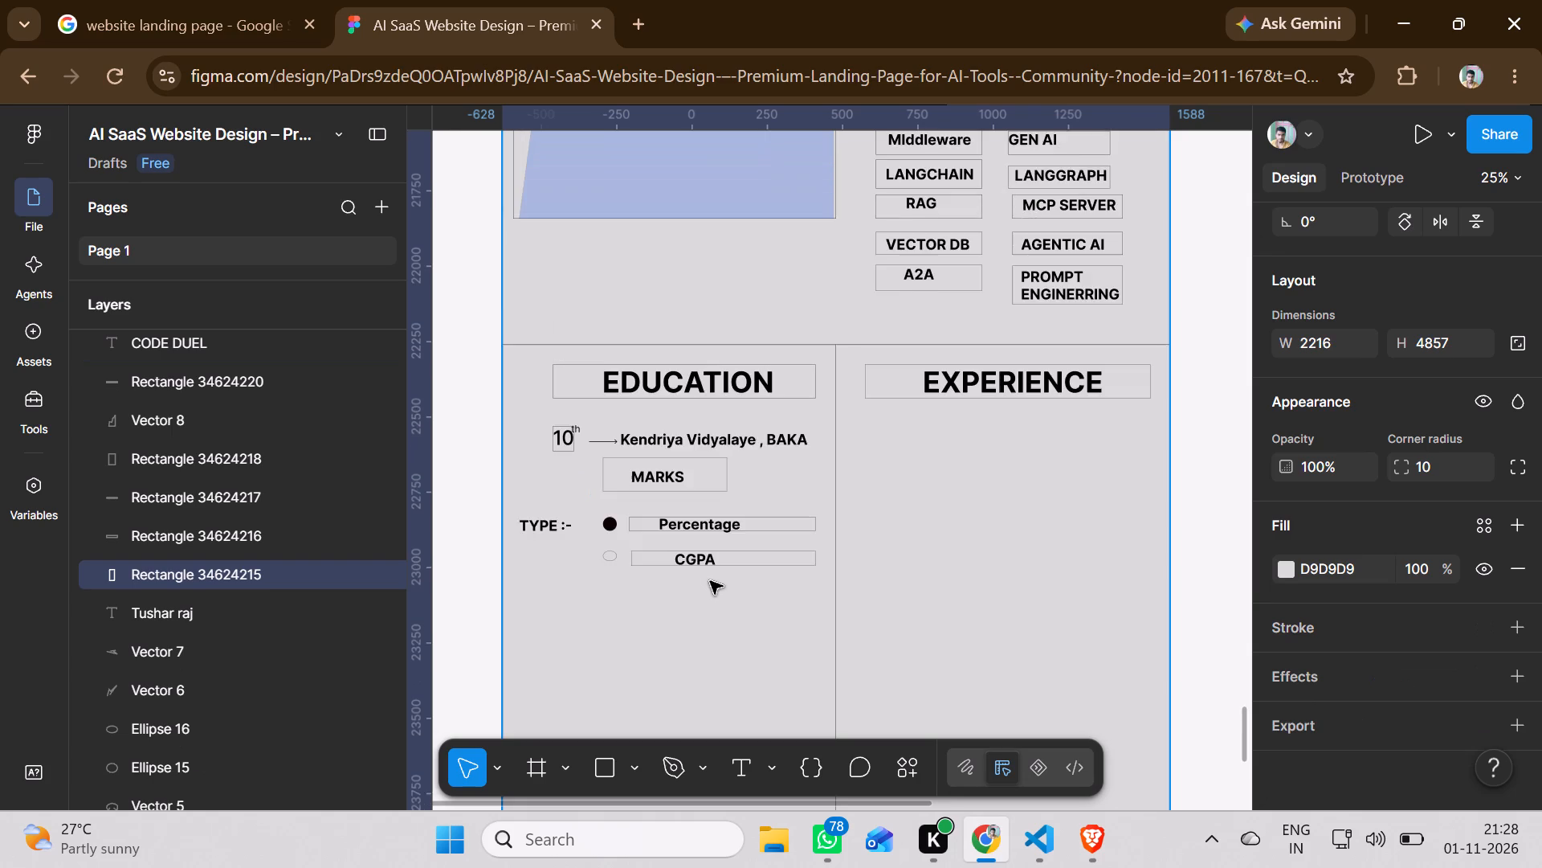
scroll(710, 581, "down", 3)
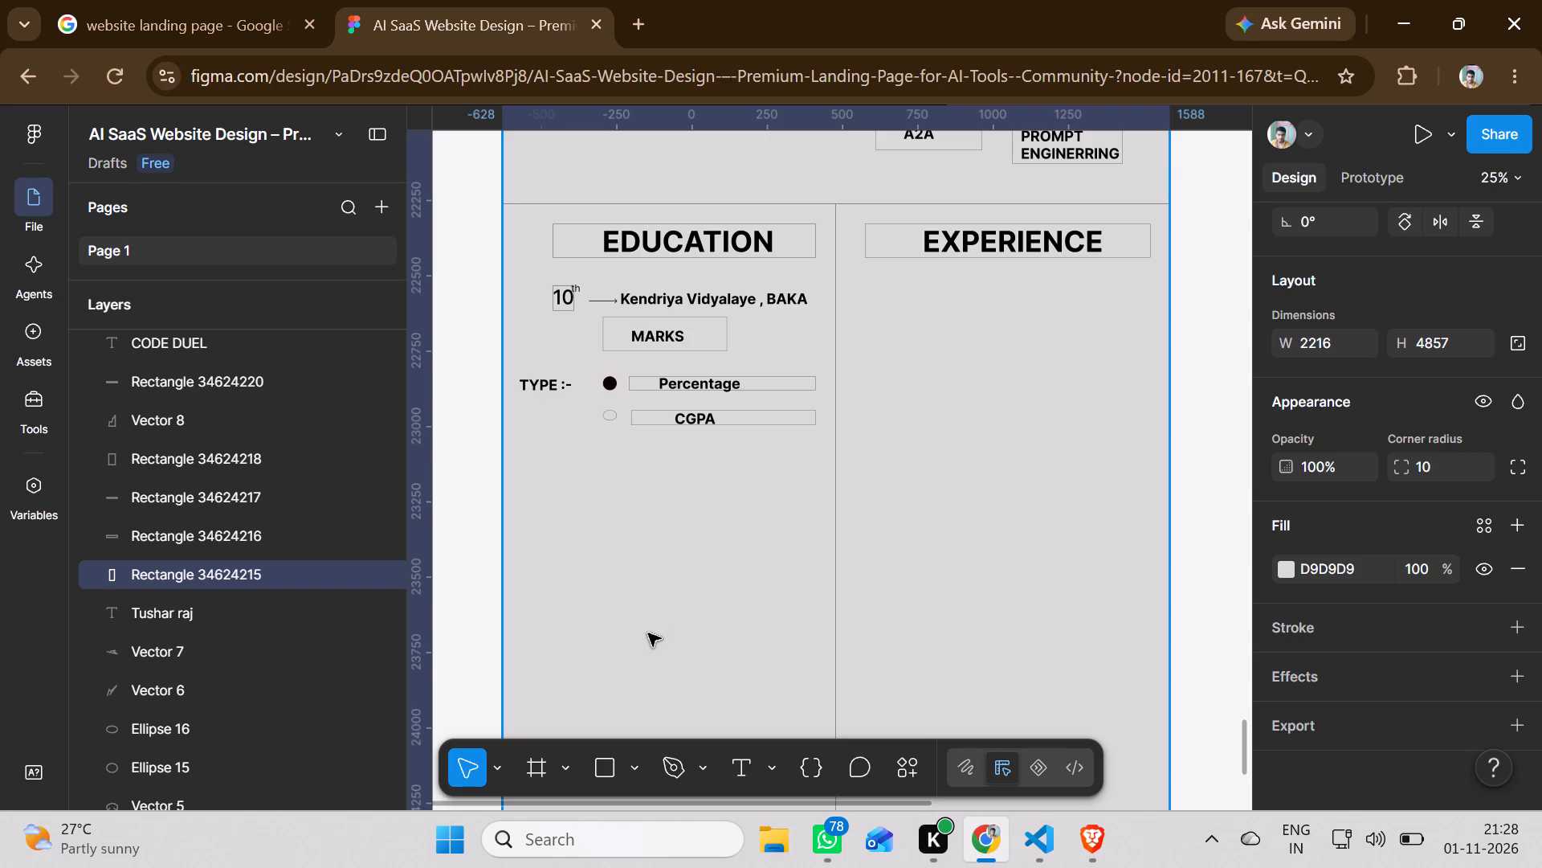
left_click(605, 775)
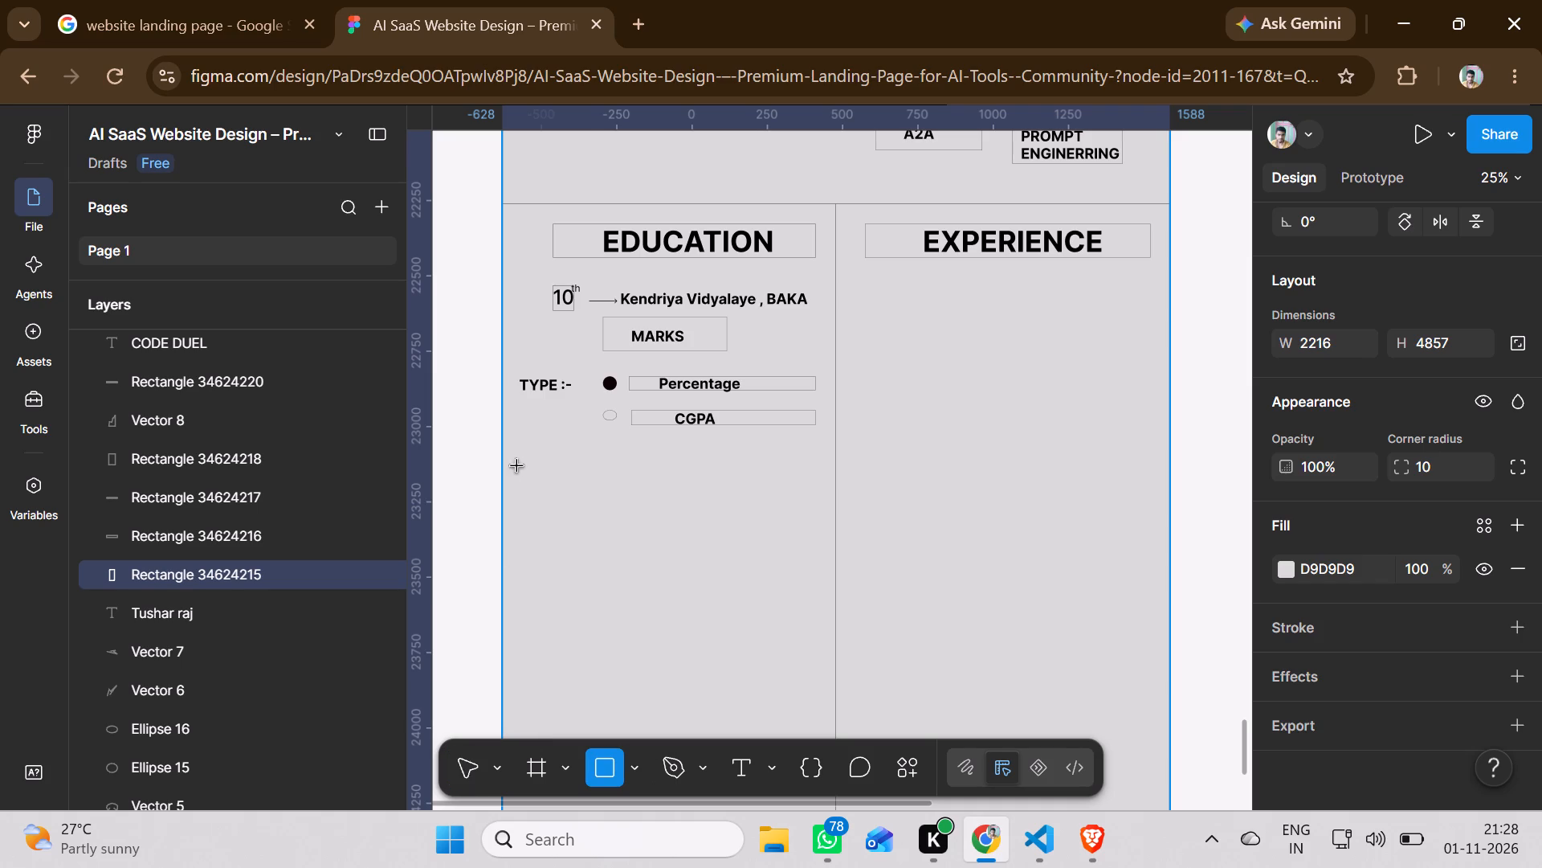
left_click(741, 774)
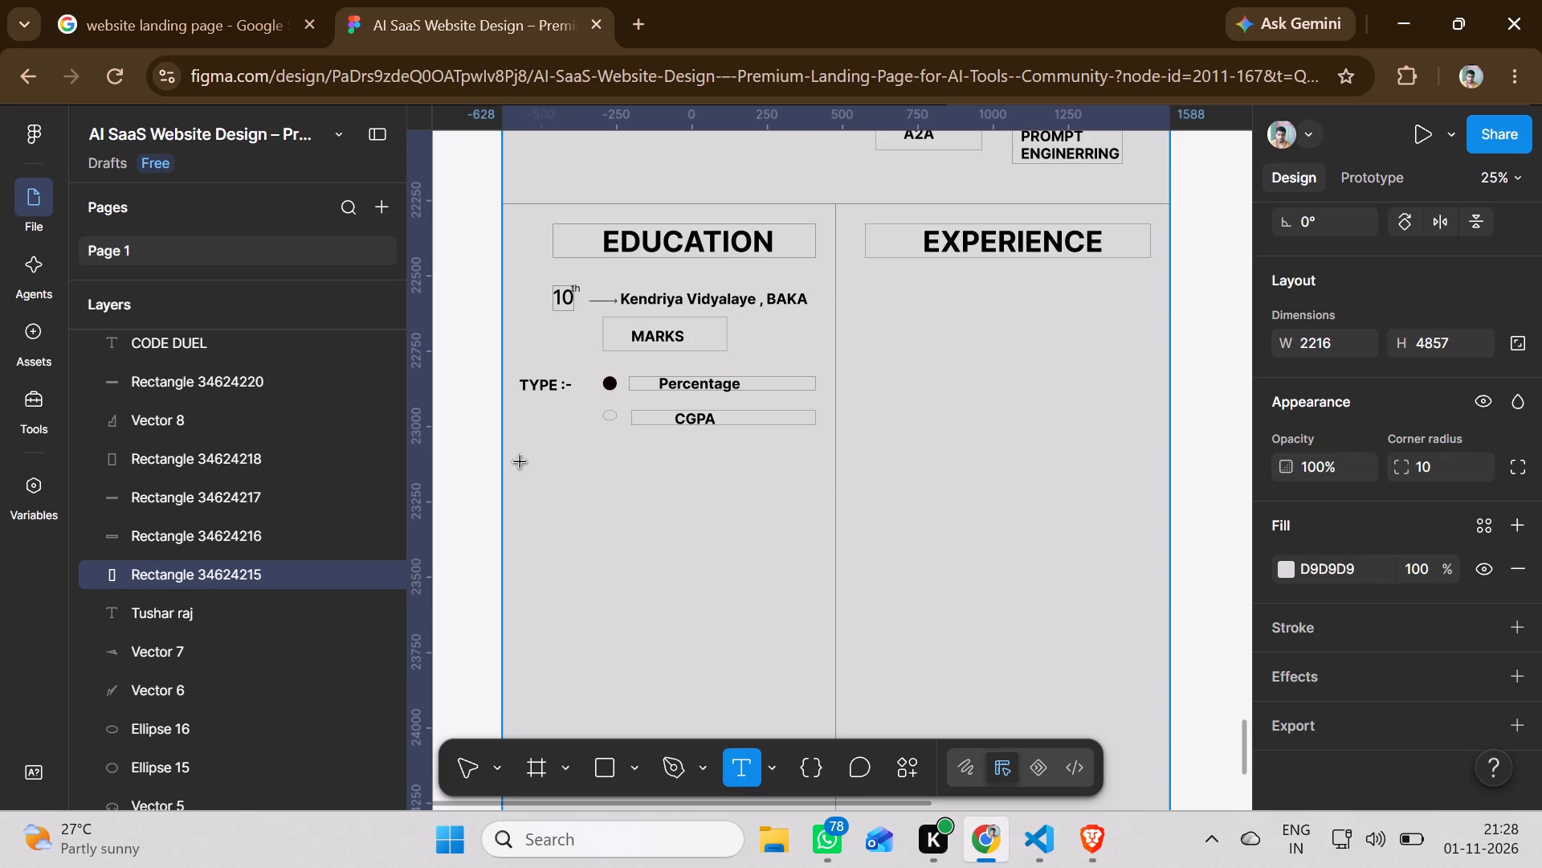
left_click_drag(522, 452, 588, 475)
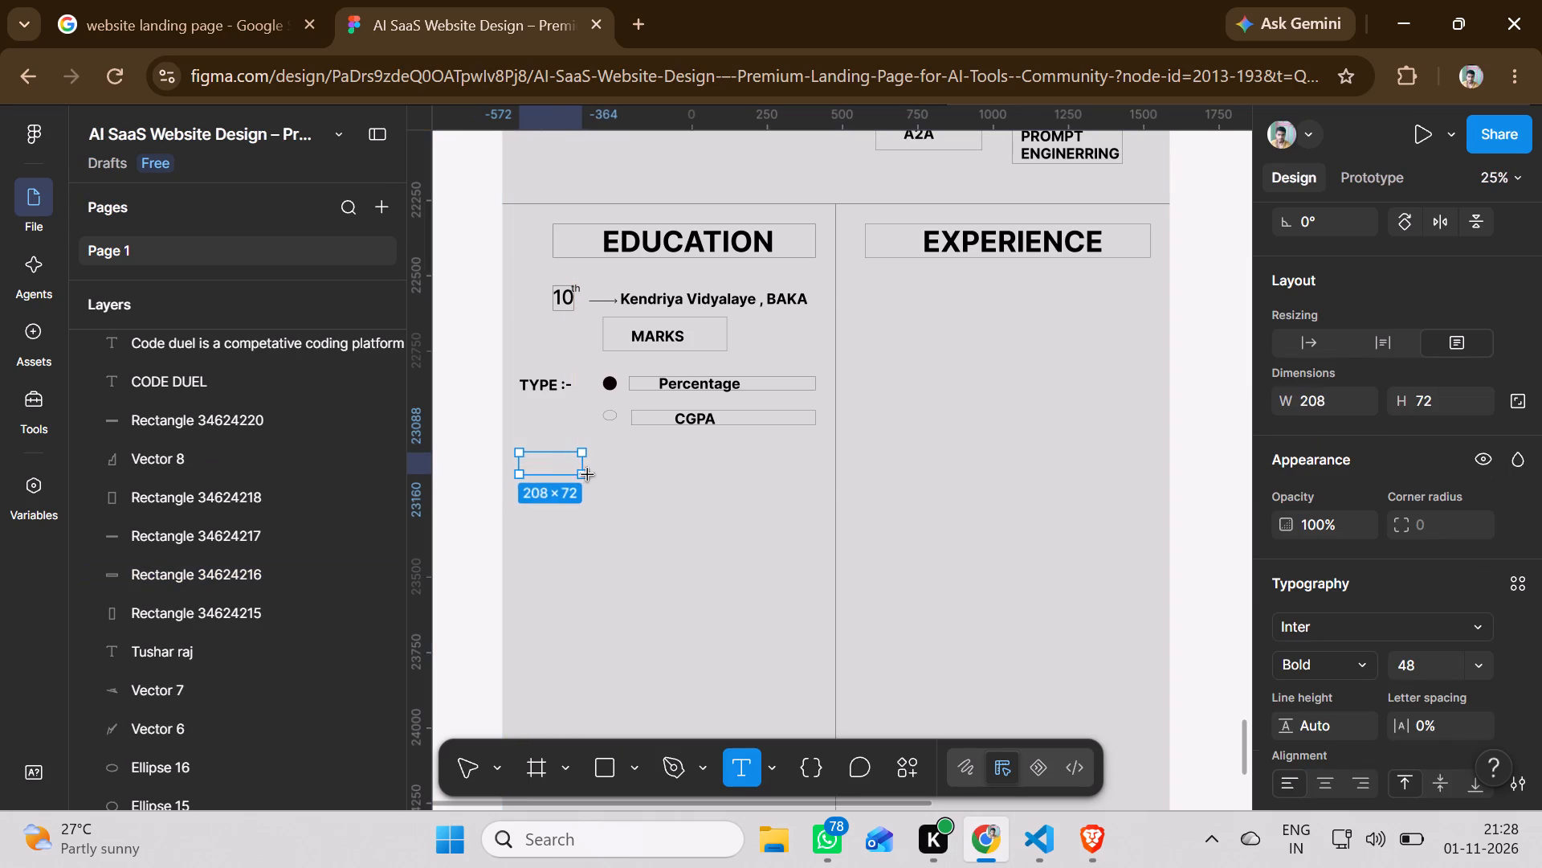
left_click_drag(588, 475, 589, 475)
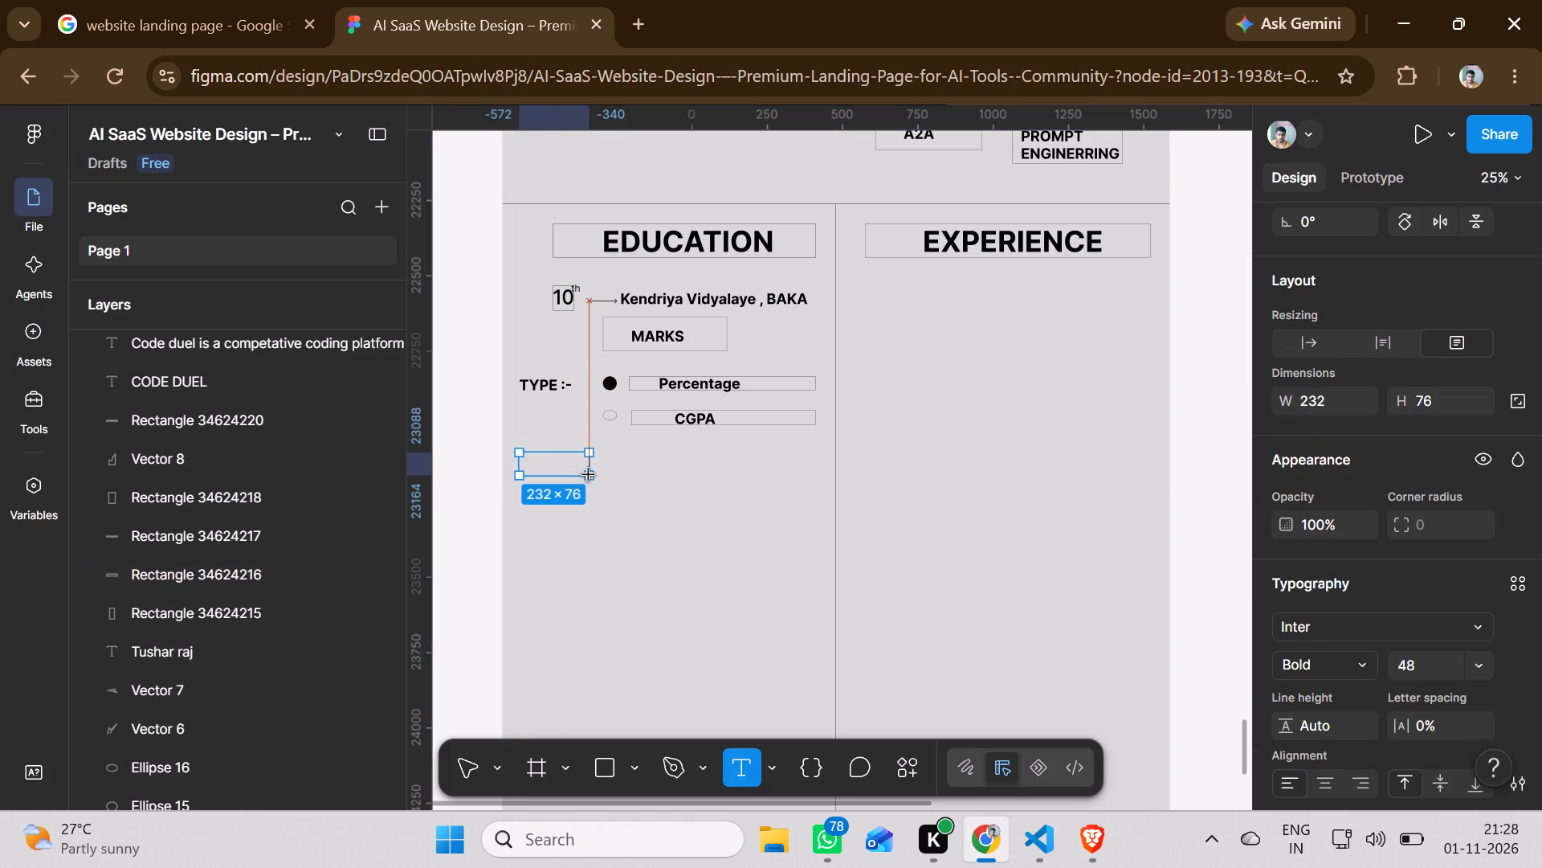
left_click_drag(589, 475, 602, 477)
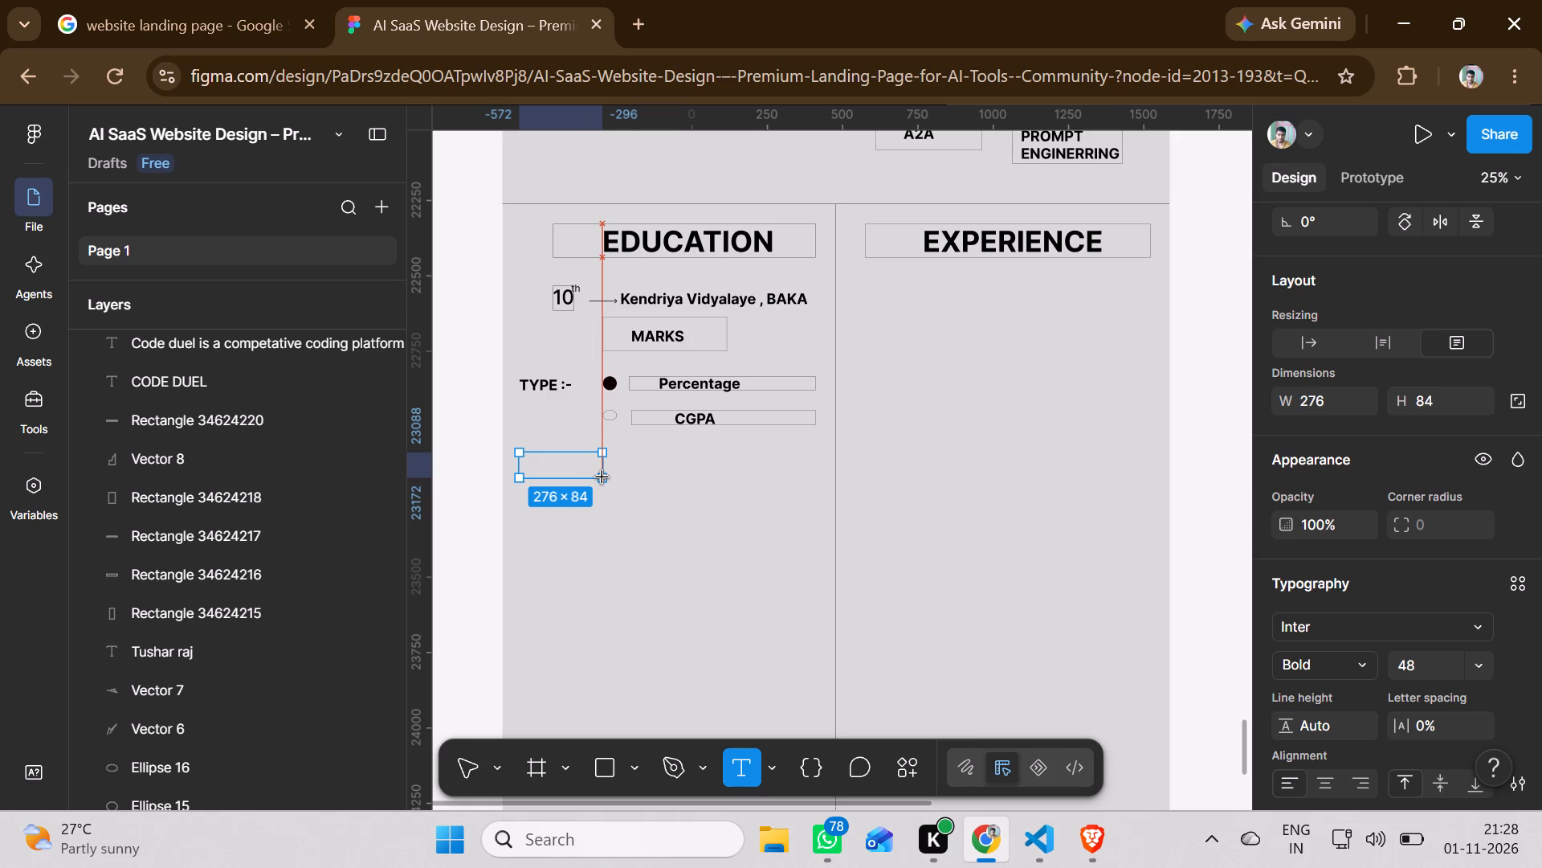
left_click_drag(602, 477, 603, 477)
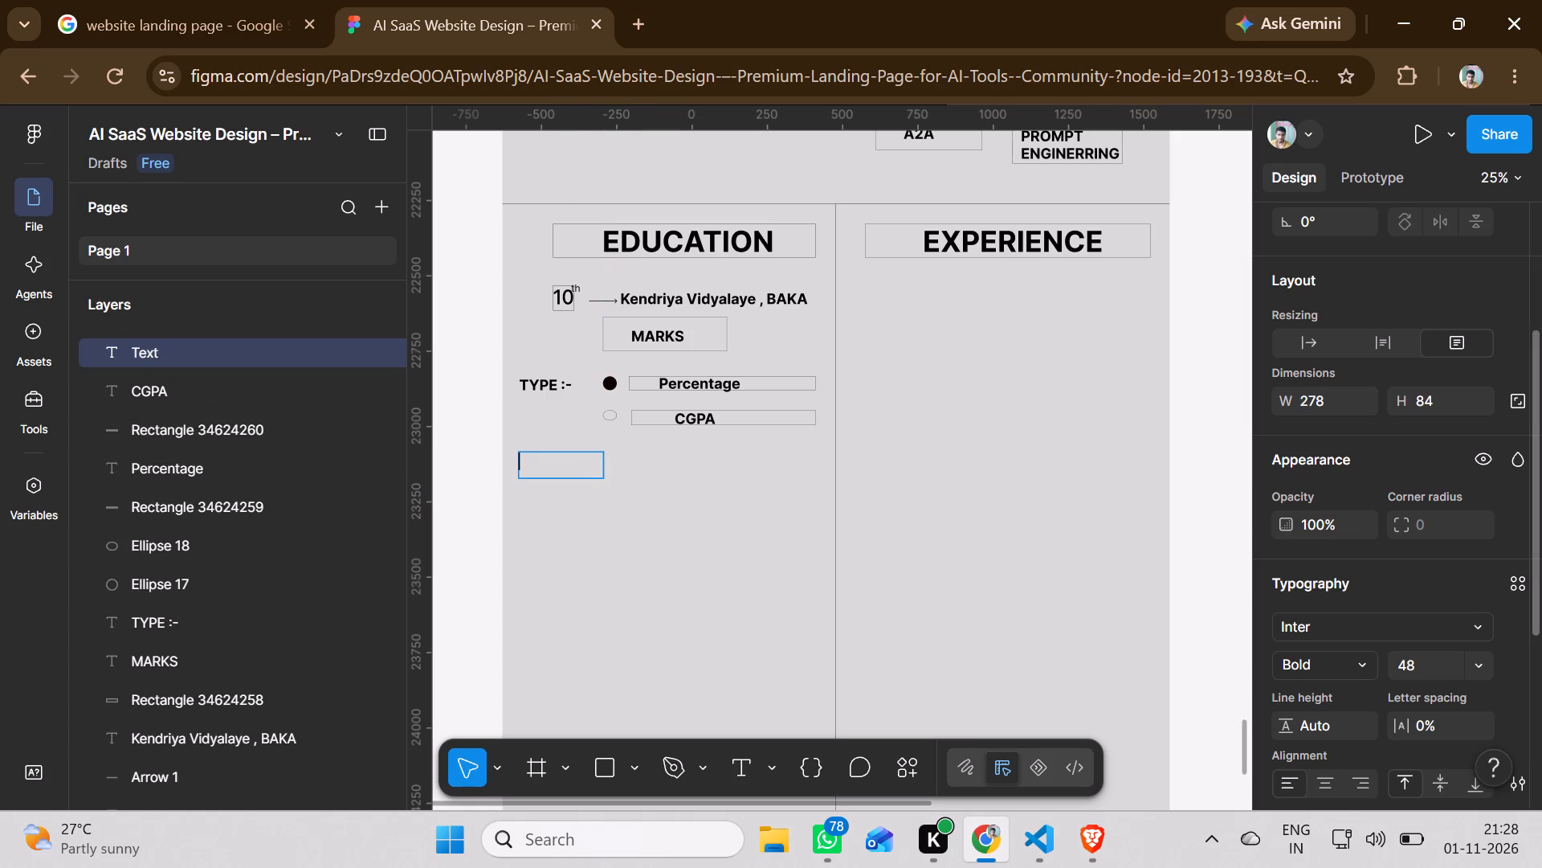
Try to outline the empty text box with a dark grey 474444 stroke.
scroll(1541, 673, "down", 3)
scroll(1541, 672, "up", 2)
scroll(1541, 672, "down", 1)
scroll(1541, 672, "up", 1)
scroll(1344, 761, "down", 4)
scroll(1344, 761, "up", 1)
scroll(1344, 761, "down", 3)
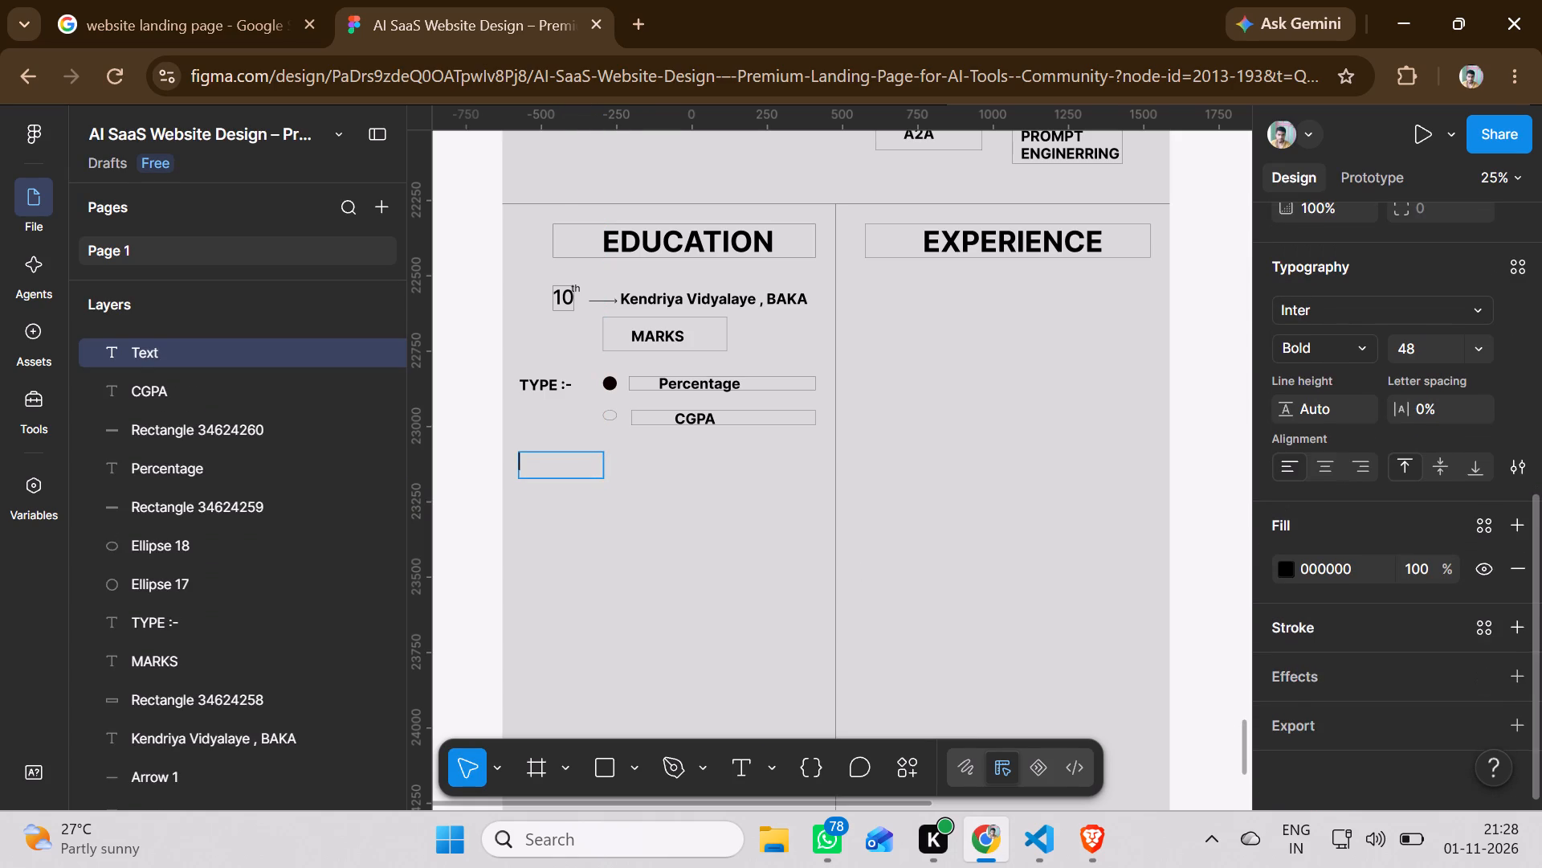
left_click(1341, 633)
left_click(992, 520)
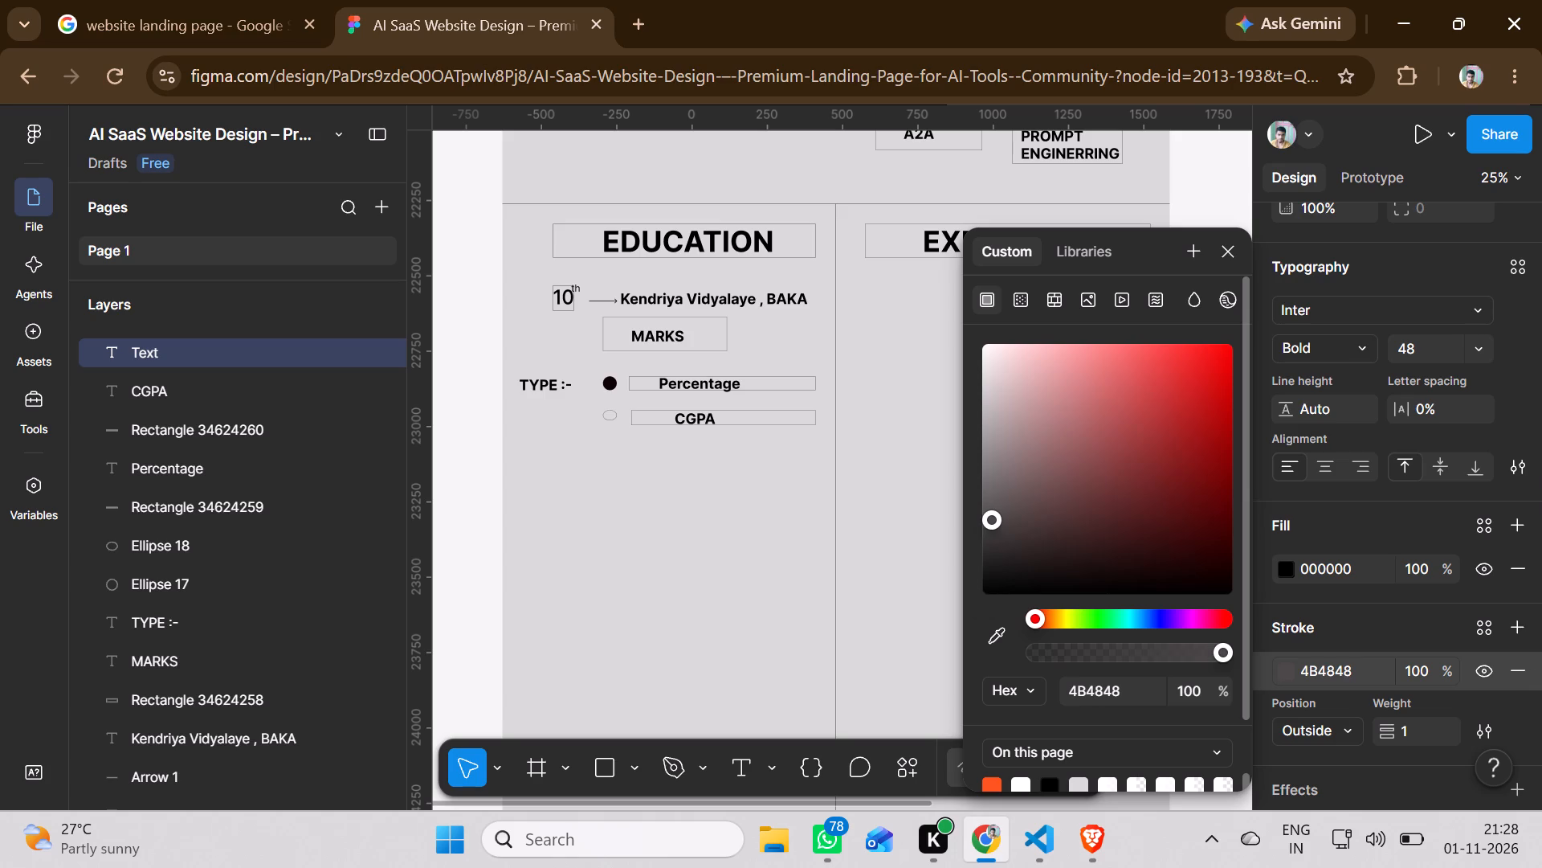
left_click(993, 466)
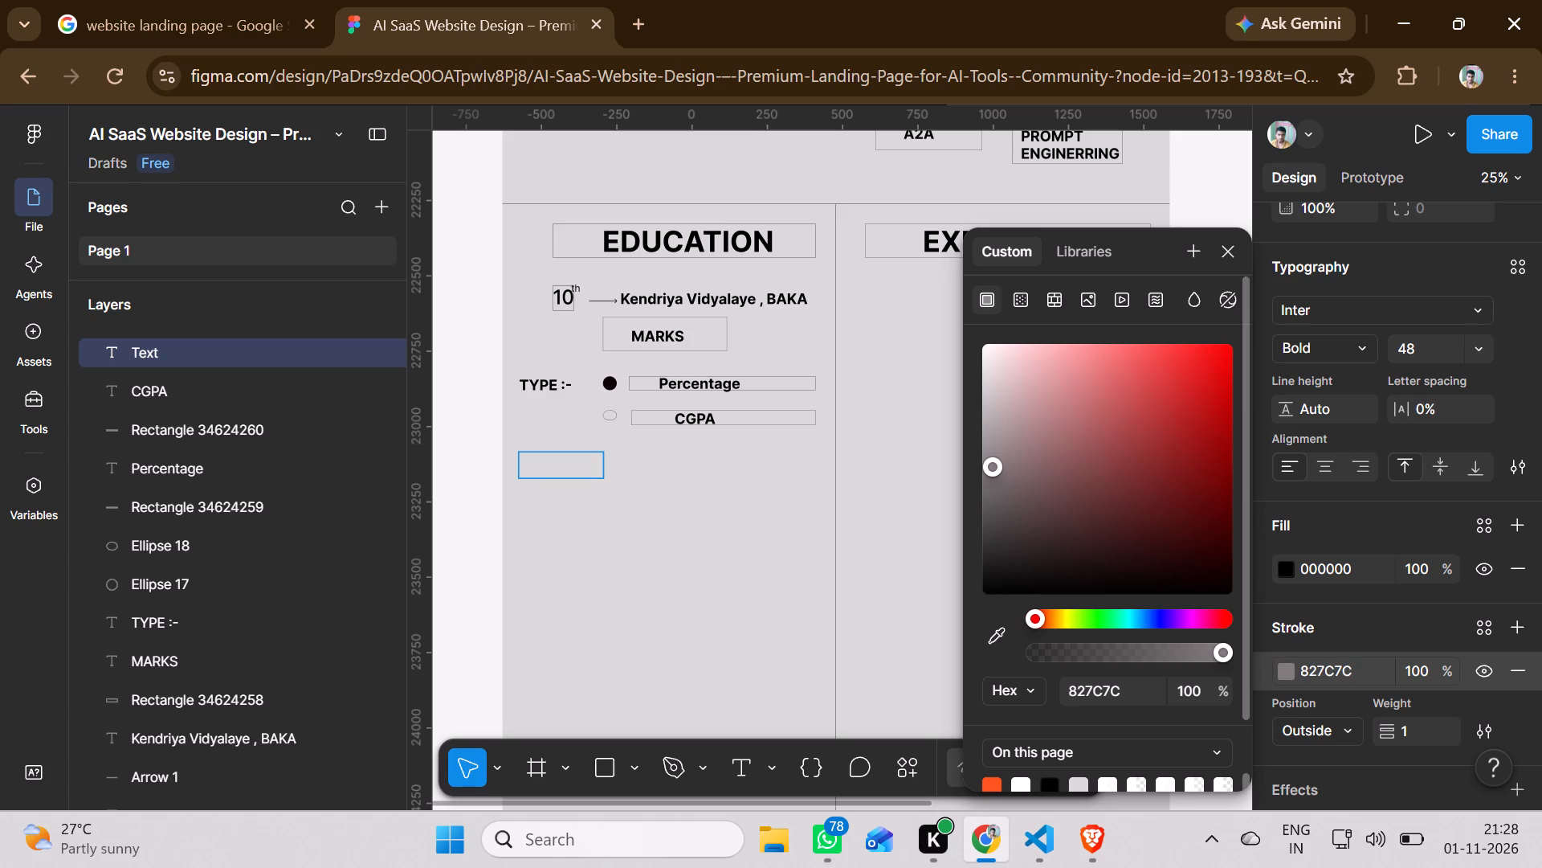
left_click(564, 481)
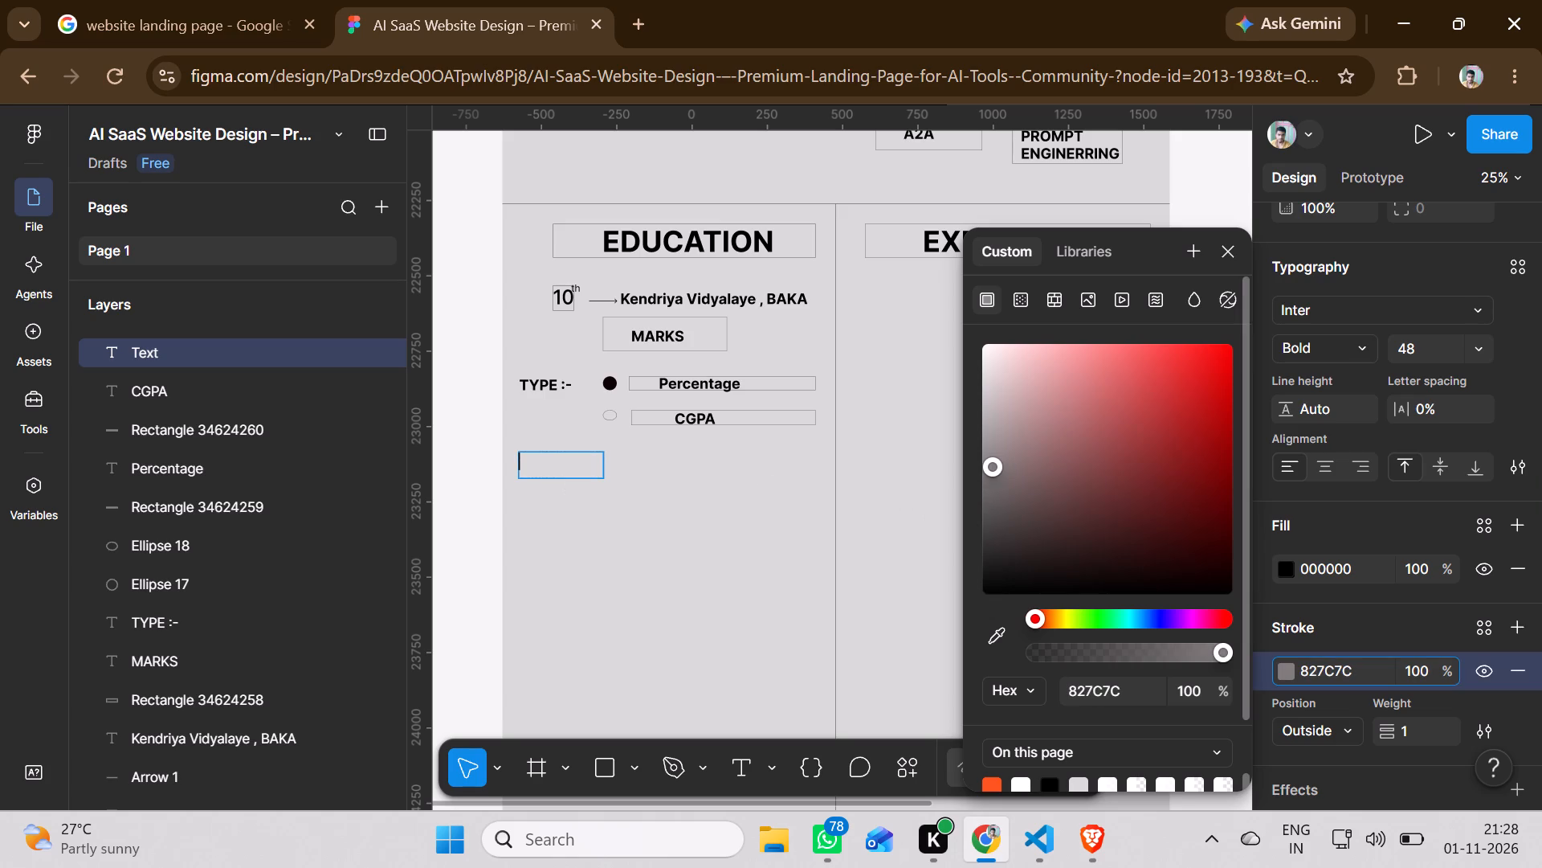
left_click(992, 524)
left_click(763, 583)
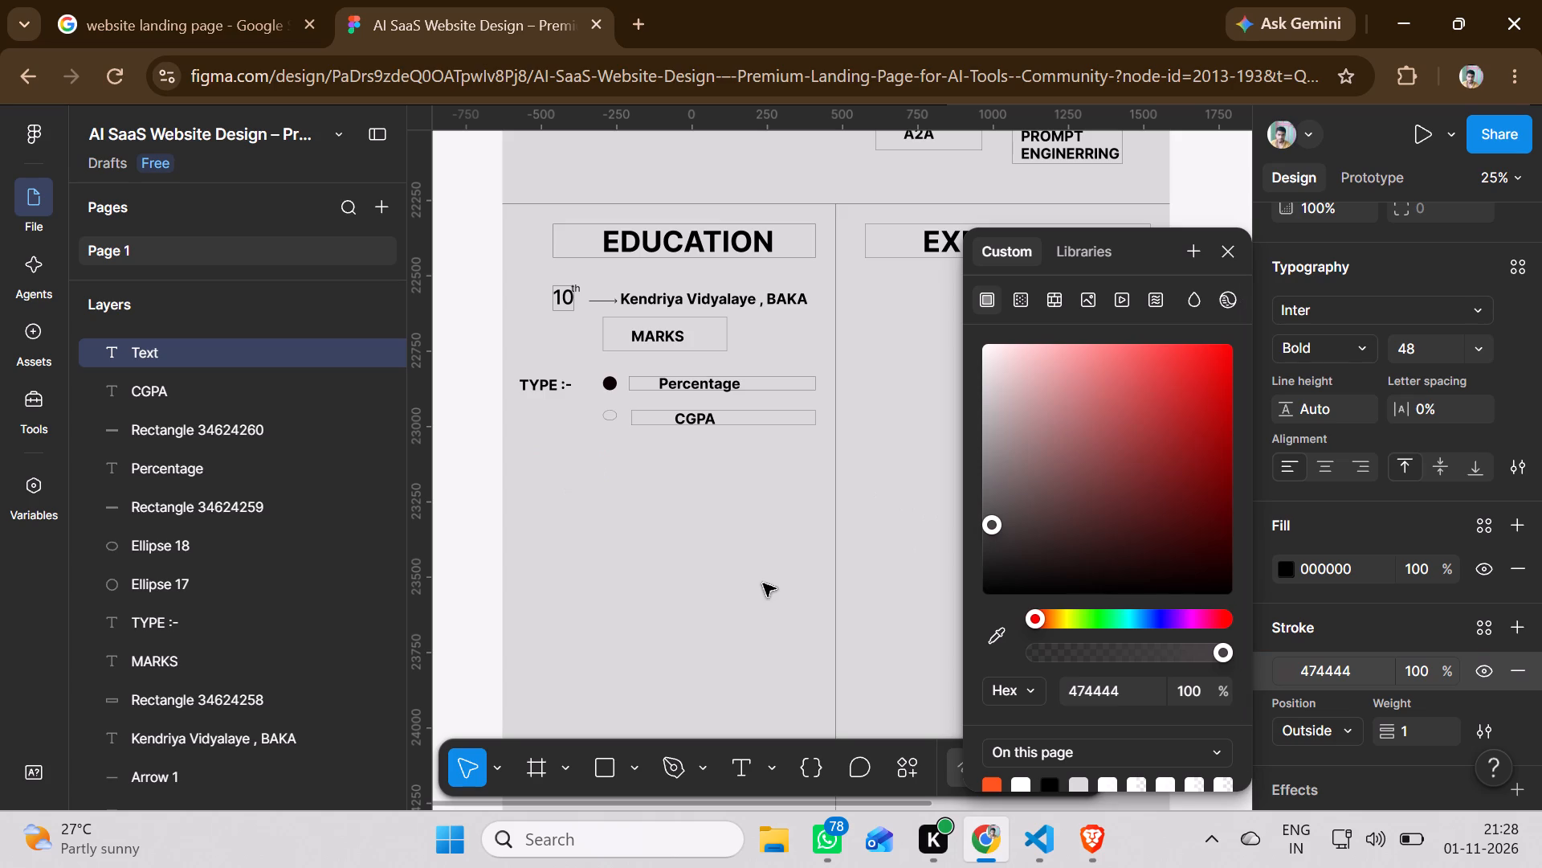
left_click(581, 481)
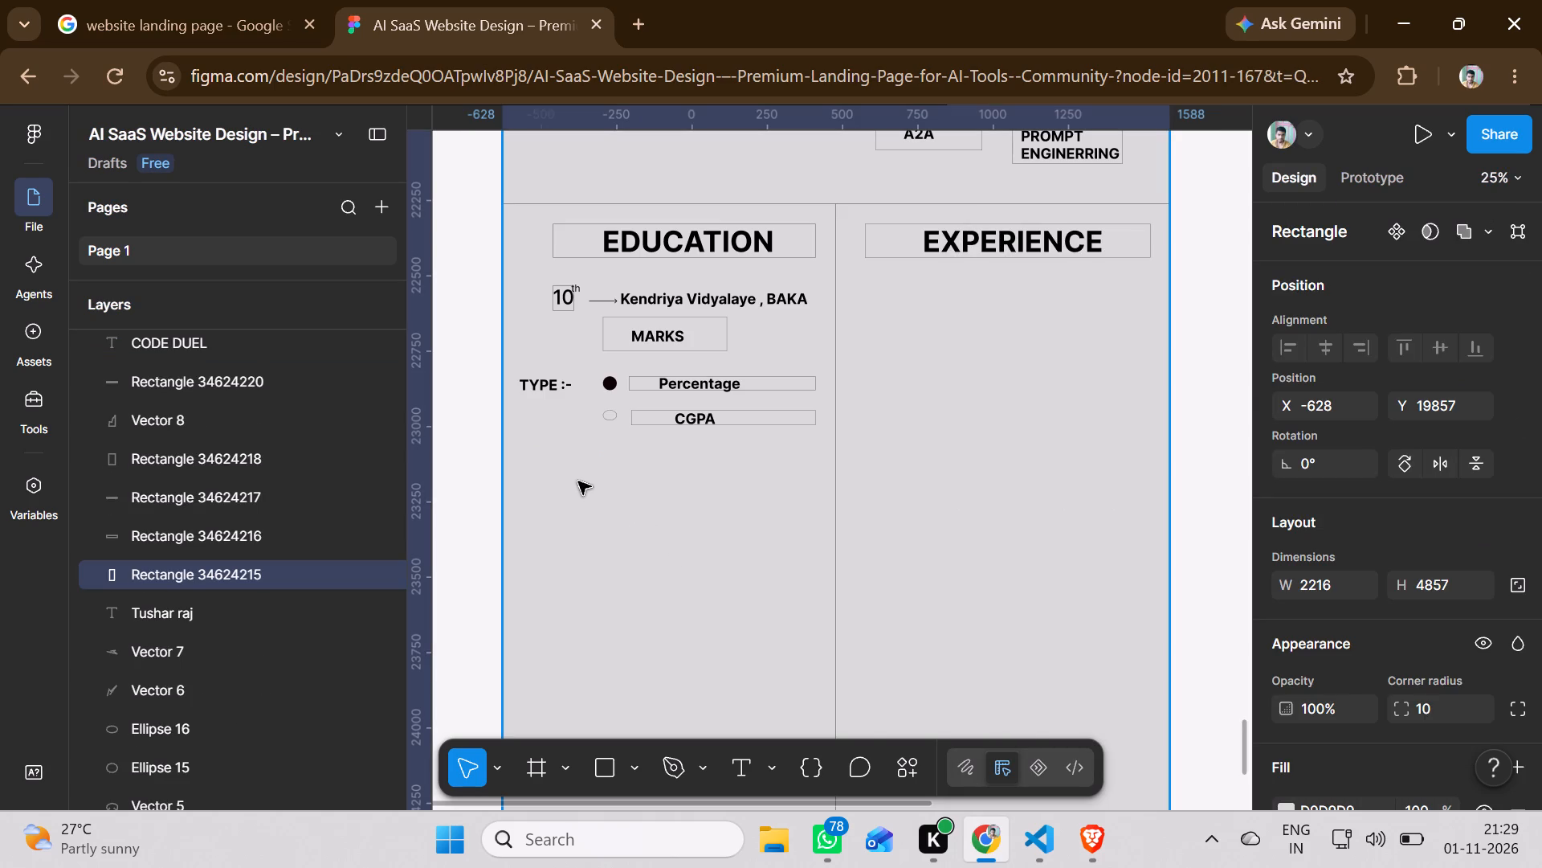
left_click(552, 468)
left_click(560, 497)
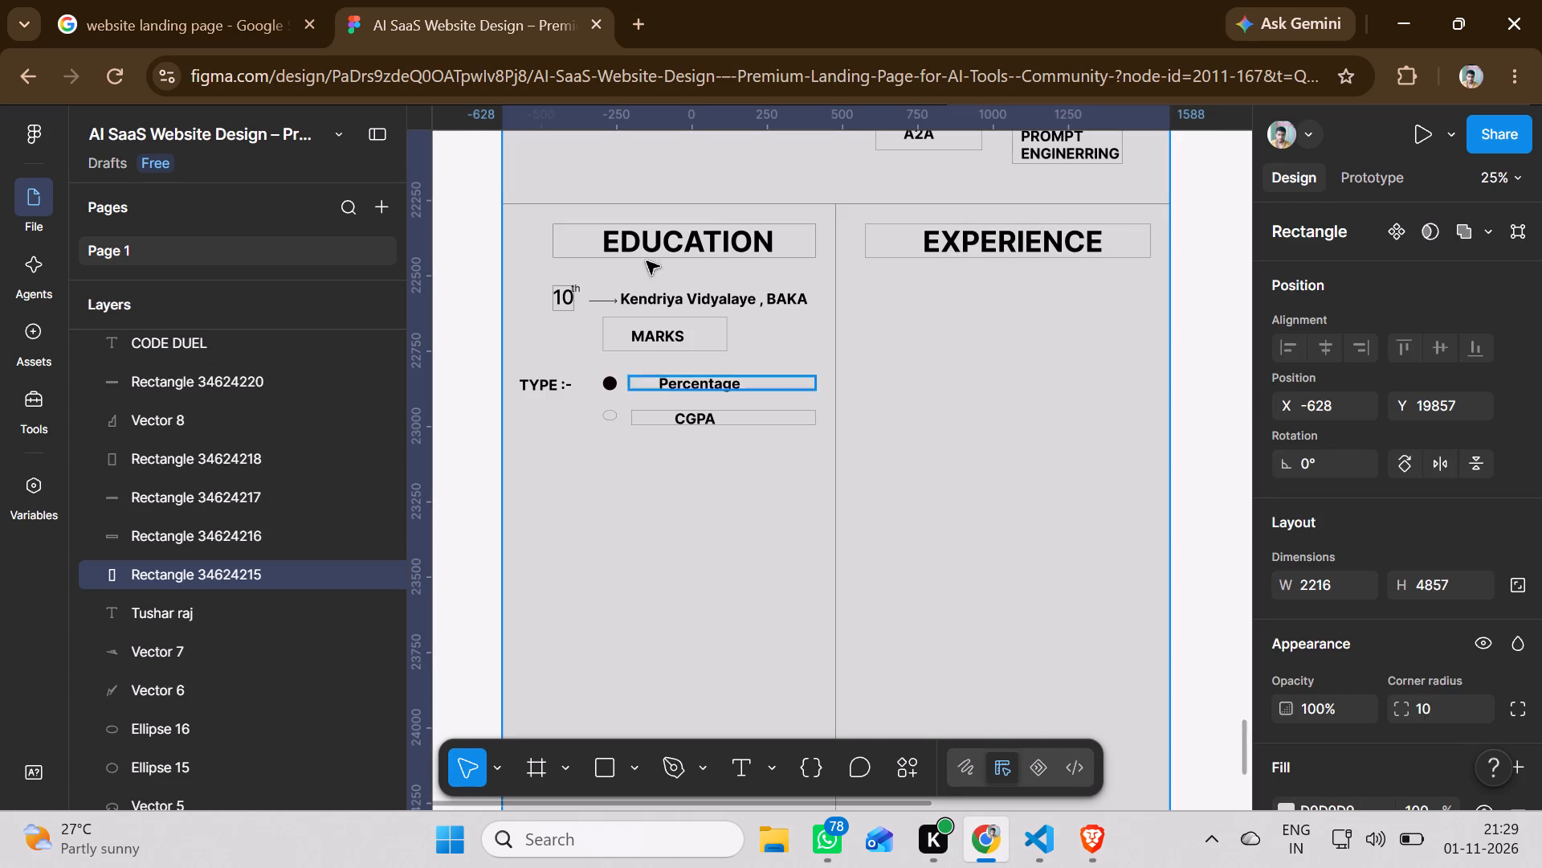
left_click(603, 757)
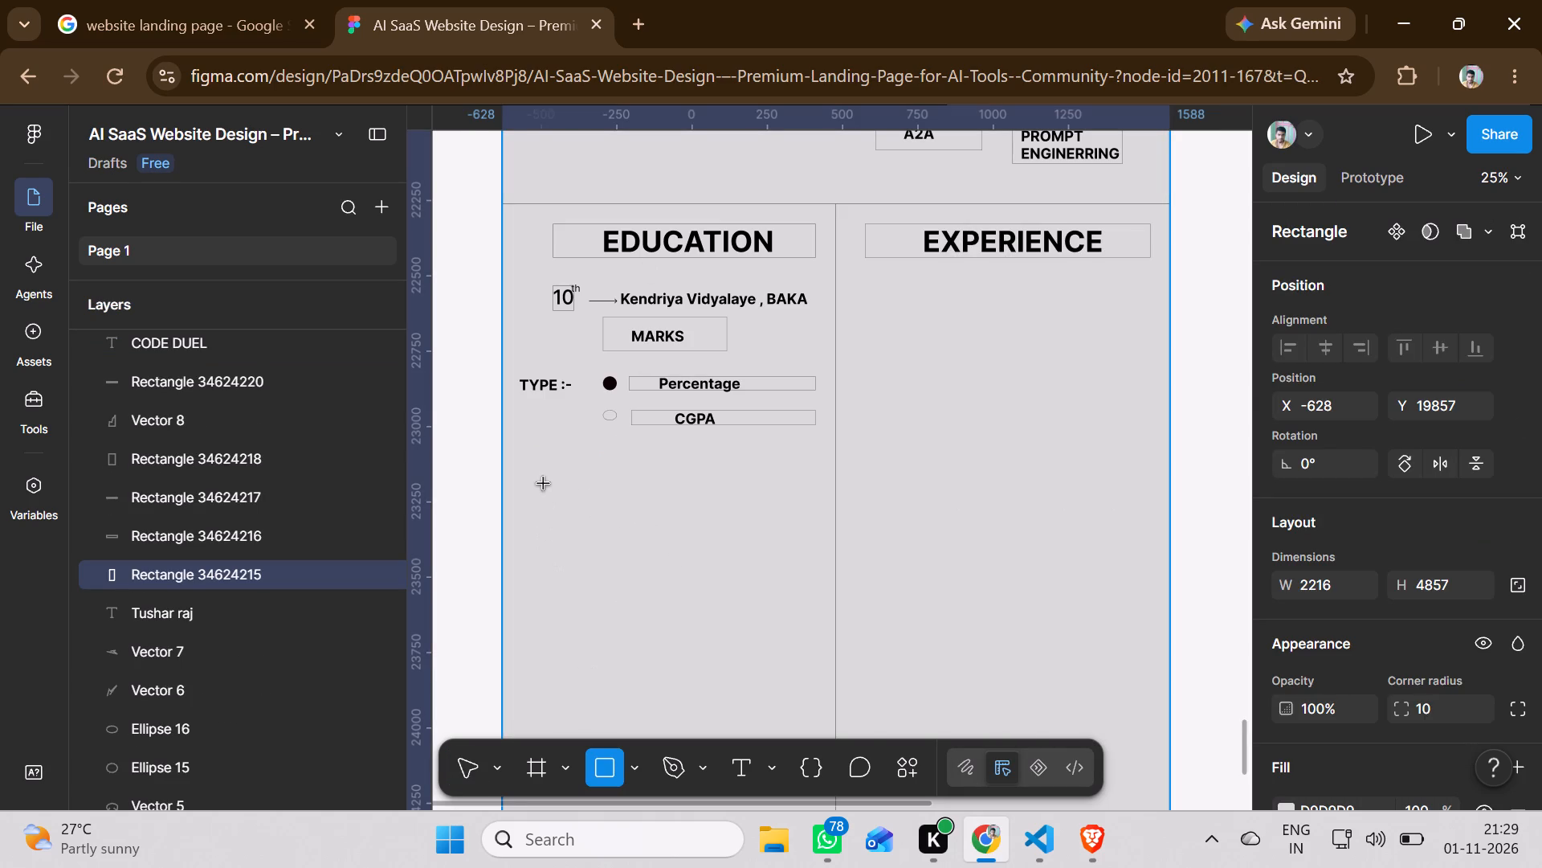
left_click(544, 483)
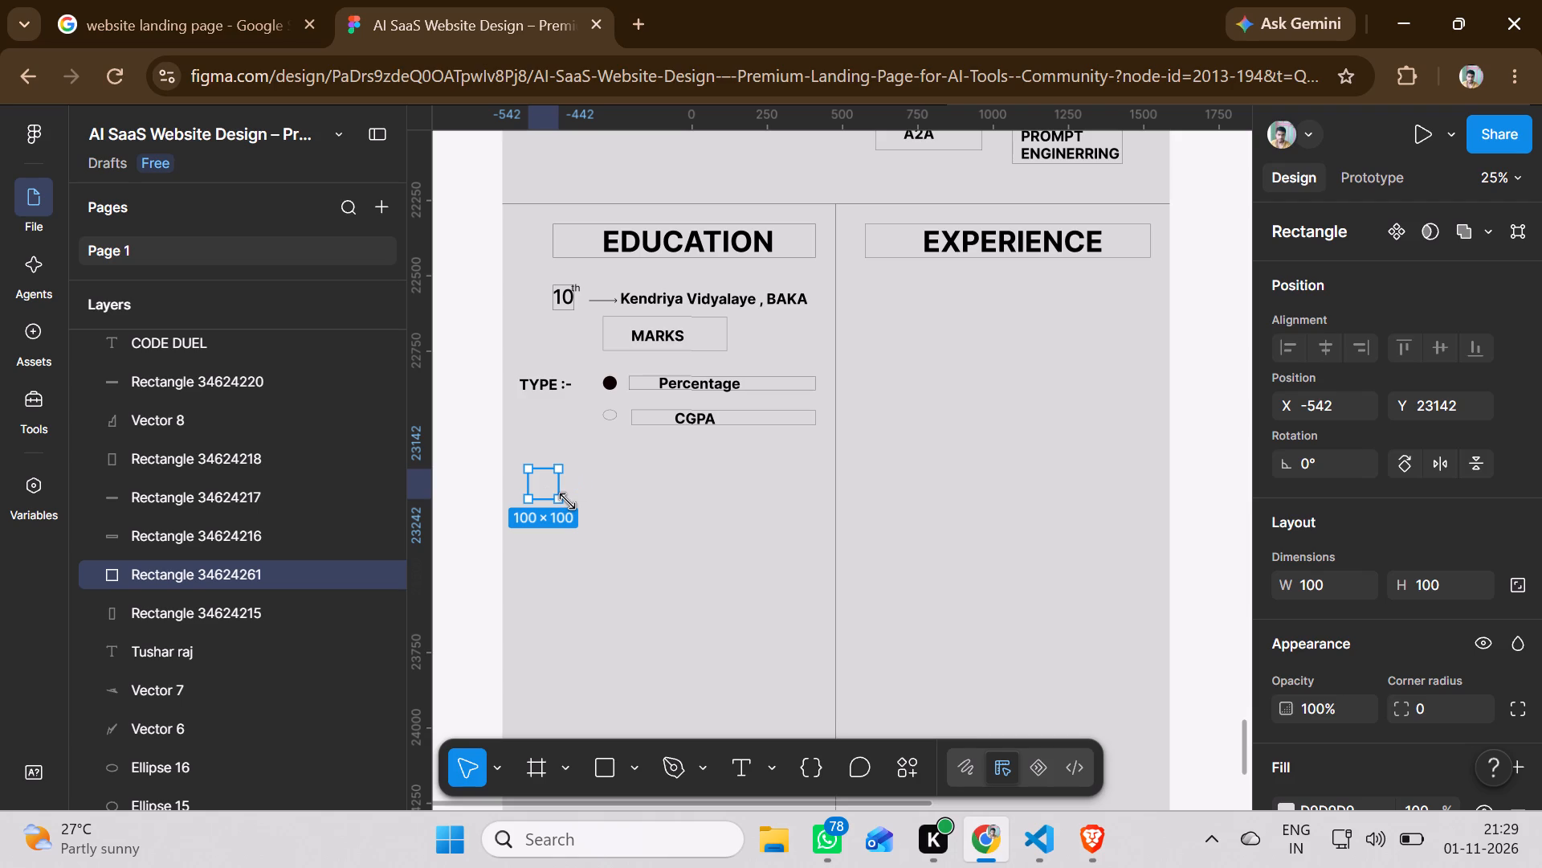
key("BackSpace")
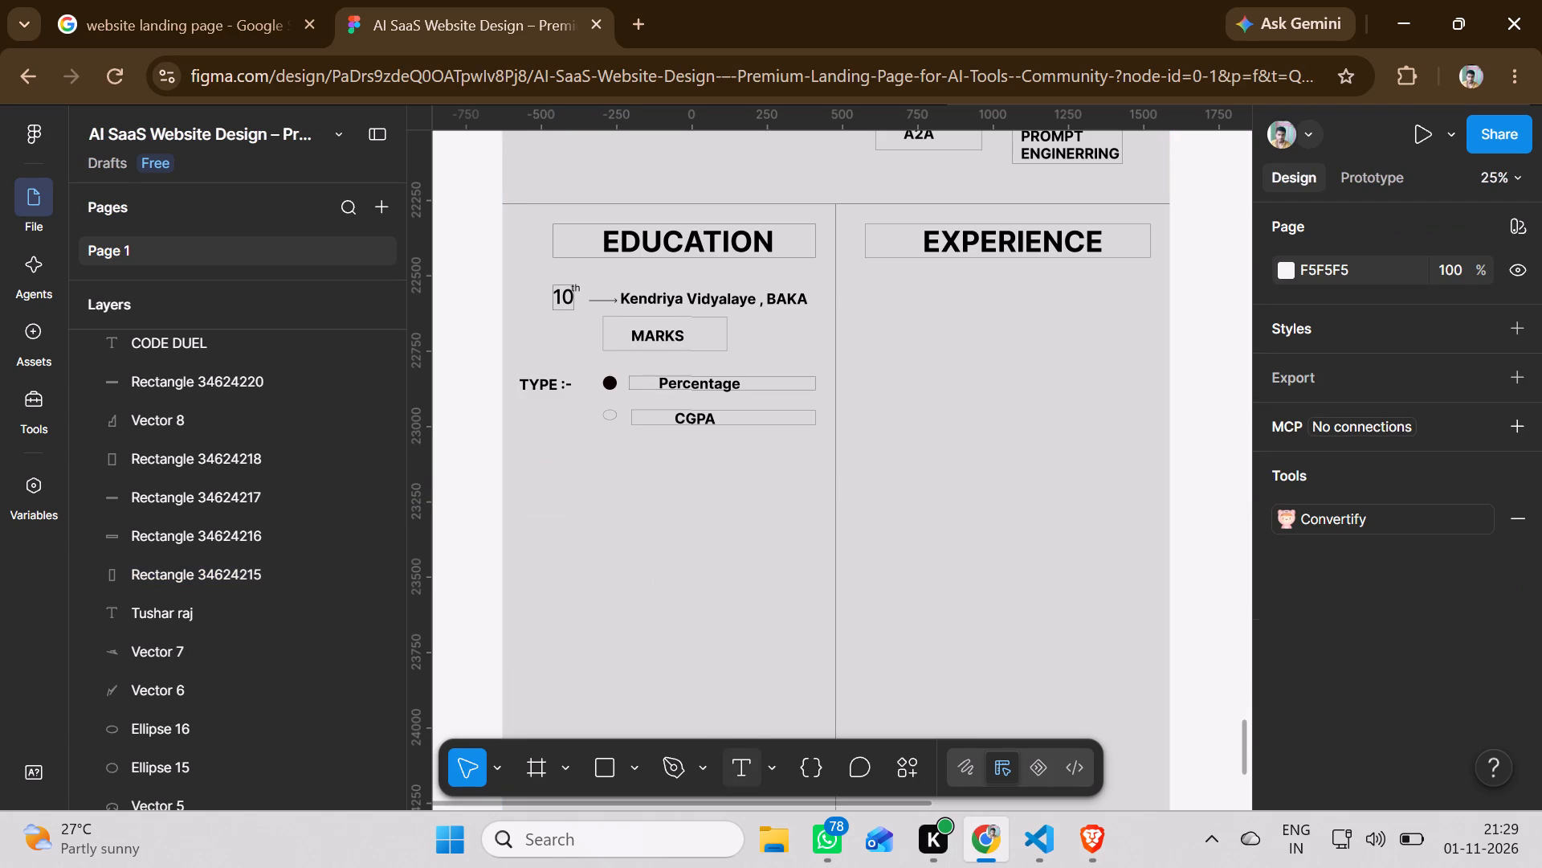
Add a "MARKS :-" label in a text box about 364 × 88 below "TYPE :-", at about X -572, Y 23184.
left_click(735, 768)
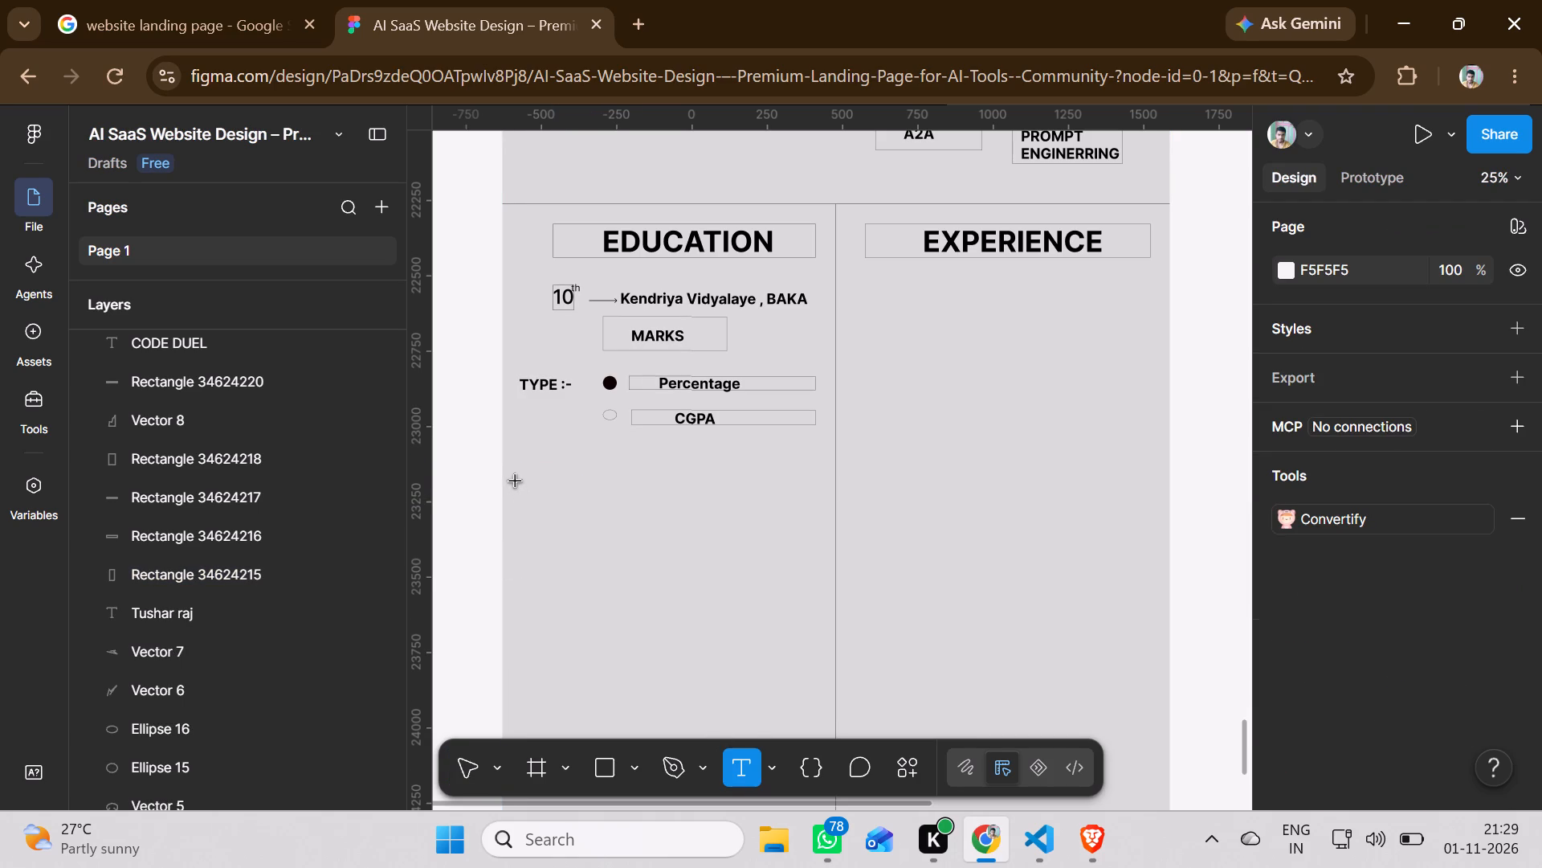
left_click_drag(516, 481, 613, 512)
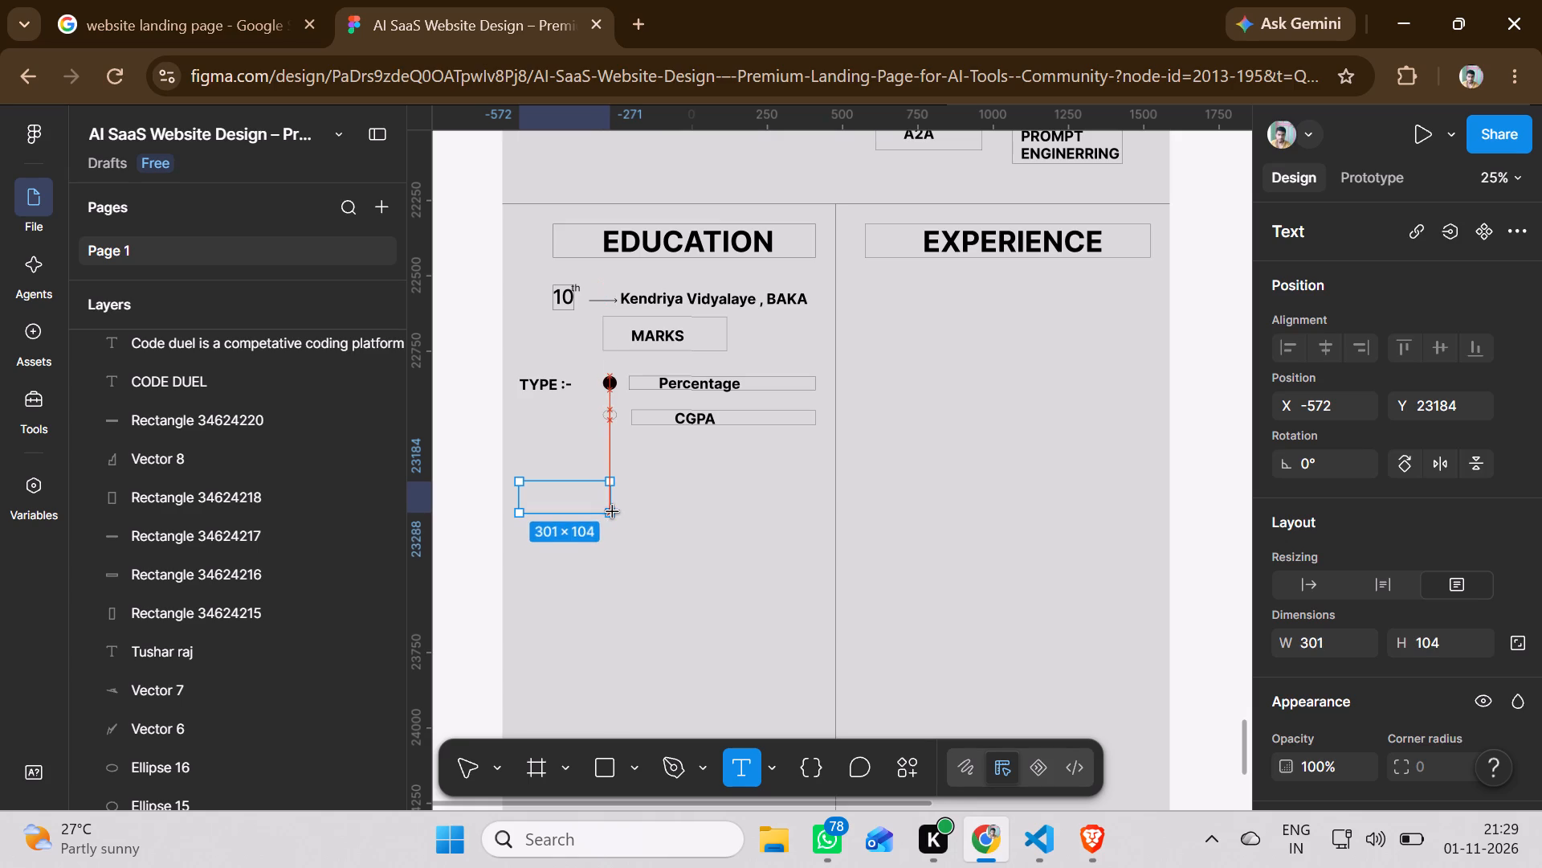
left_click_drag(613, 512, 634, 514)
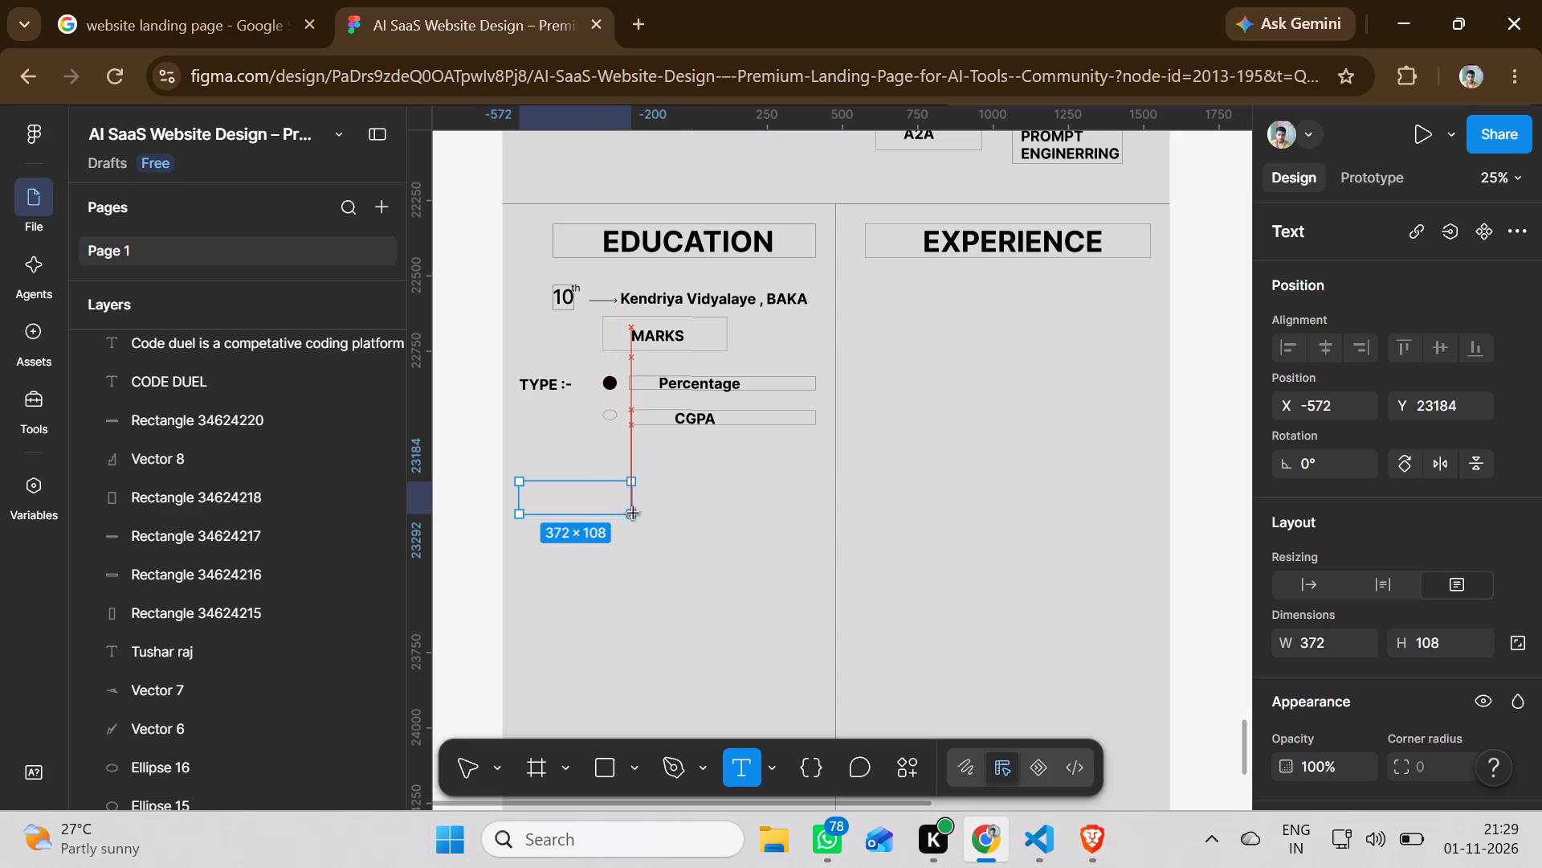
left_click_drag(634, 514, 628, 507)
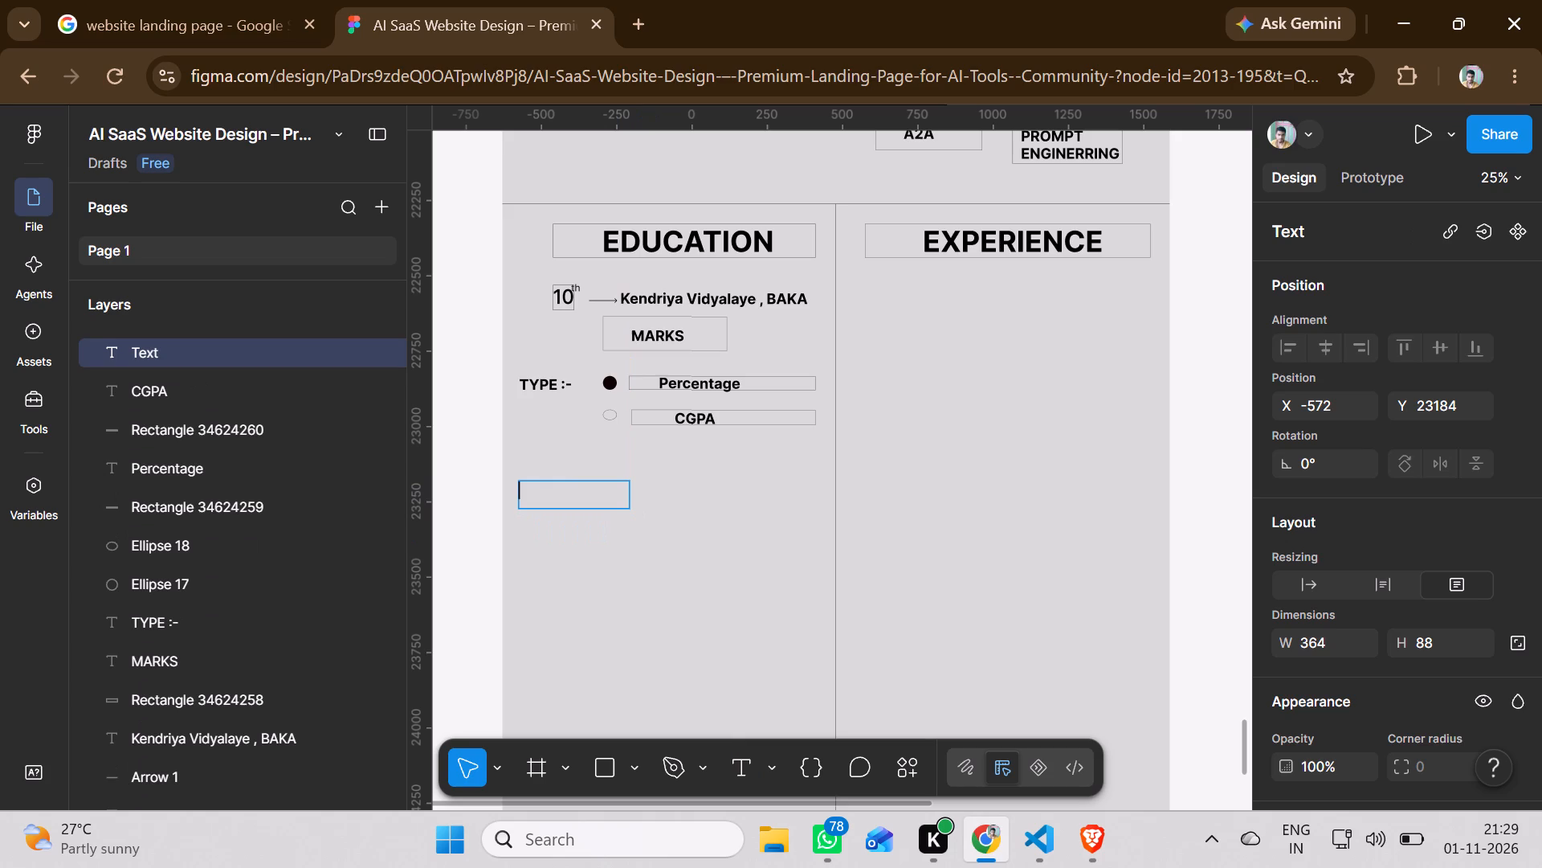
key("shift+m")
key("shift+a")
type("RKS")
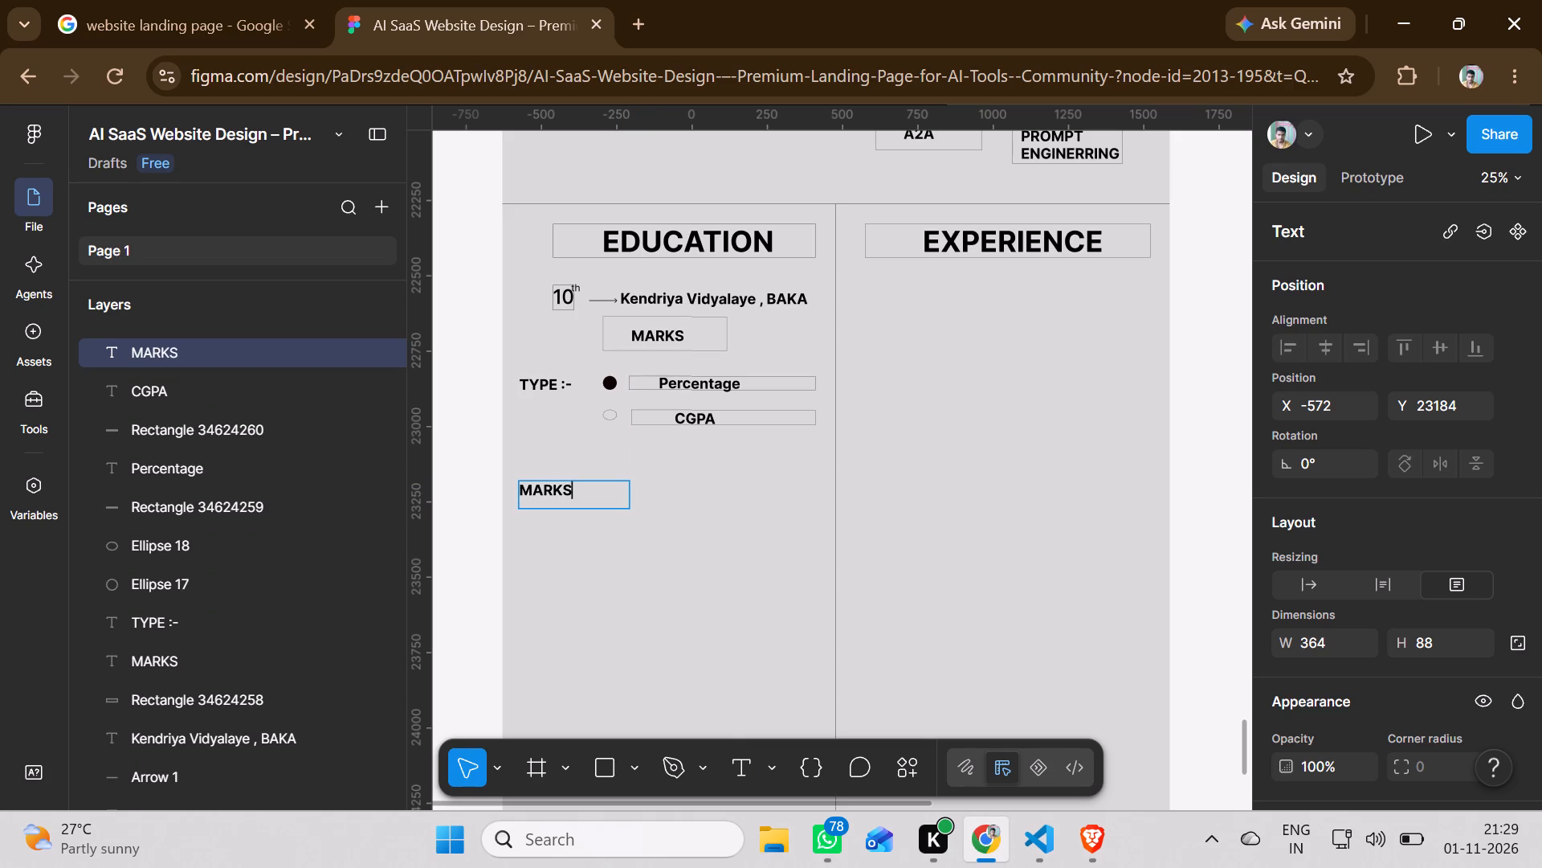
key("space")
type(":-")
left_click(651, 487)
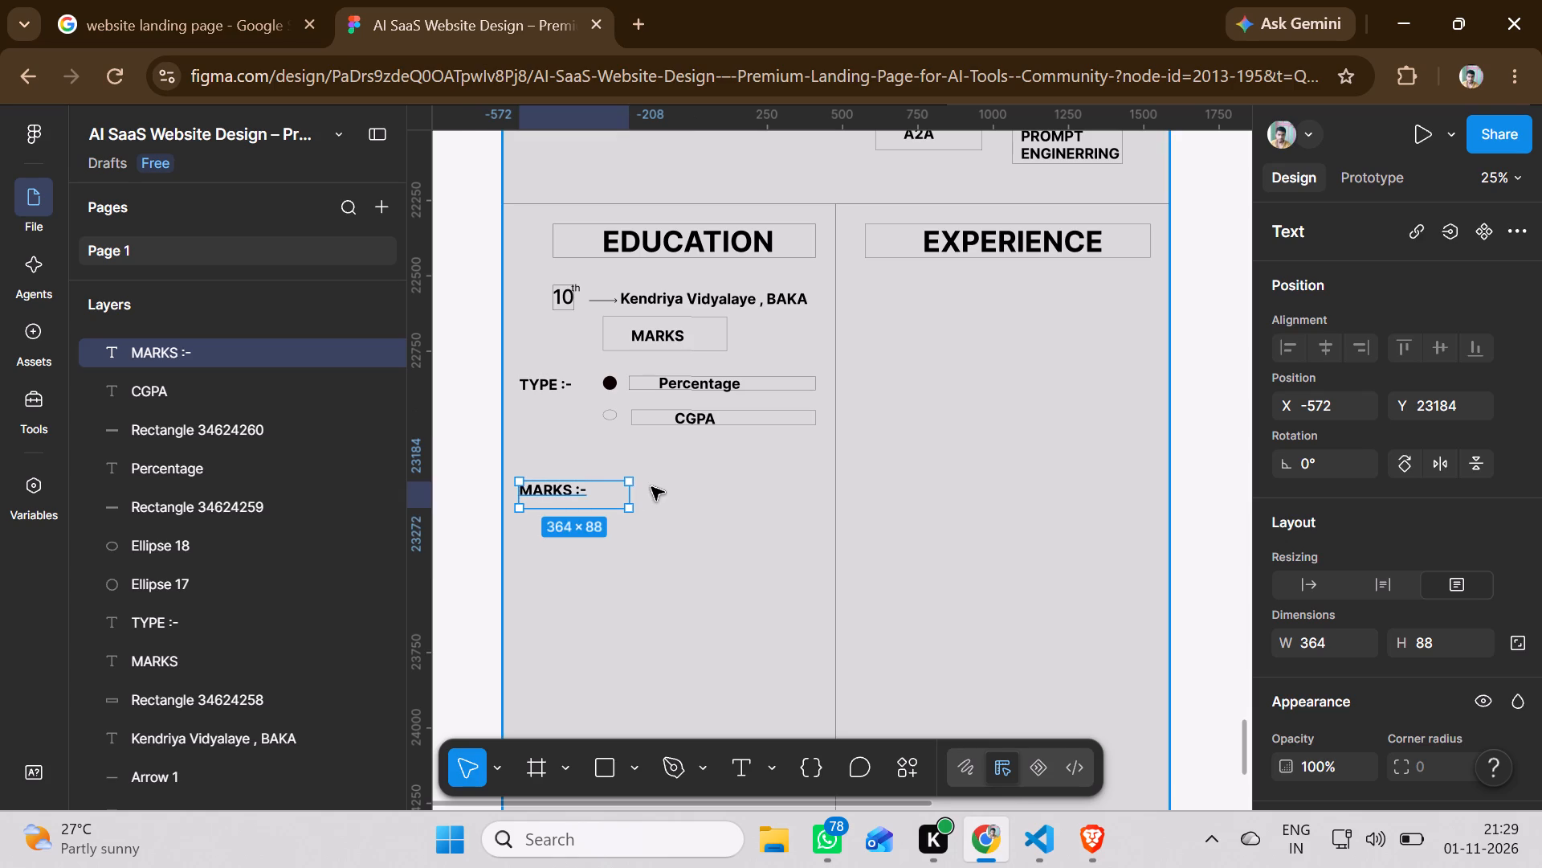
Shrink the "MARKS :-" label's text box to about 232 × 58 so it fits the text.
left_click_drag(631, 497, 603, 501)
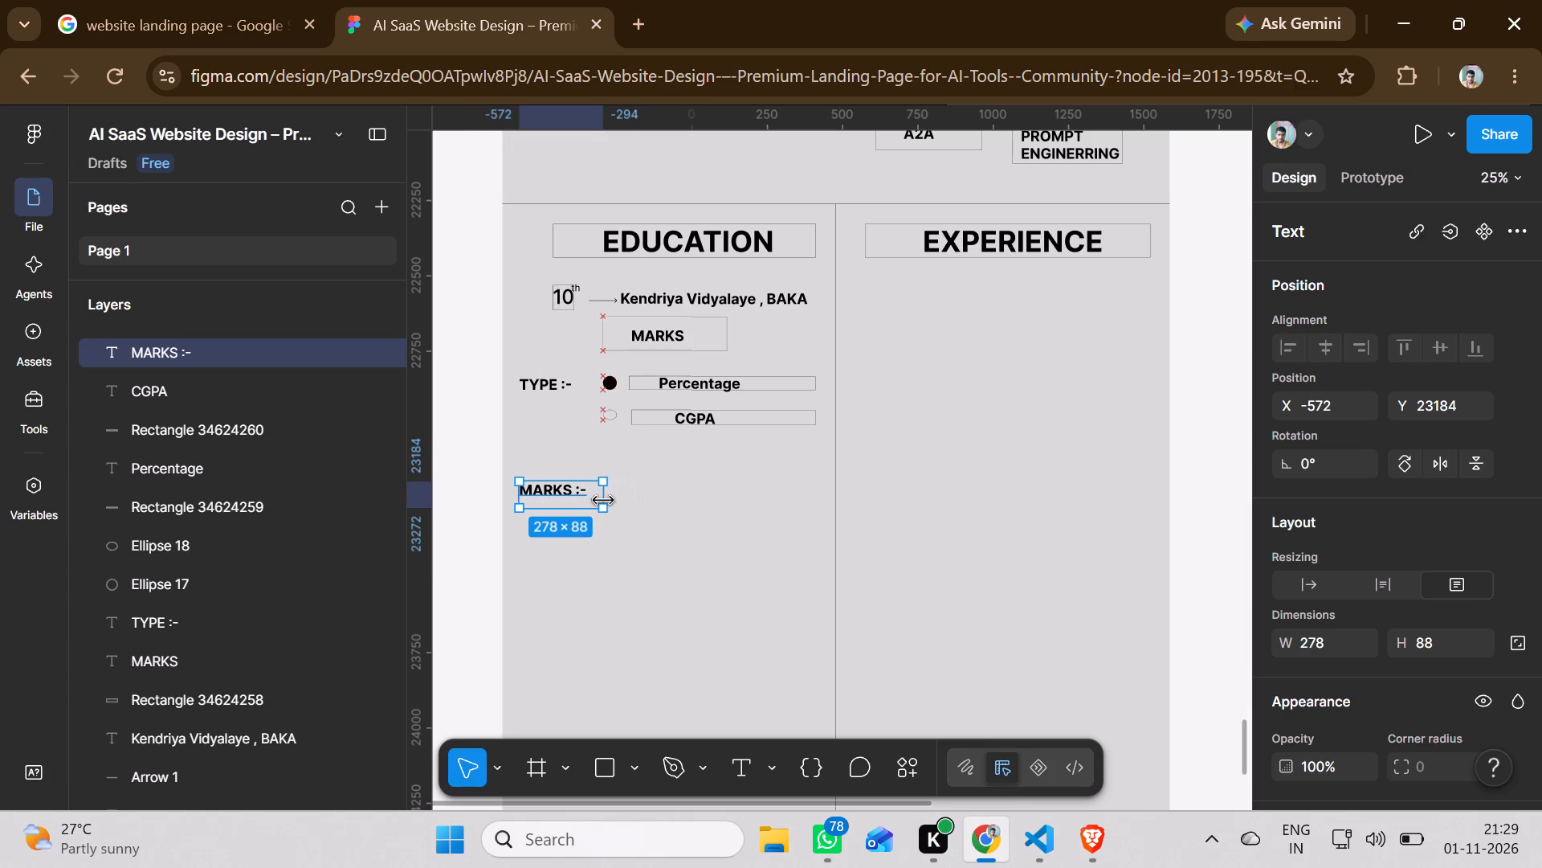
left_click_drag(603, 501, 599, 502)
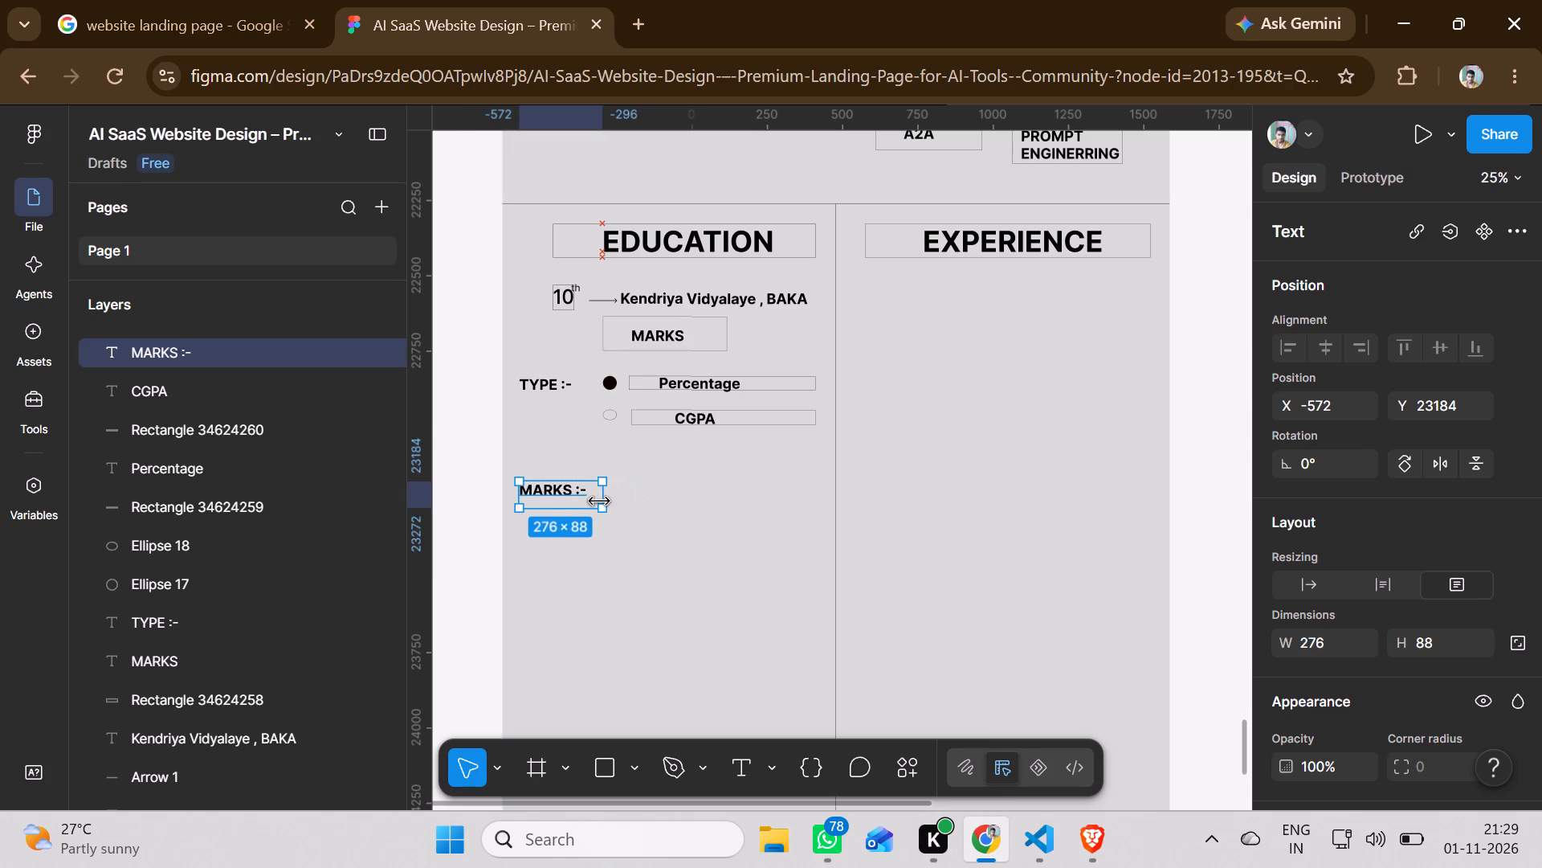
left_click_drag(599, 502, 594, 502)
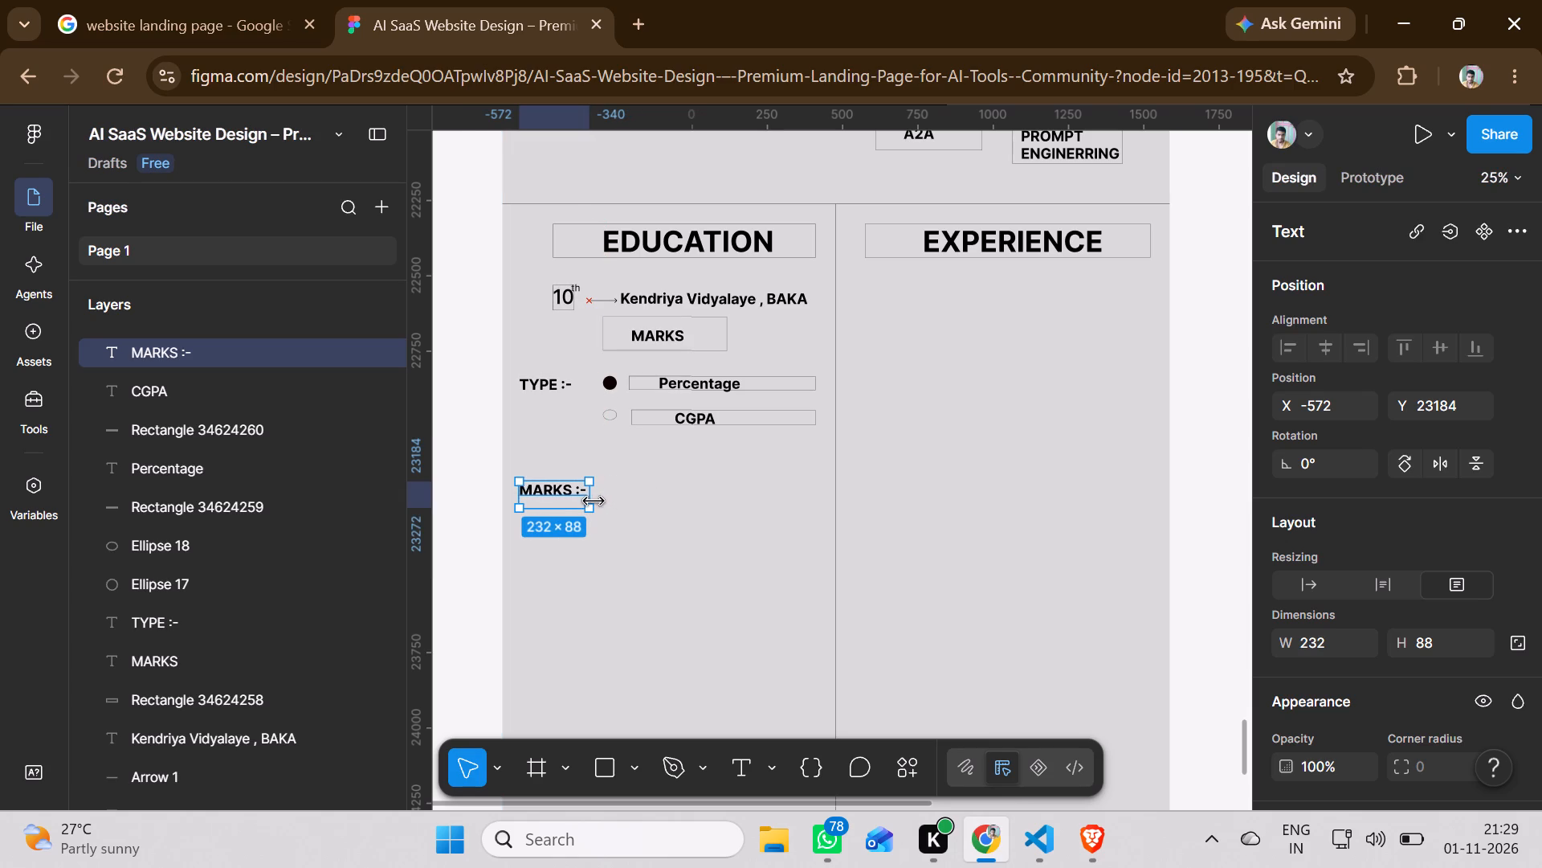
left_click_drag(594, 502, 594, 502)
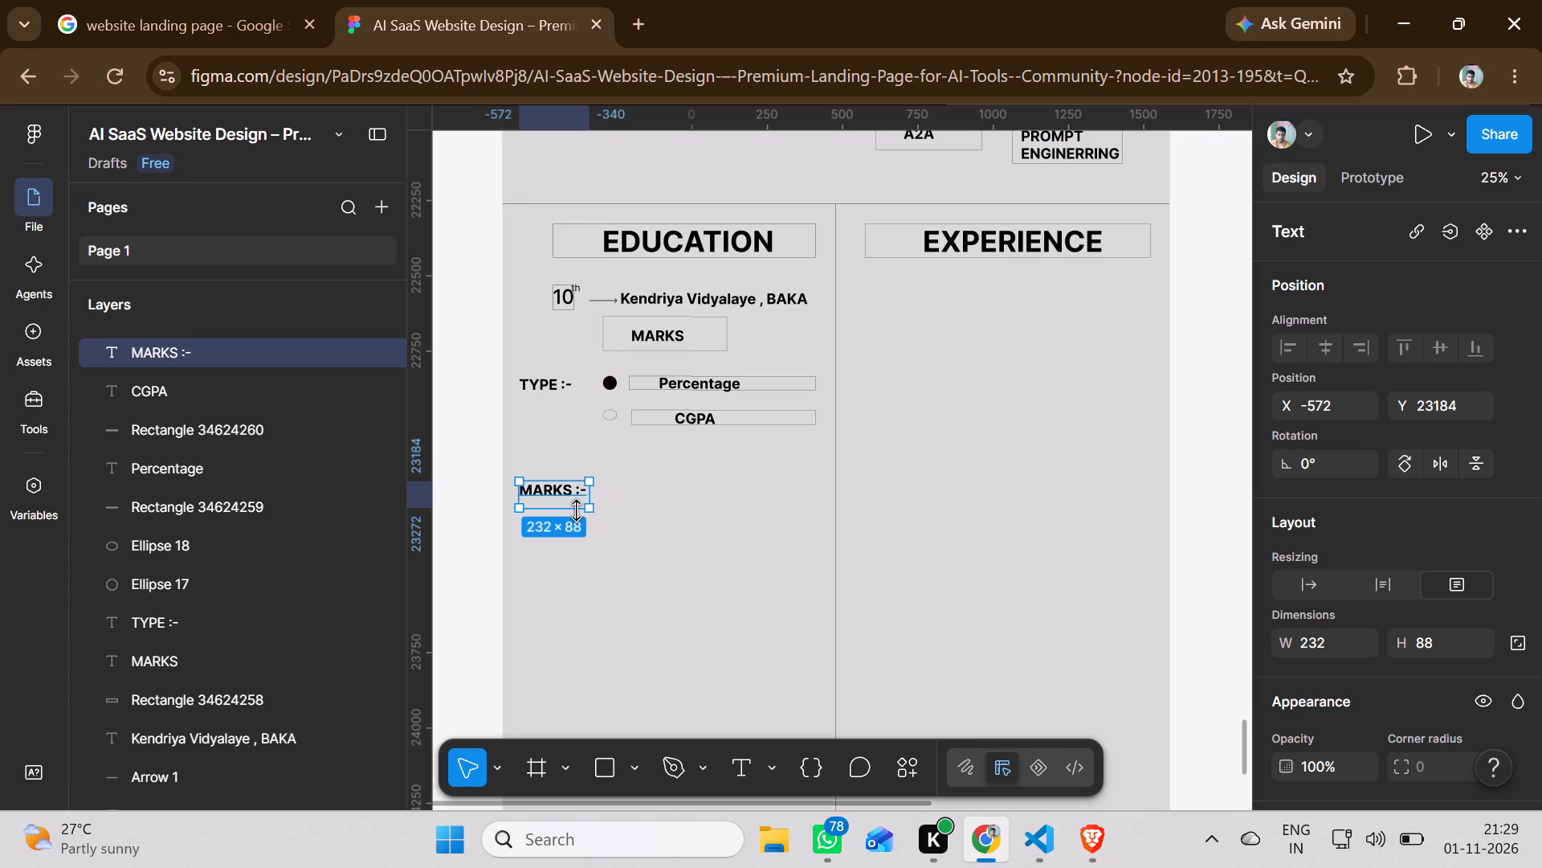
left_click_drag(576, 510, 573, 502)
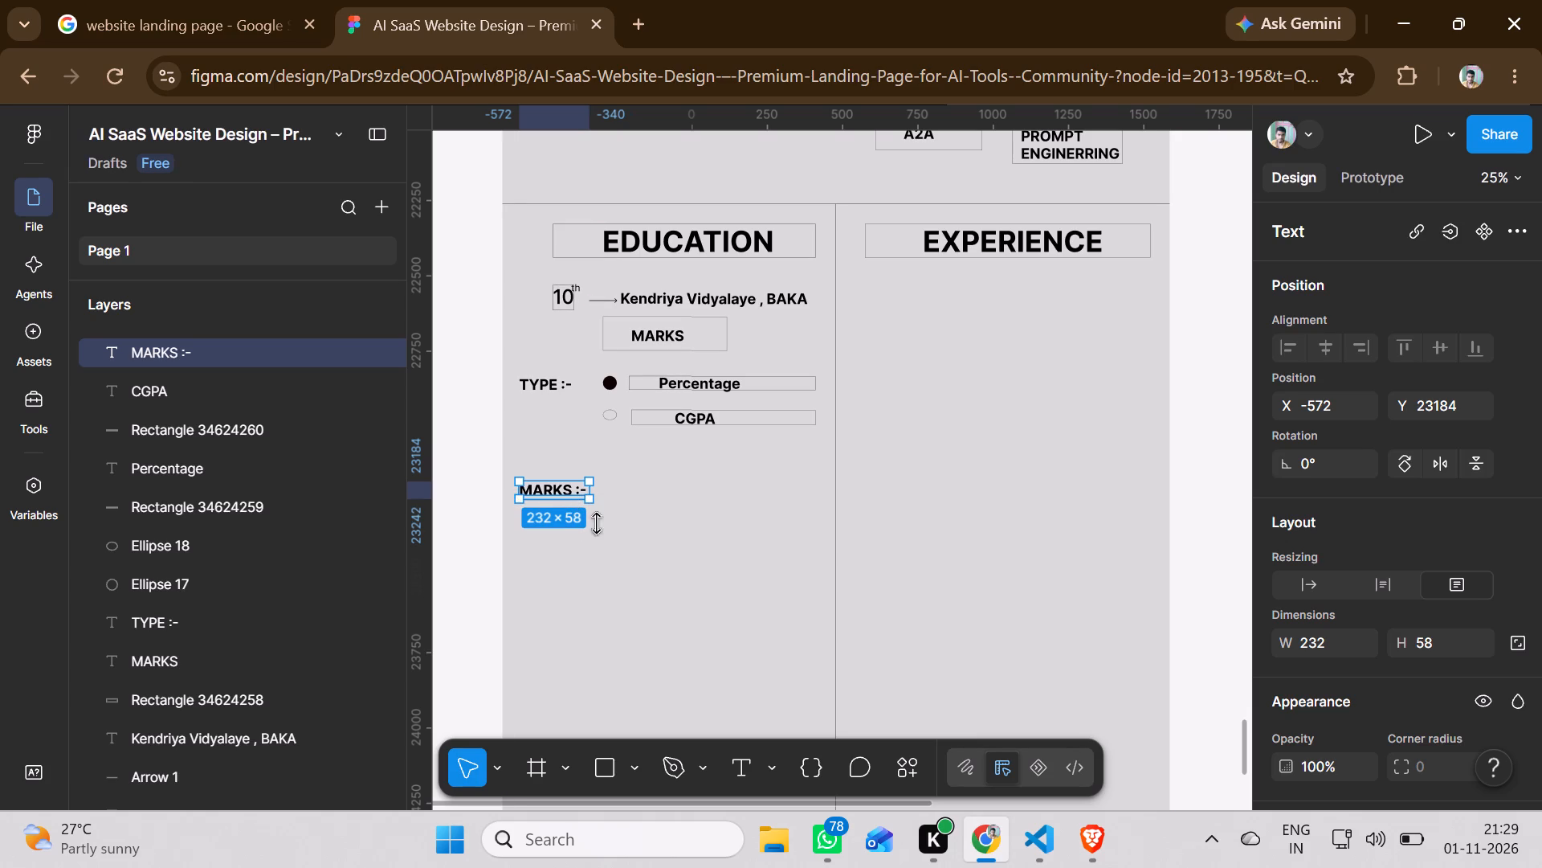
left_click(596, 591)
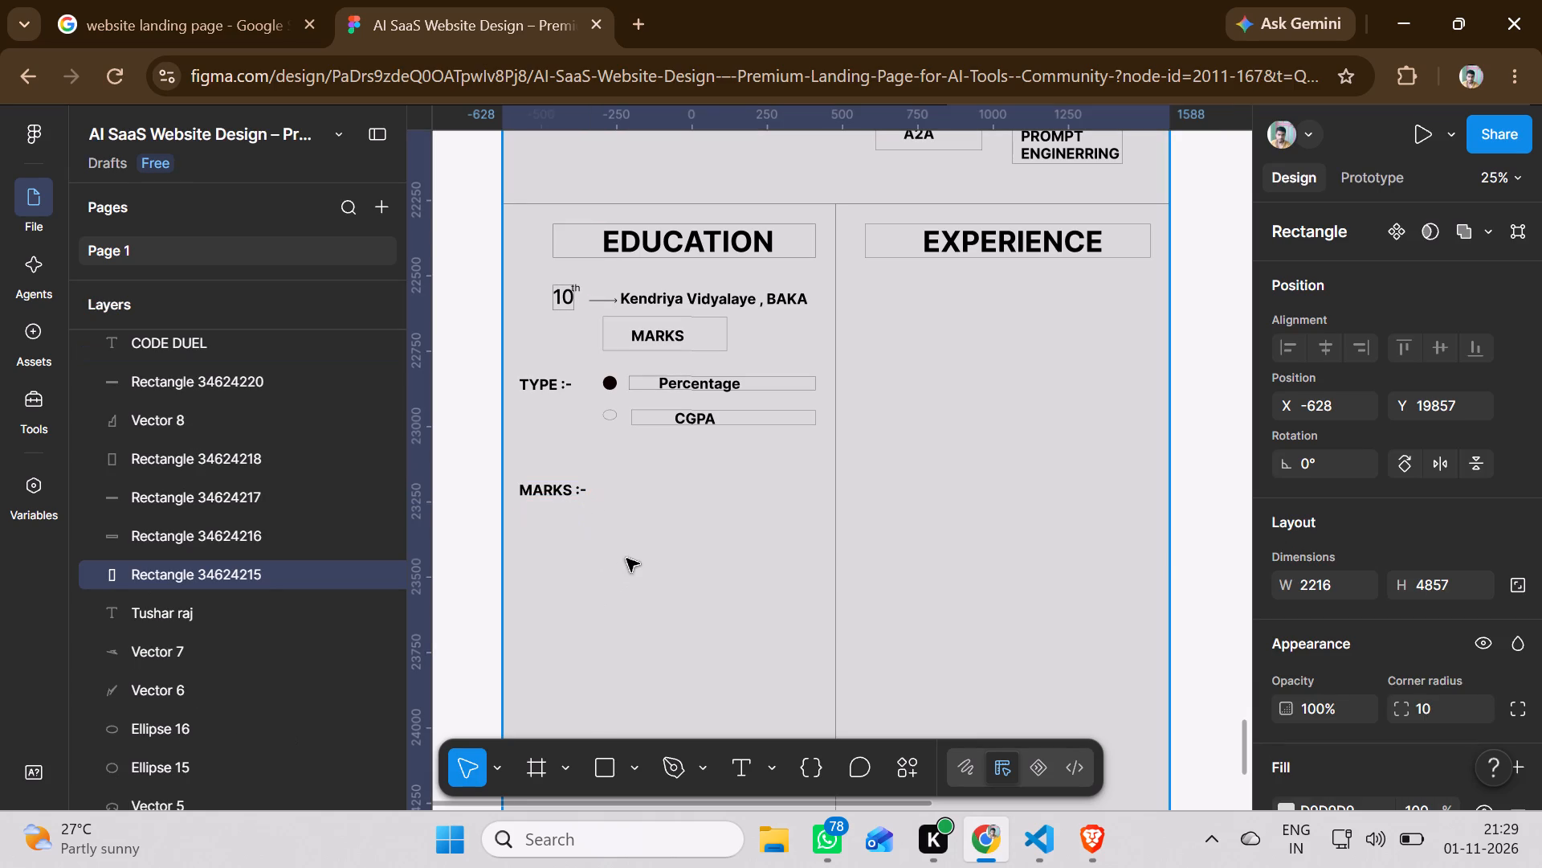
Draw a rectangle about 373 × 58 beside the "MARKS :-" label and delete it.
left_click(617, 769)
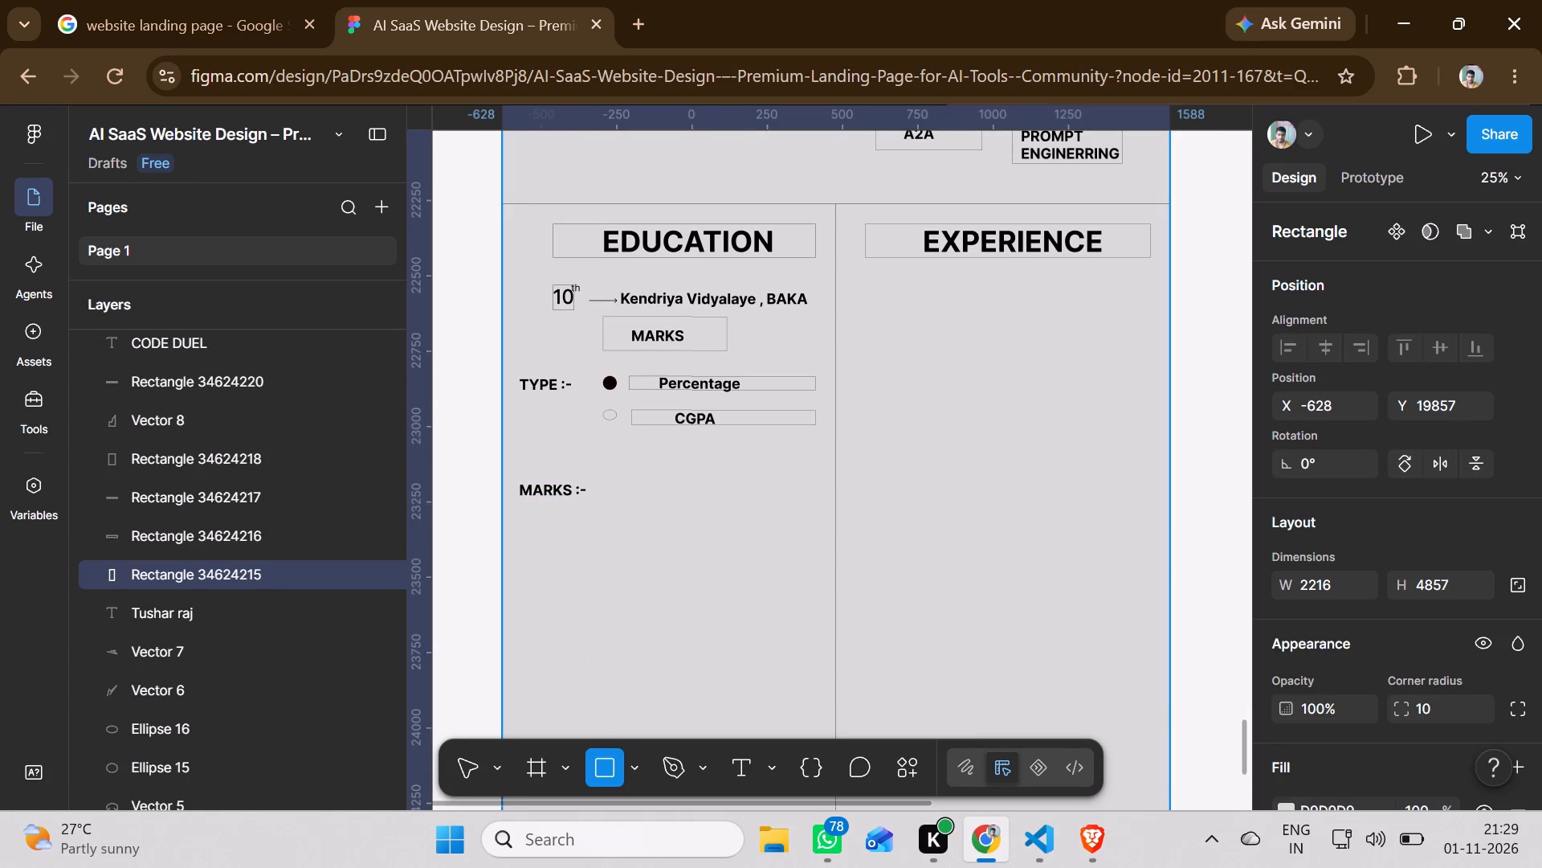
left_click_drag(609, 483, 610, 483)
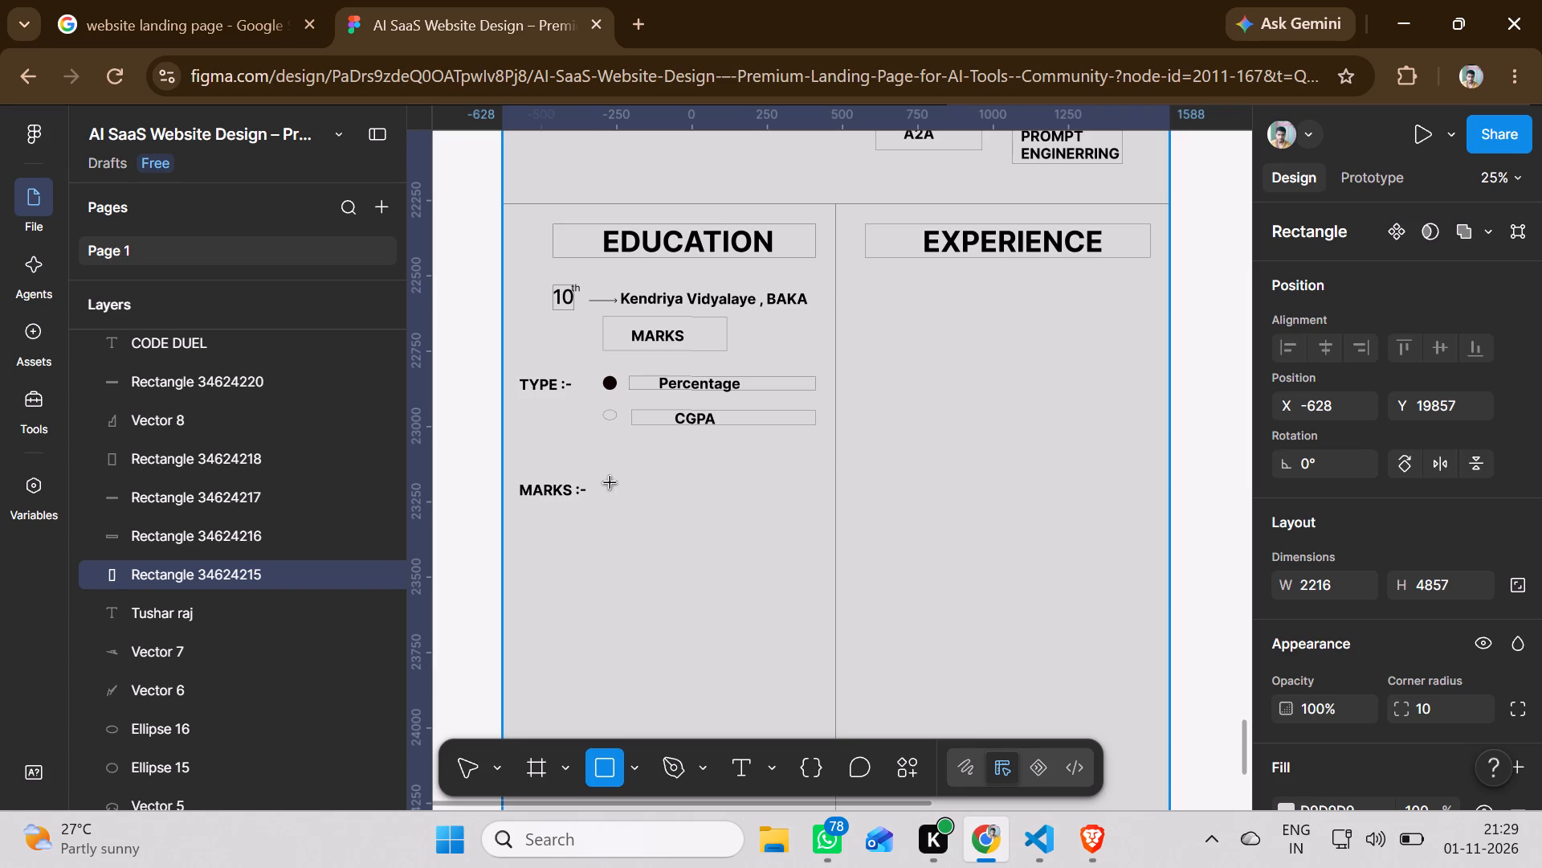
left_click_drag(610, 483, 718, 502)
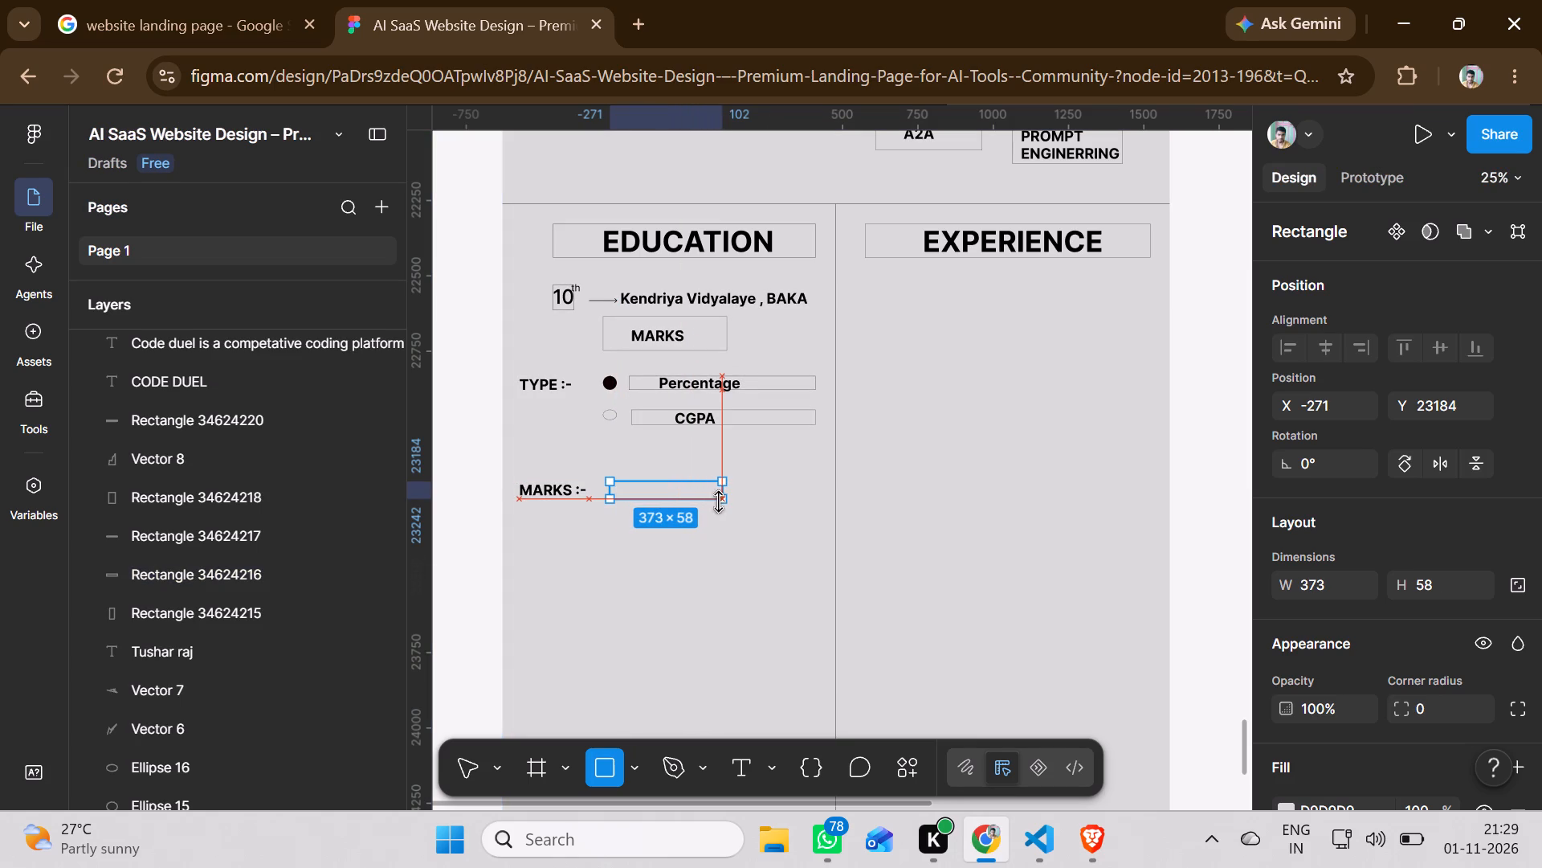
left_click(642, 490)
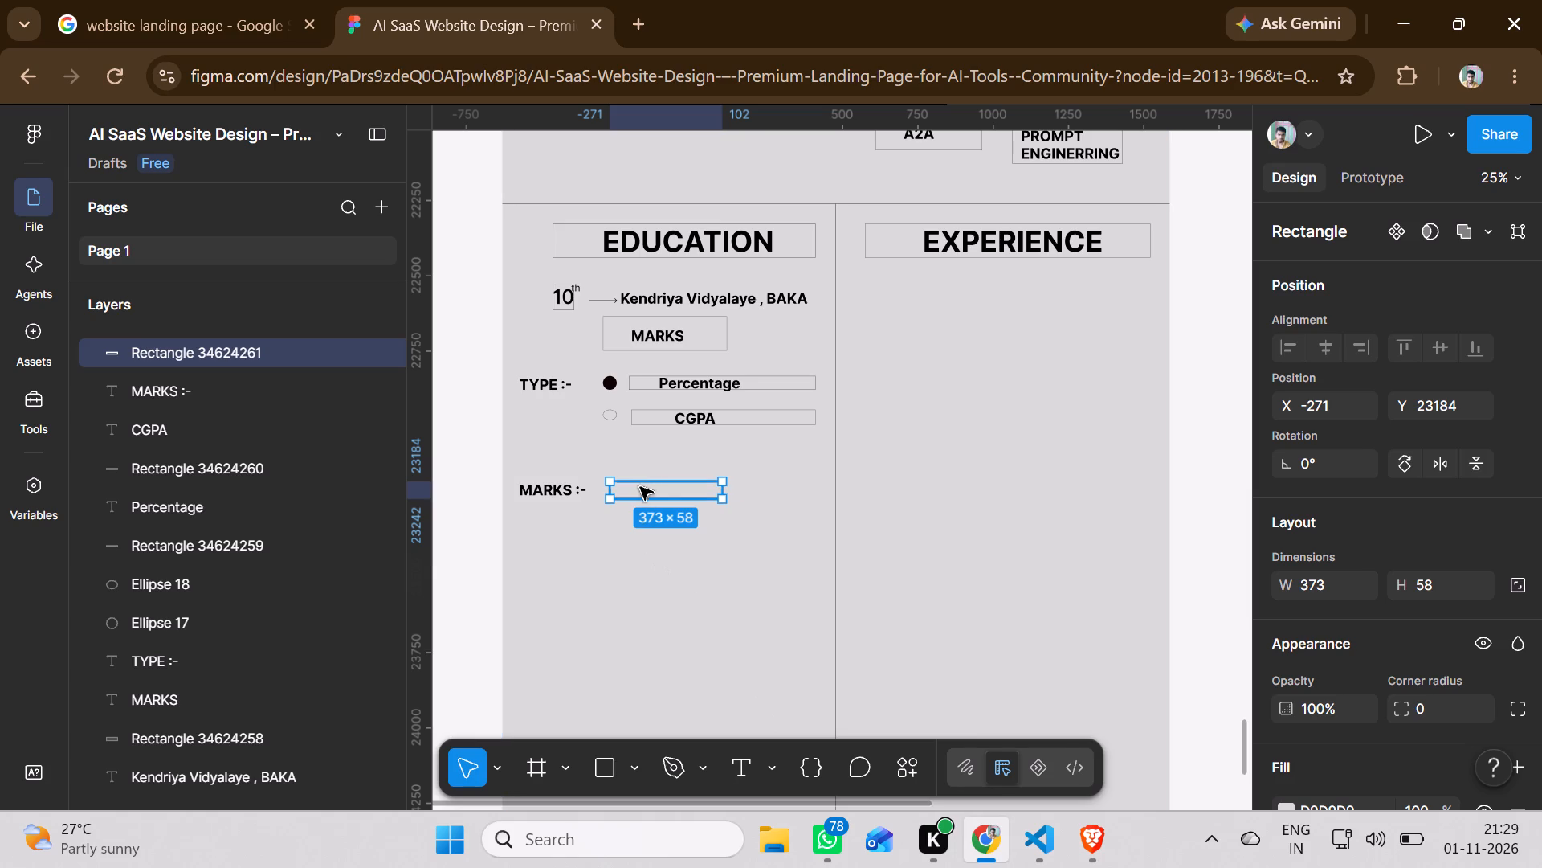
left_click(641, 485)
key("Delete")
Add the text "89.0%" beside the "MARKS :-" label in a text box about 483 × 58, at about X -271, Y 23184.
left_click(749, 777)
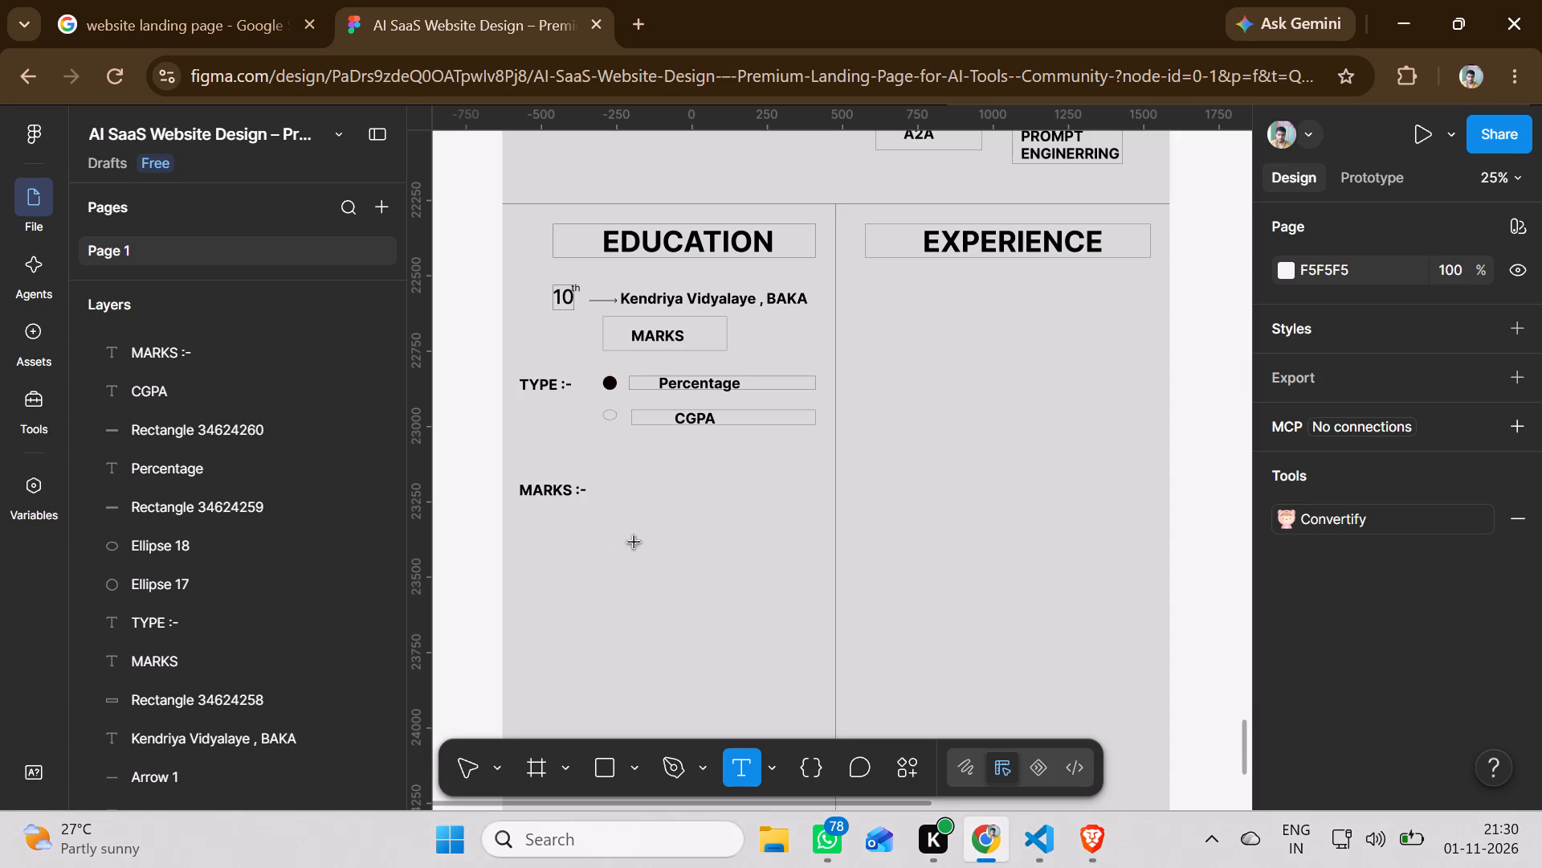
left_click_drag(612, 481, 642, 490)
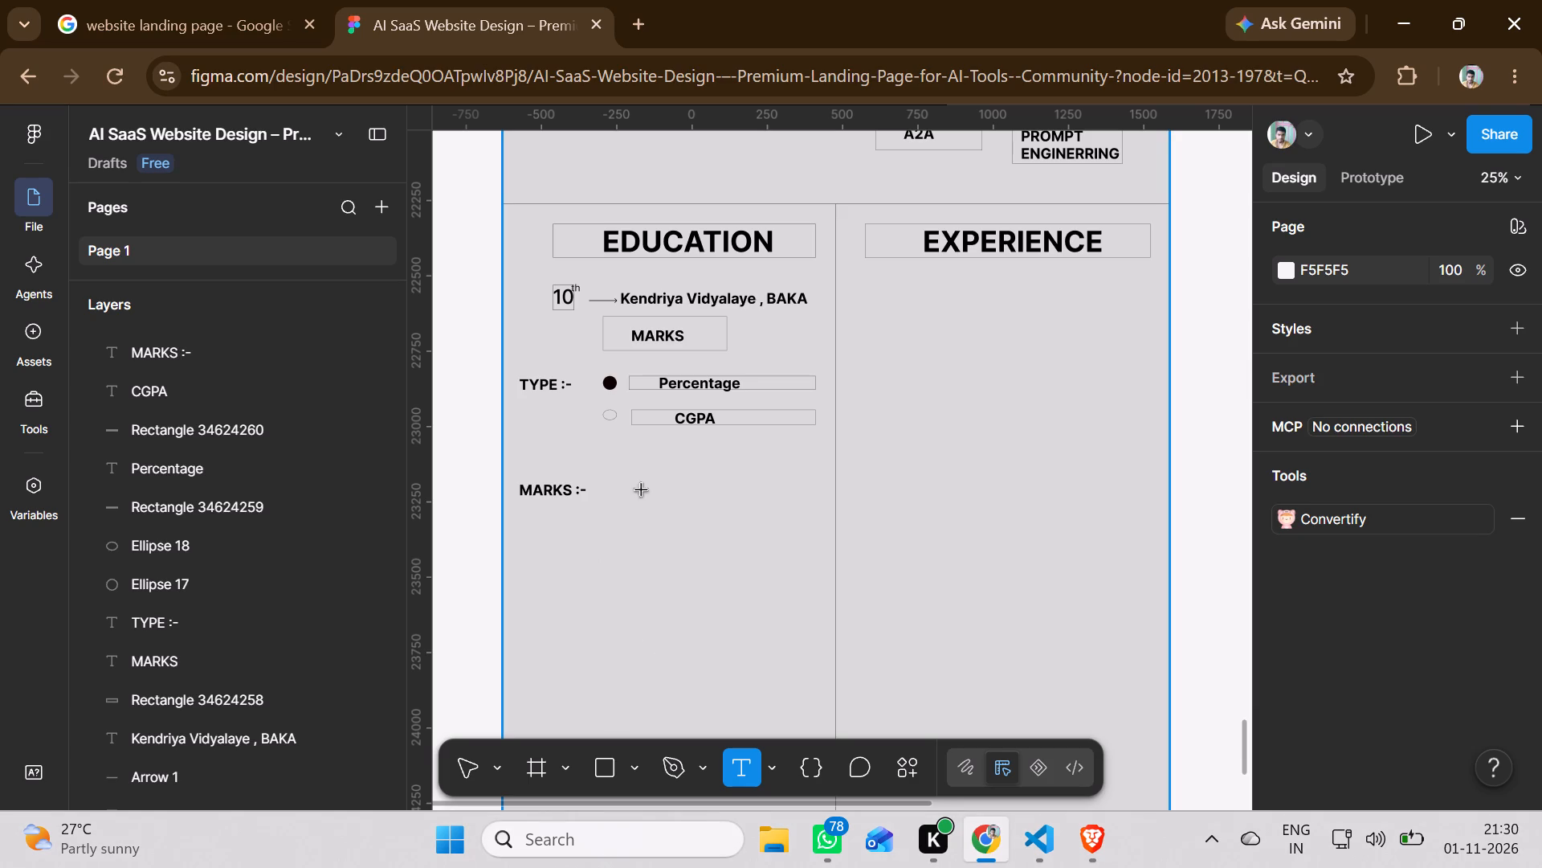
left_click_drag(642, 490, 759, 502)
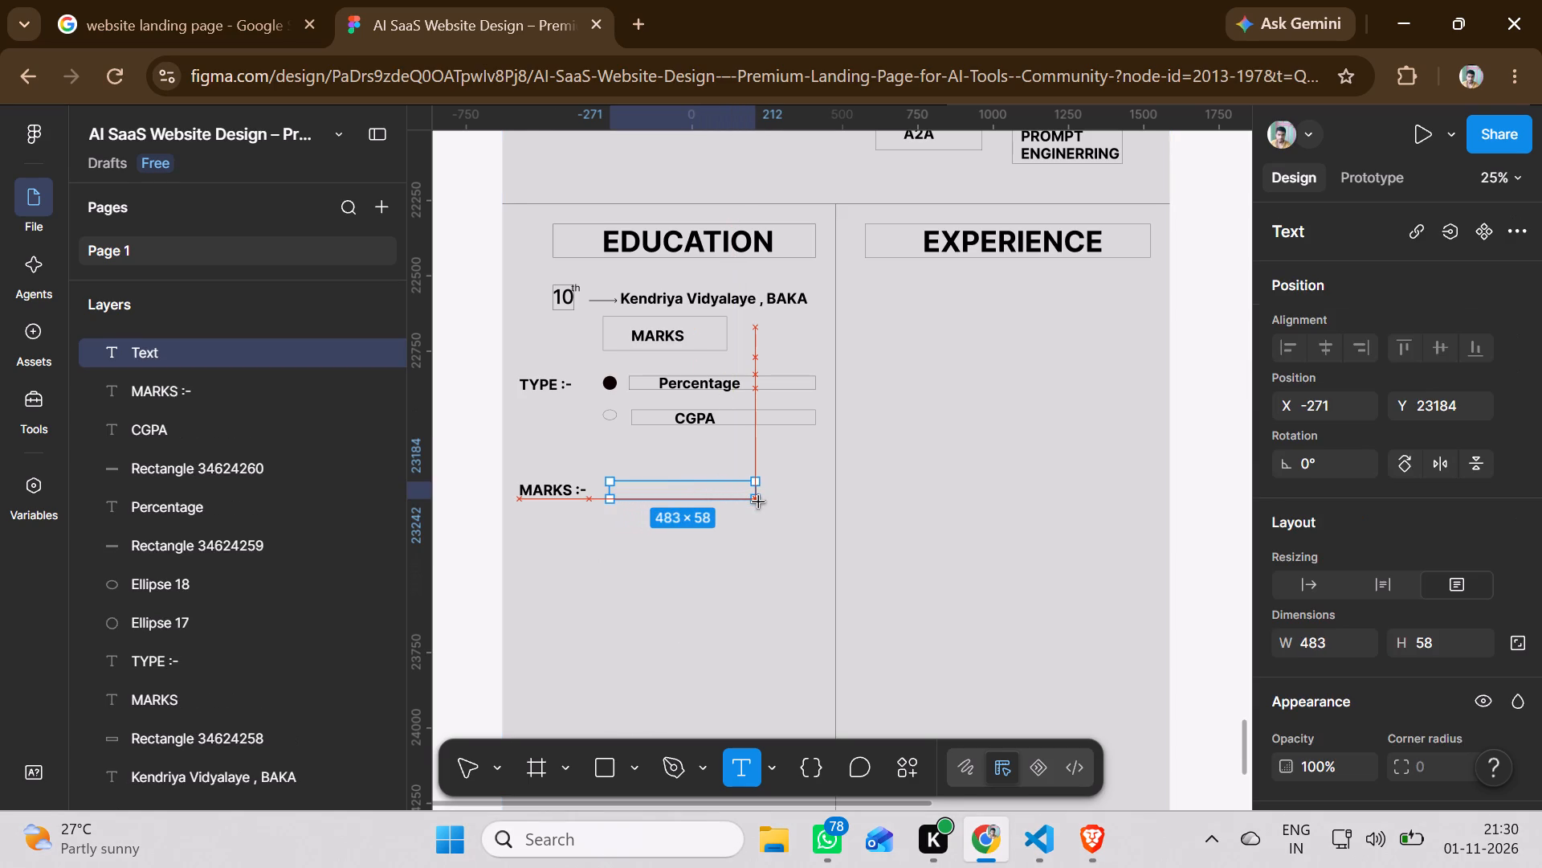
left_click_drag(759, 502, 754, 502)
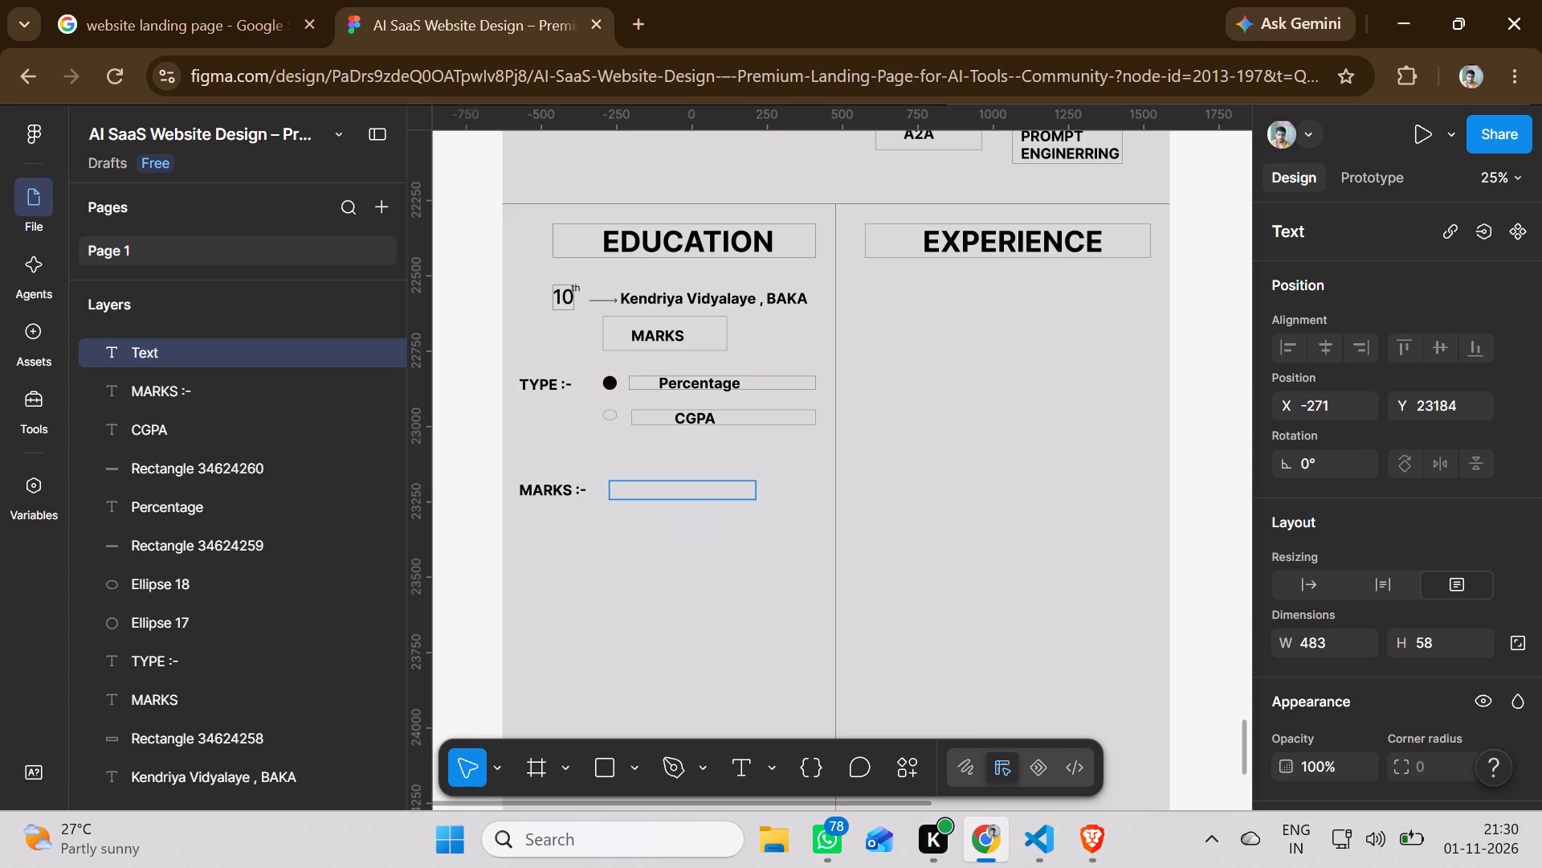
type("89")
type(".0")
key("shift+percent")
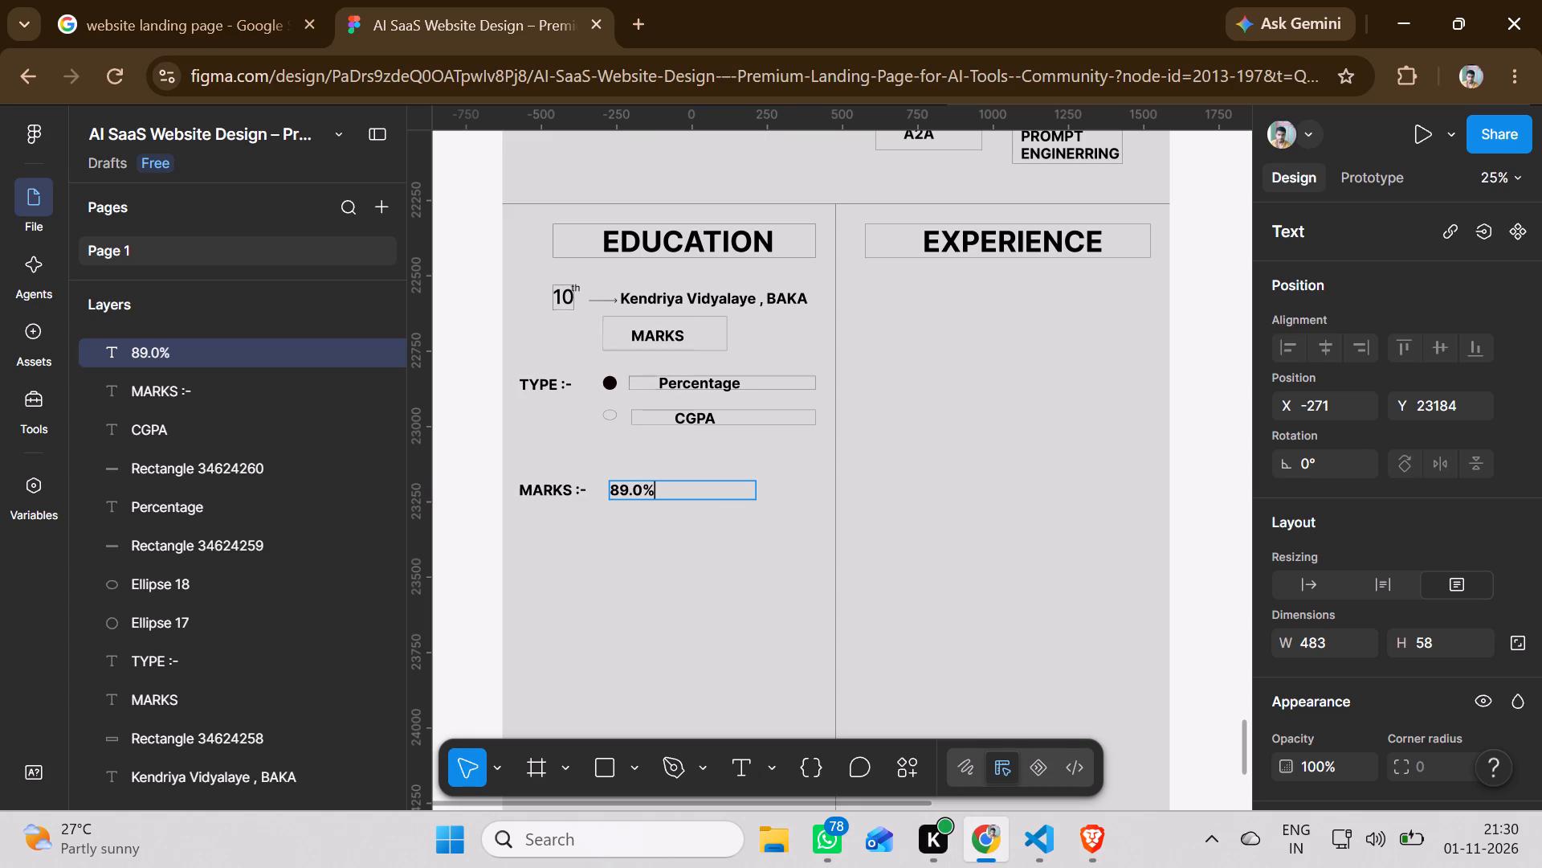
left_click(747, 491)
left_click(740, 507)
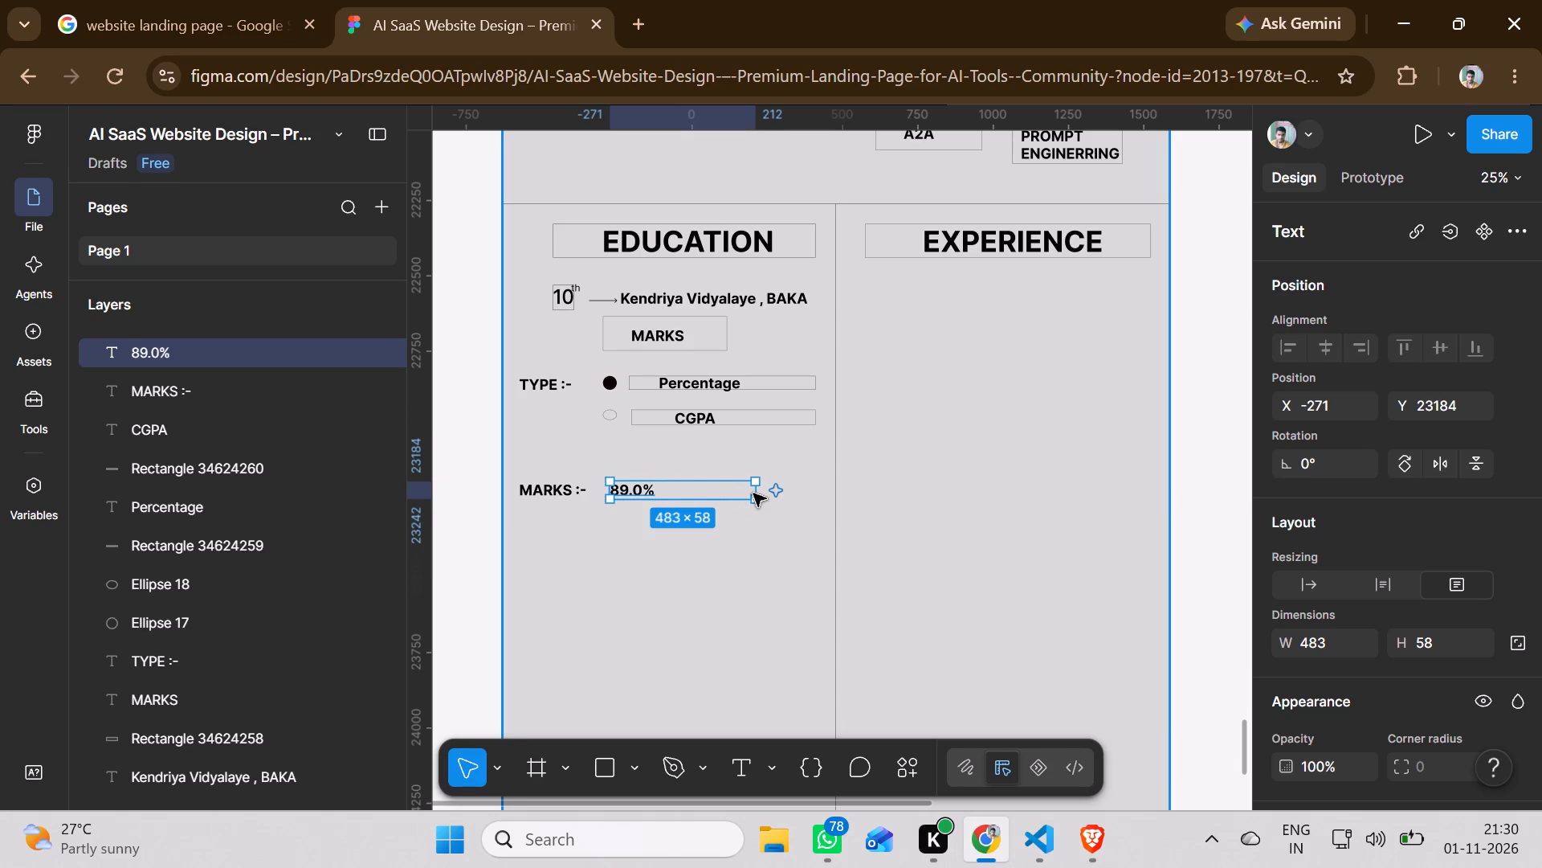
Narrow the "89.0%" text box to a width of about 183.
left_click_drag(759, 487, 749, 487)
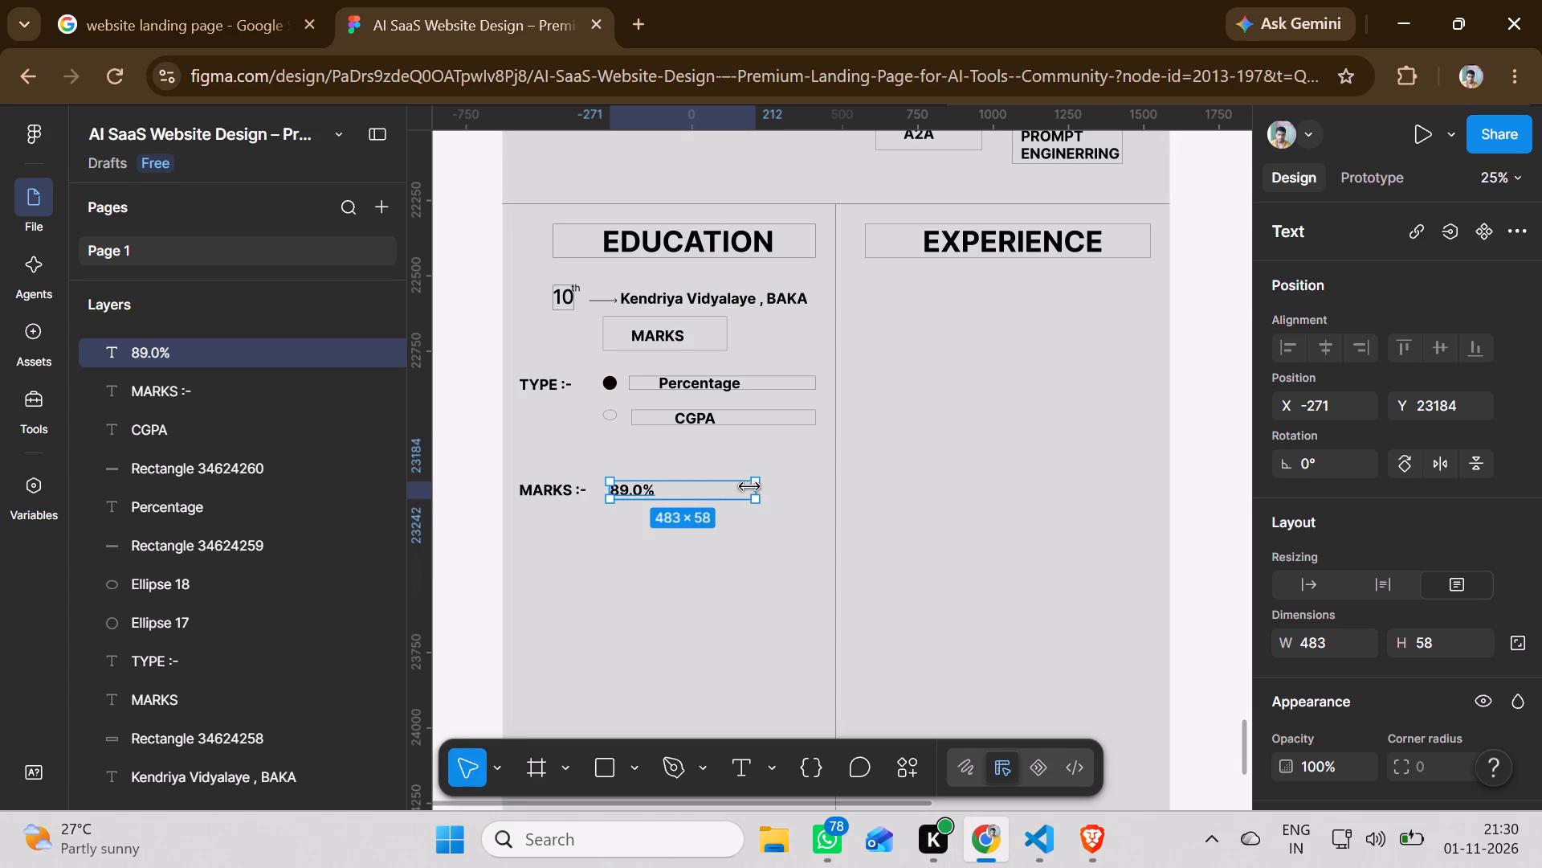
left_click_drag(749, 487, 665, 485)
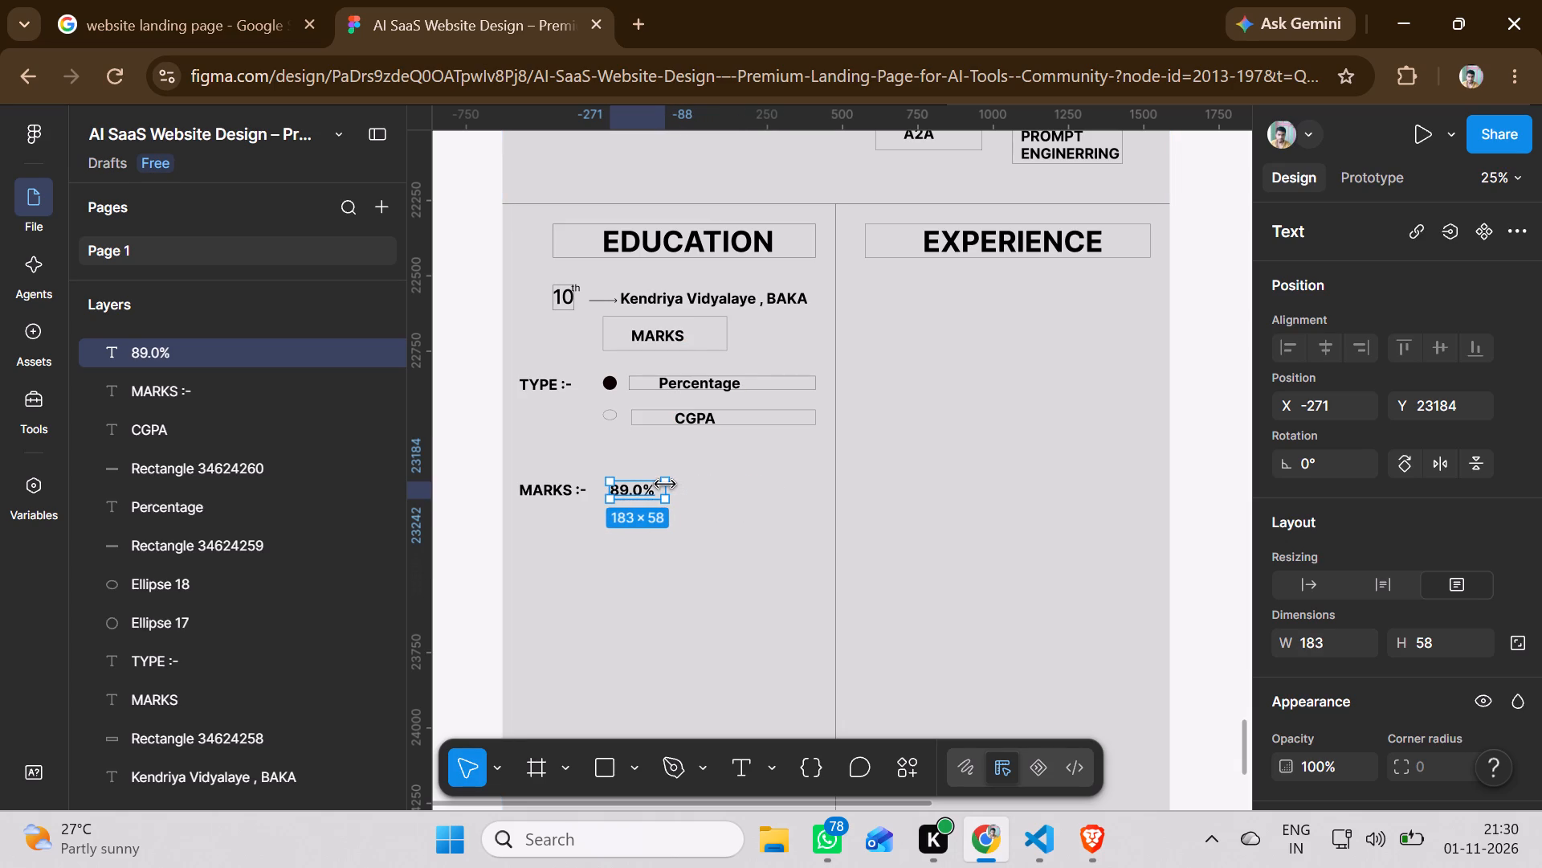
left_click(716, 500)
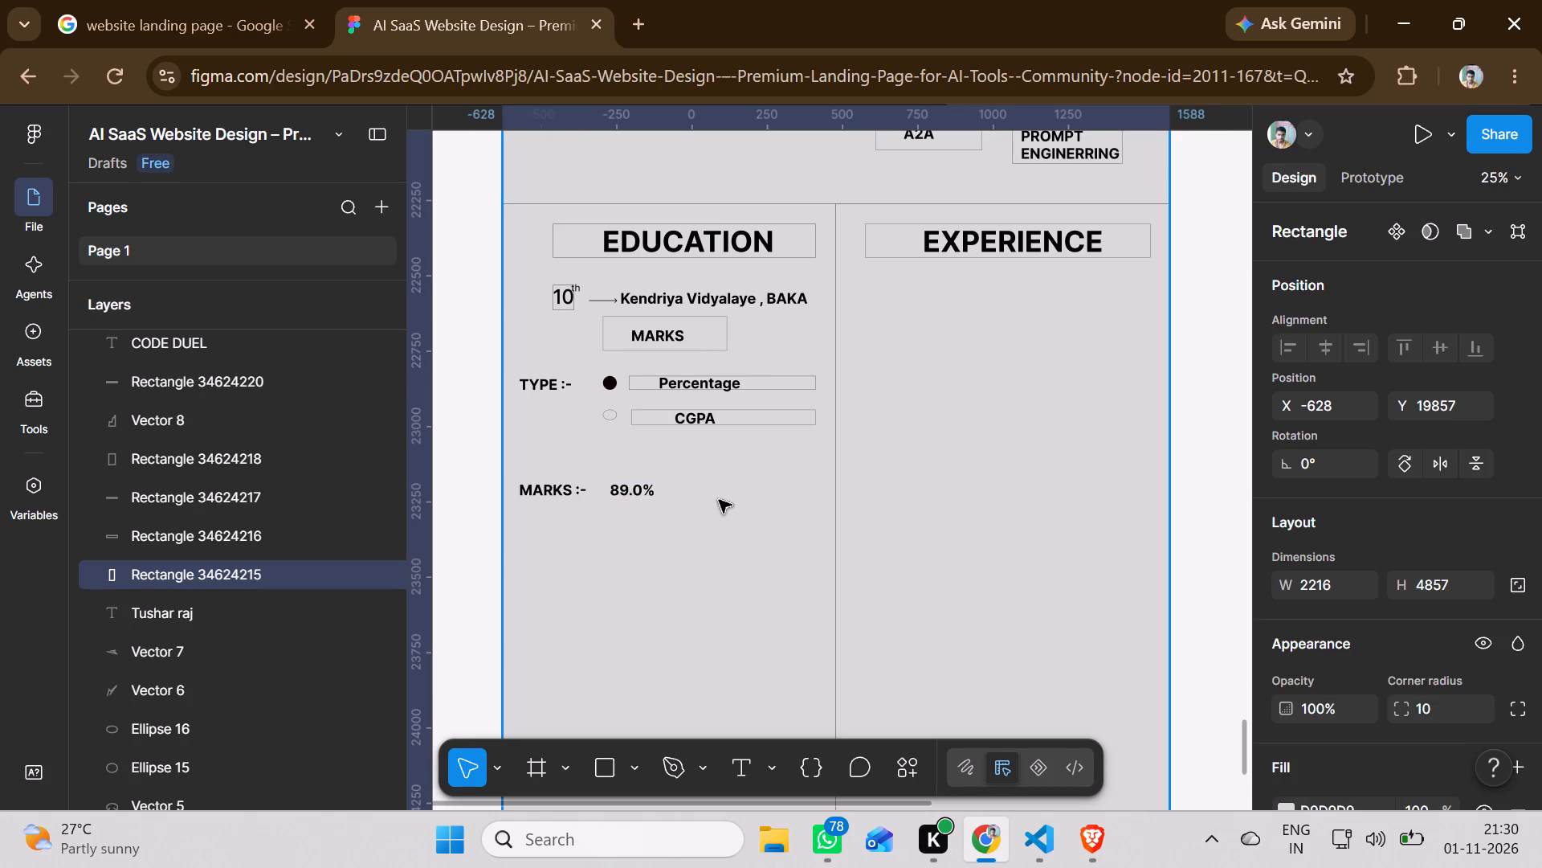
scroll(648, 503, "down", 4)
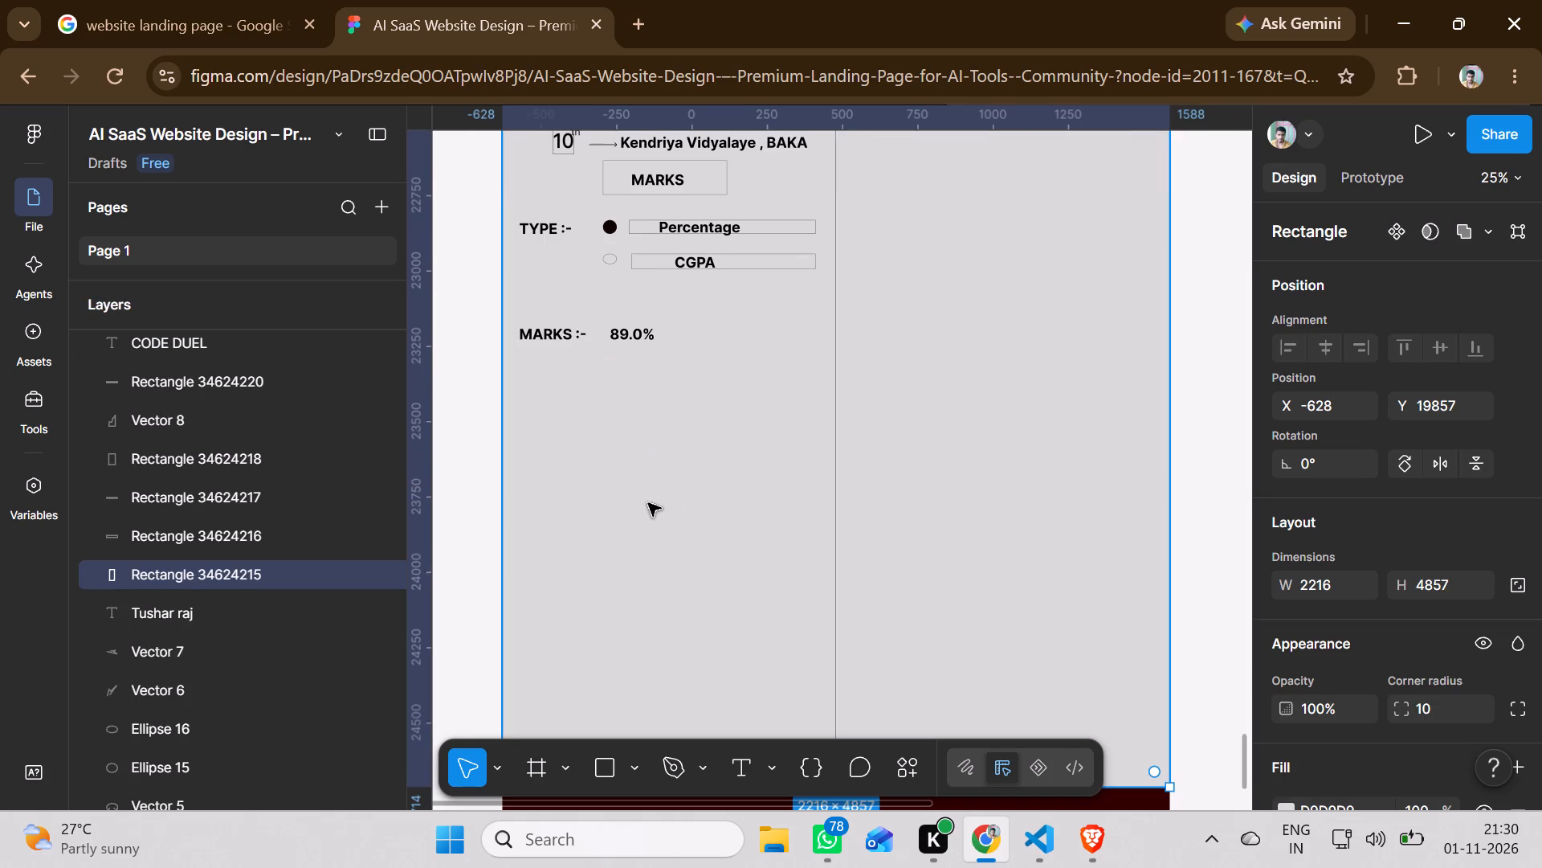